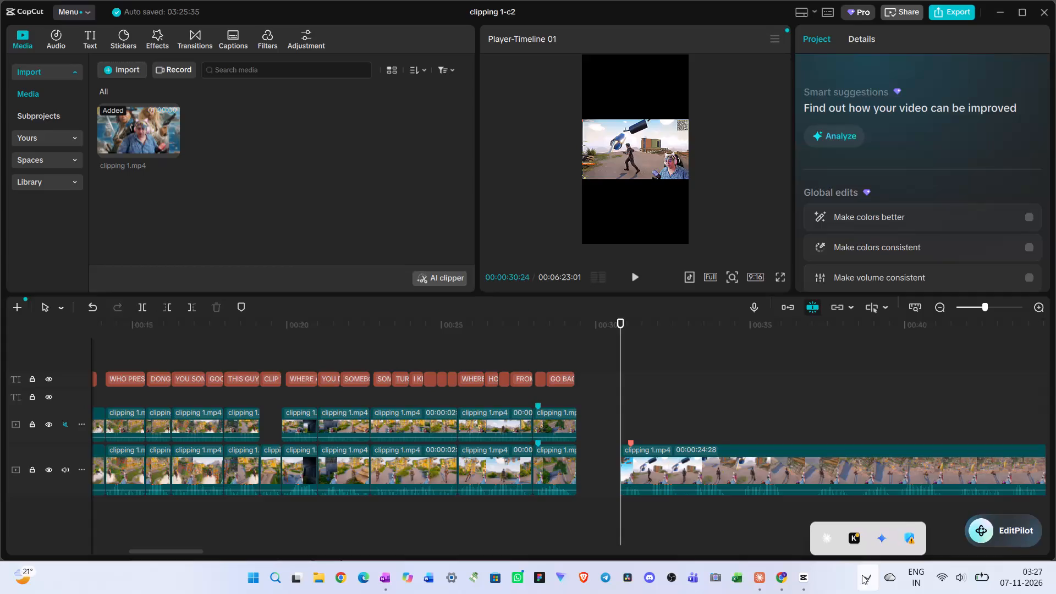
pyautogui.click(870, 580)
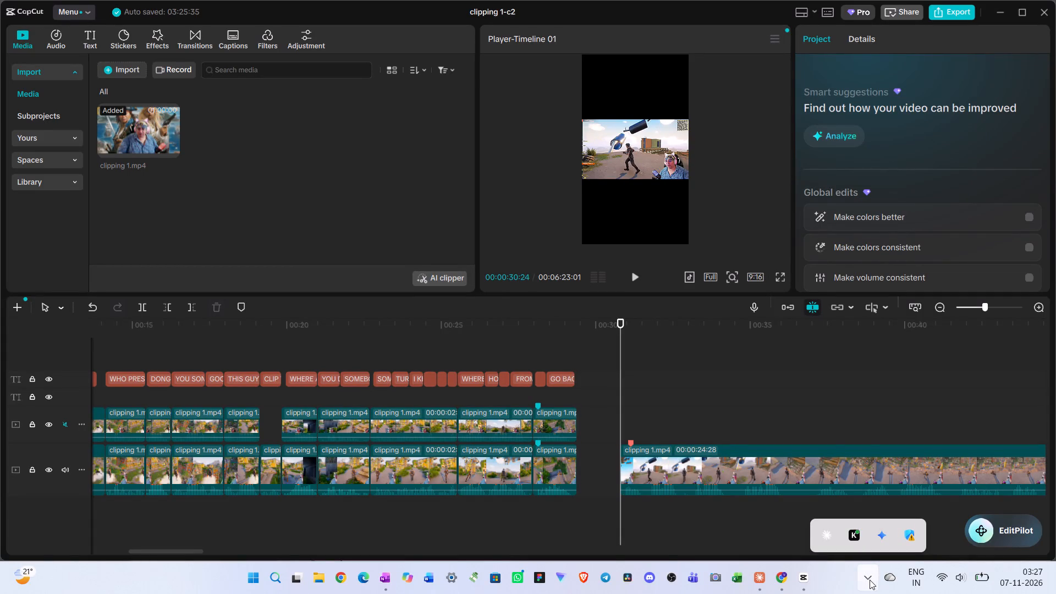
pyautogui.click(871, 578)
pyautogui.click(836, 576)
# Play the beginning of the long clip after the gap and trim its start to 00:00:30:27.
pyautogui.click(635, 405)
pyautogui.moveTo(635, 404); pyautogui.dragTo(619, 404)
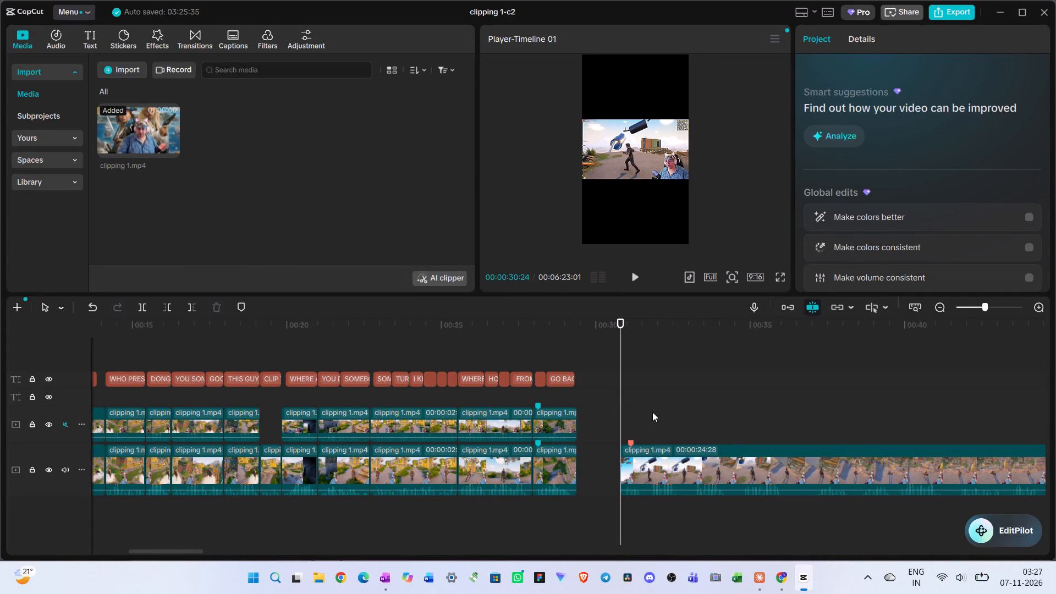
pyautogui.keyDown('ctrl'); pyautogui.scroll(3, 652, 412); pyautogui.keyUp('ctrl')
pyautogui.press('space')
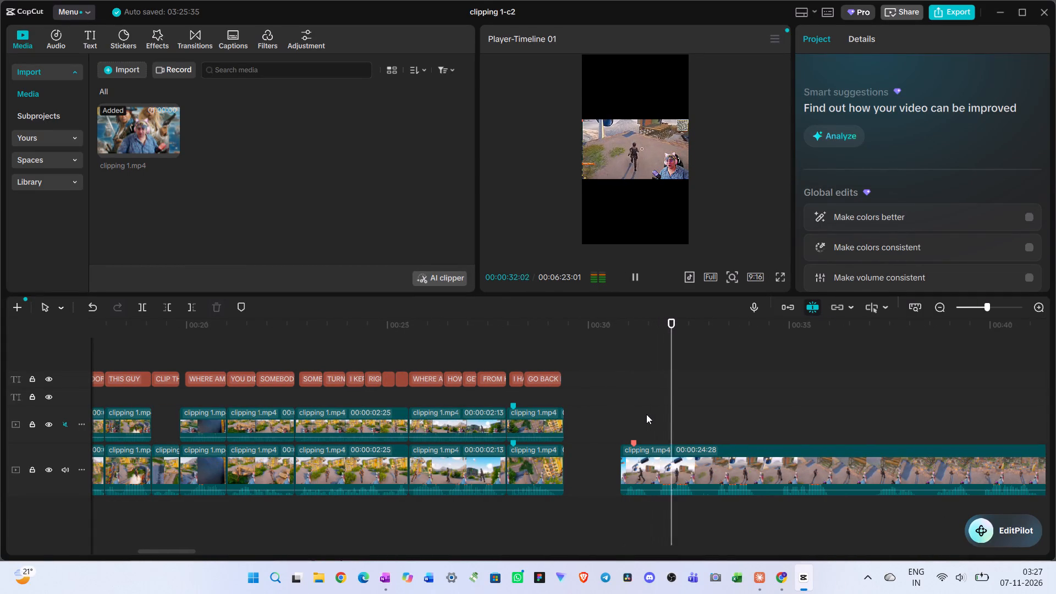
pyautogui.keyDown('ctrl'); pyautogui.scroll(4, 630, 417); pyautogui.keyUp('ctrl')
pyautogui.click(619, 425)
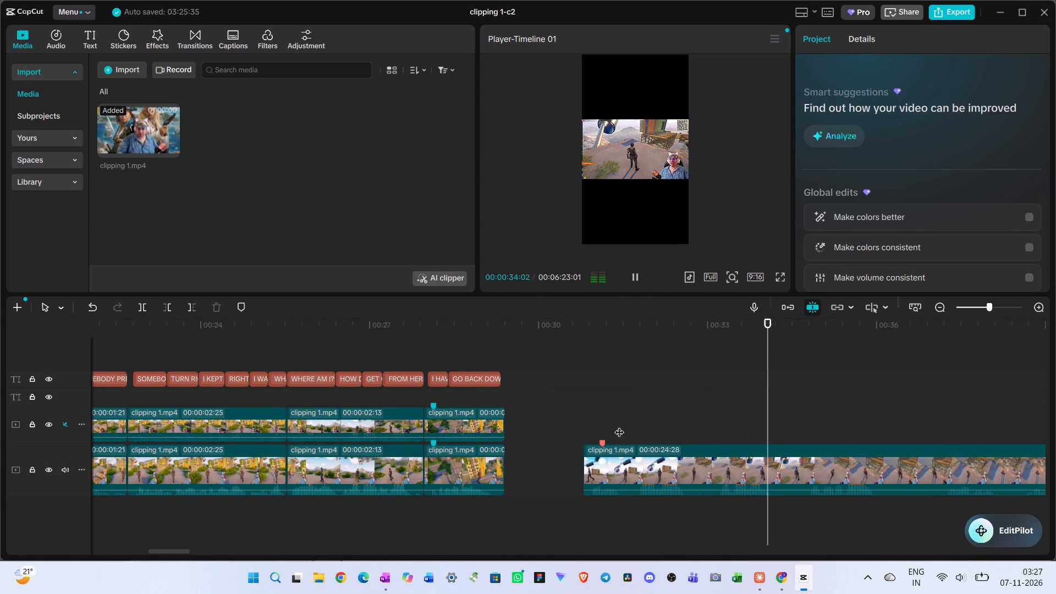
pyautogui.press('space')
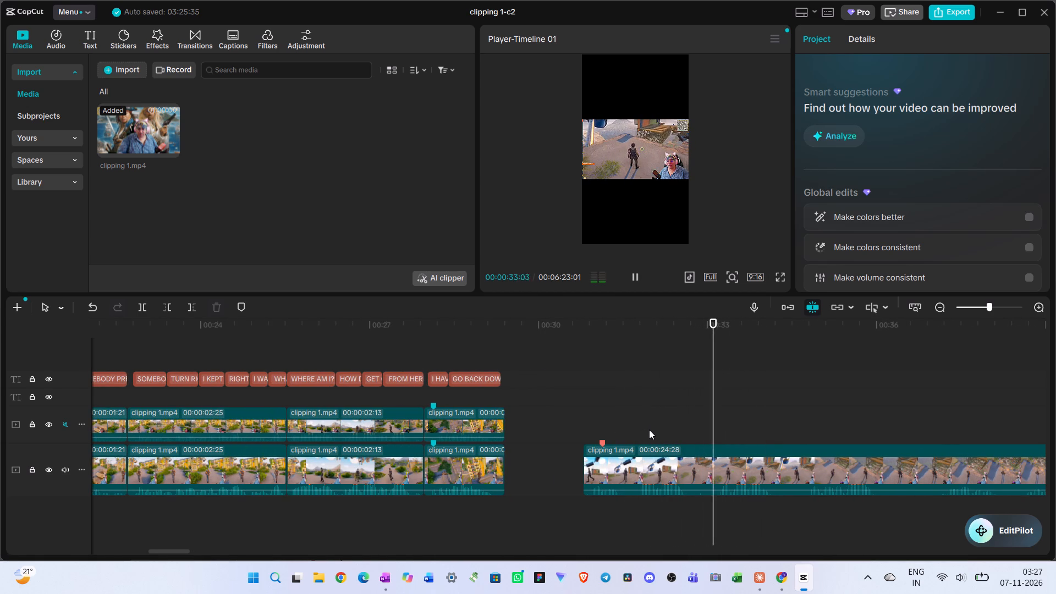
pyautogui.click(592, 428)
pyautogui.press('space')
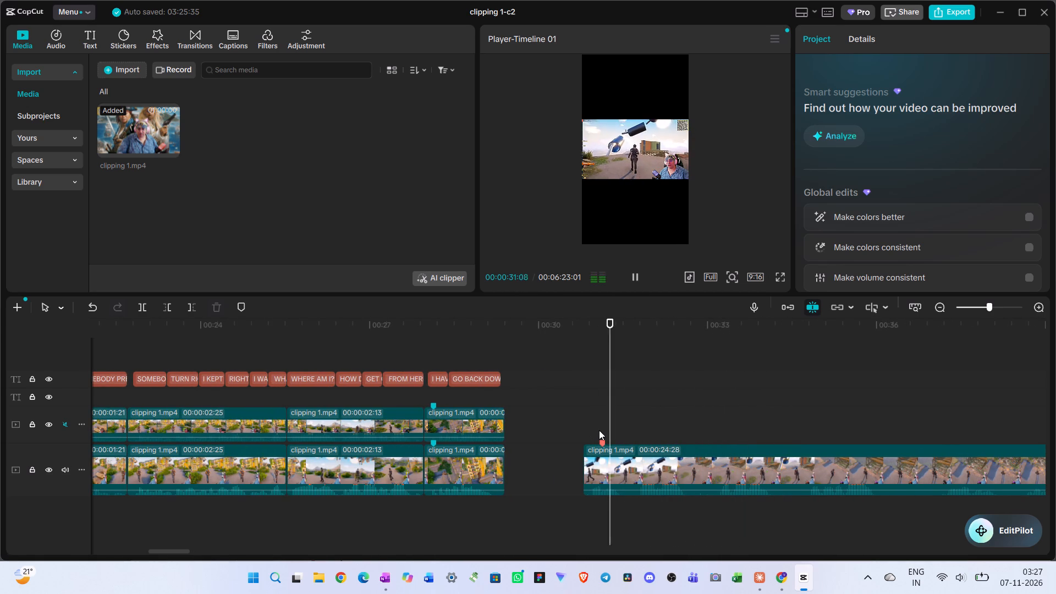
pyautogui.keyDown('ctrl'); pyautogui.scroll(8, 609, 432); pyautogui.keyUp('ctrl')
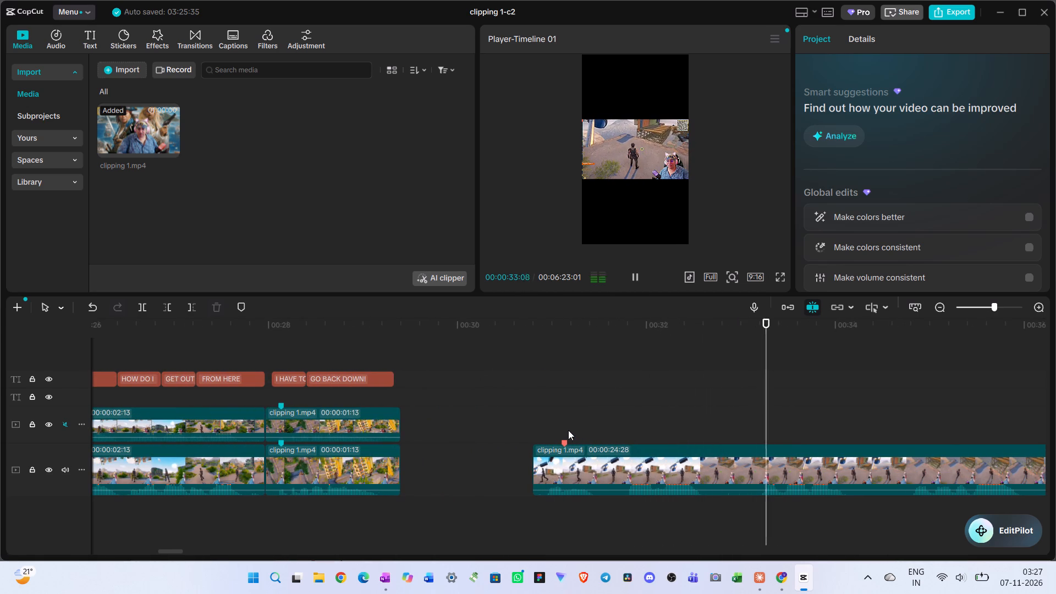
pyautogui.doubleClick(544, 425)
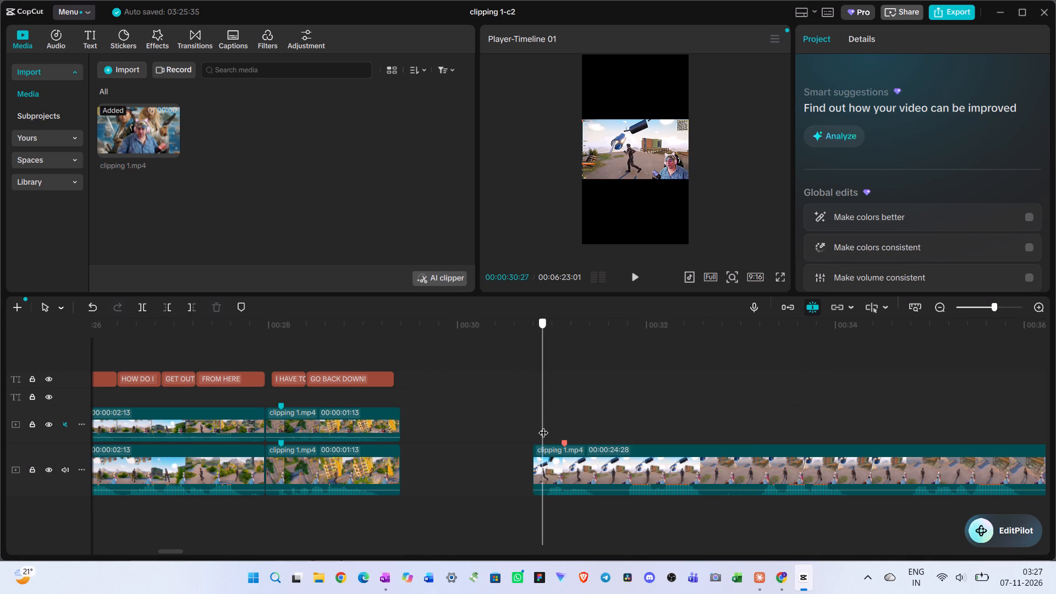
pyautogui.click(555, 464)
pyautogui.press('q')
# Play on from the trimmed start and split the long clip at 00:00:31:15.
pyautogui.press('space')
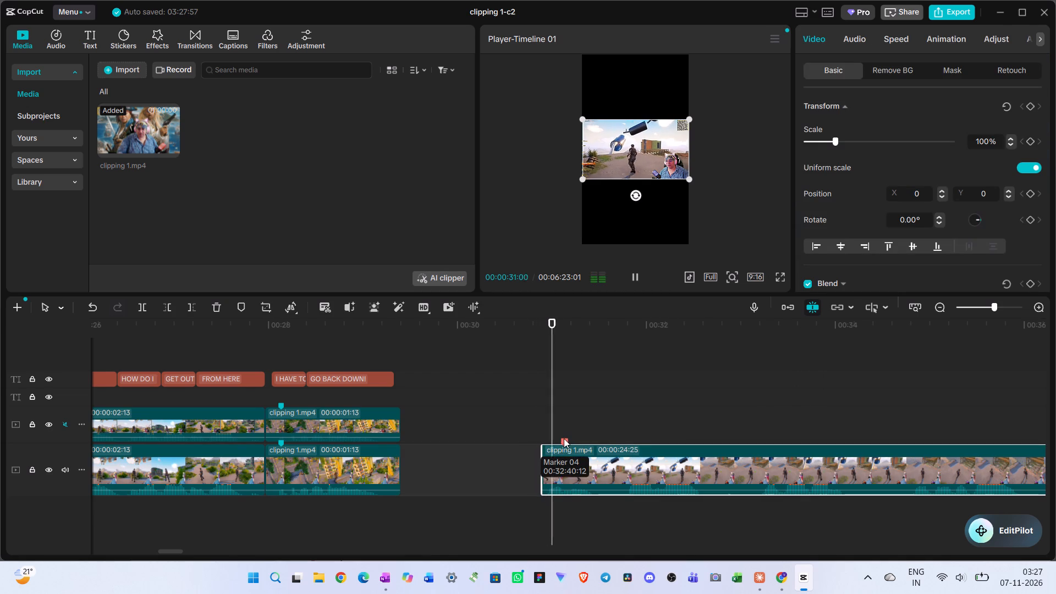
pyautogui.press('space')
pyautogui.click(587, 458)
pyautogui.hotkey('ctrl', 'b')
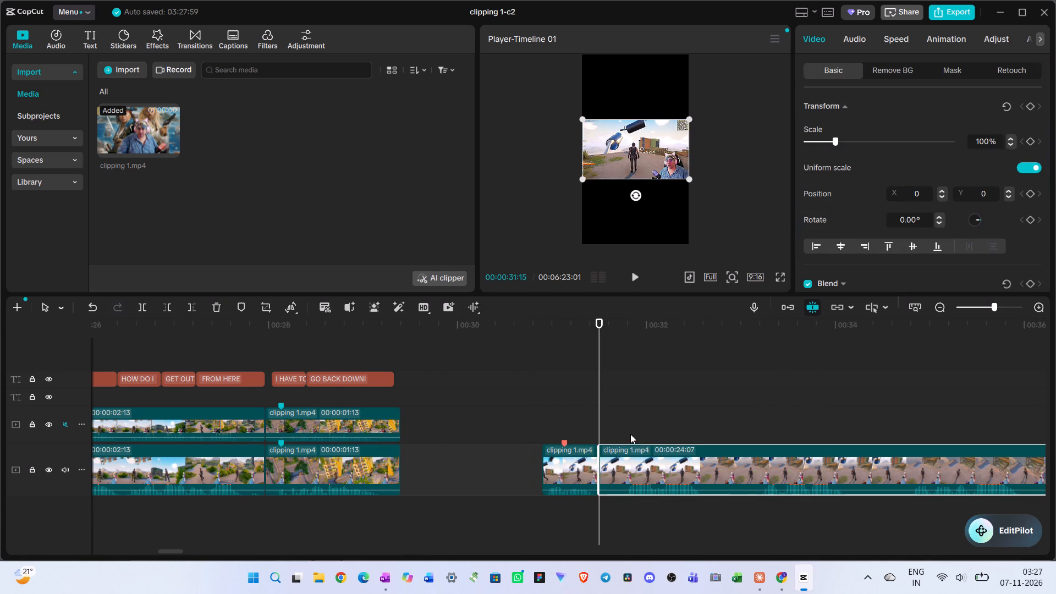
# Trim the start of the long remaining piece to 00:00:31:22 and move it against the short piece before it.
pyautogui.click(612, 425)
pyautogui.moveTo(612, 425); pyautogui.dragTo(621, 431)
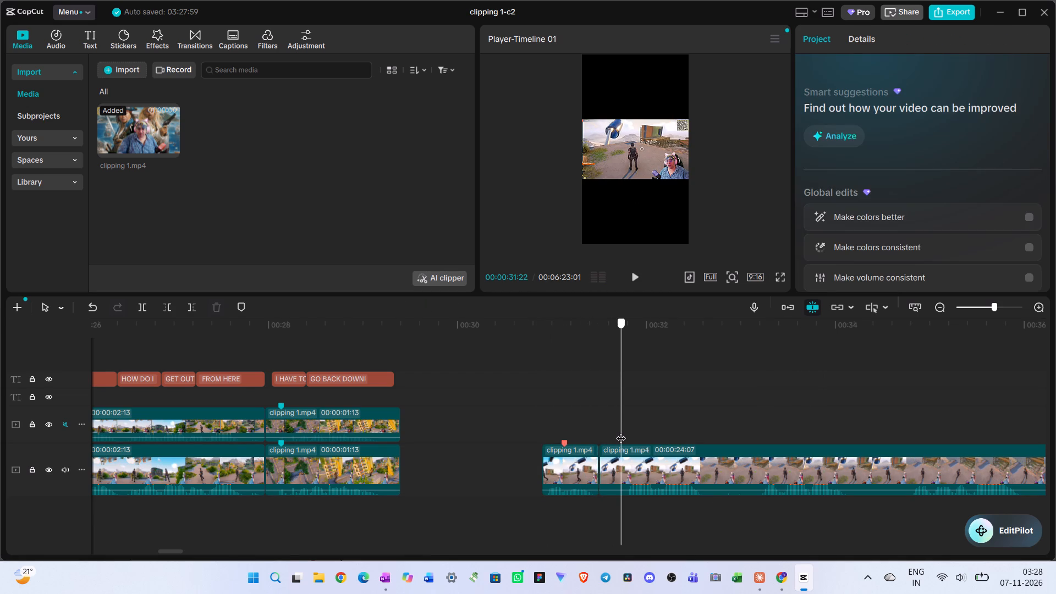
pyautogui.moveTo(621, 431); pyautogui.dragTo(621, 434)
pyautogui.click(628, 463)
pyautogui.press('q')
pyautogui.moveTo(654, 468); pyautogui.dragTo(645, 468)
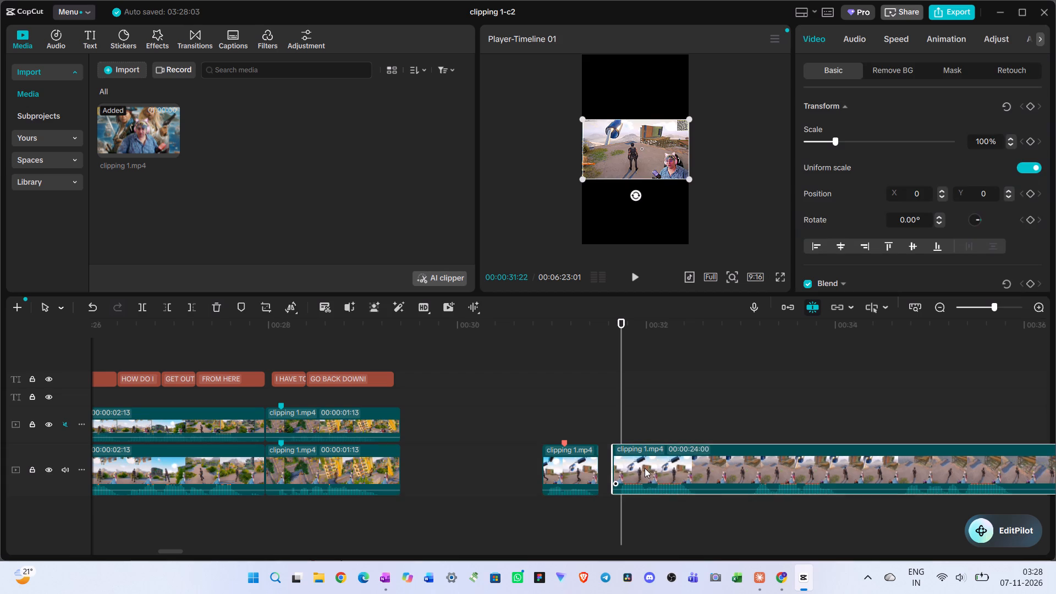
pyautogui.moveTo(645, 468); pyautogui.dragTo(630, 468)
# Play across the new join and split the long remaining piece at 00:00:32:11.
pyautogui.click(592, 426)
pyautogui.press('space')
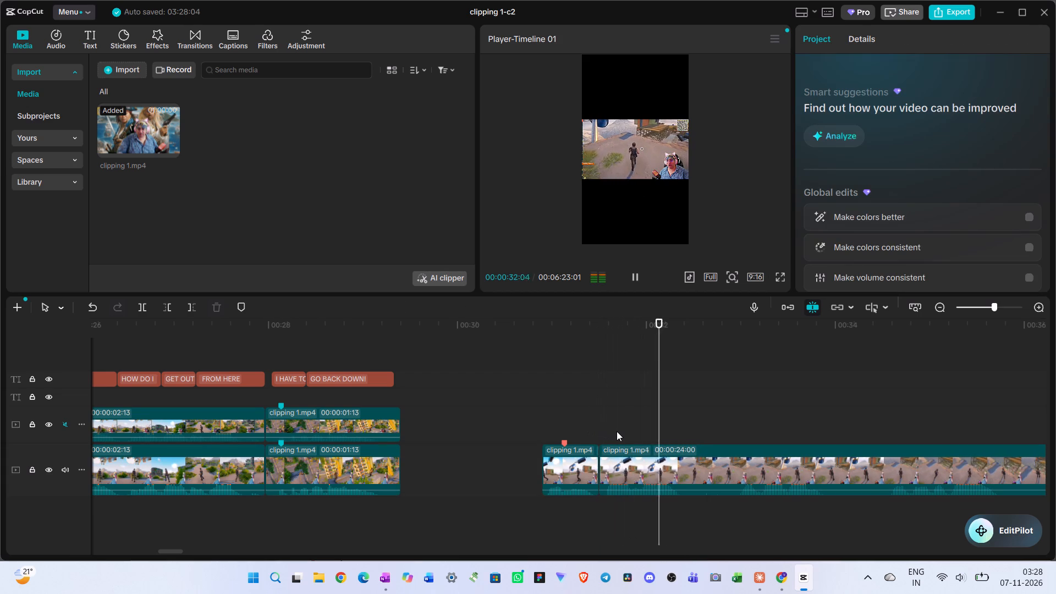
pyautogui.press('space')
pyautogui.click(649, 431)
pyautogui.moveTo(649, 431); pyautogui.dragTo(683, 448)
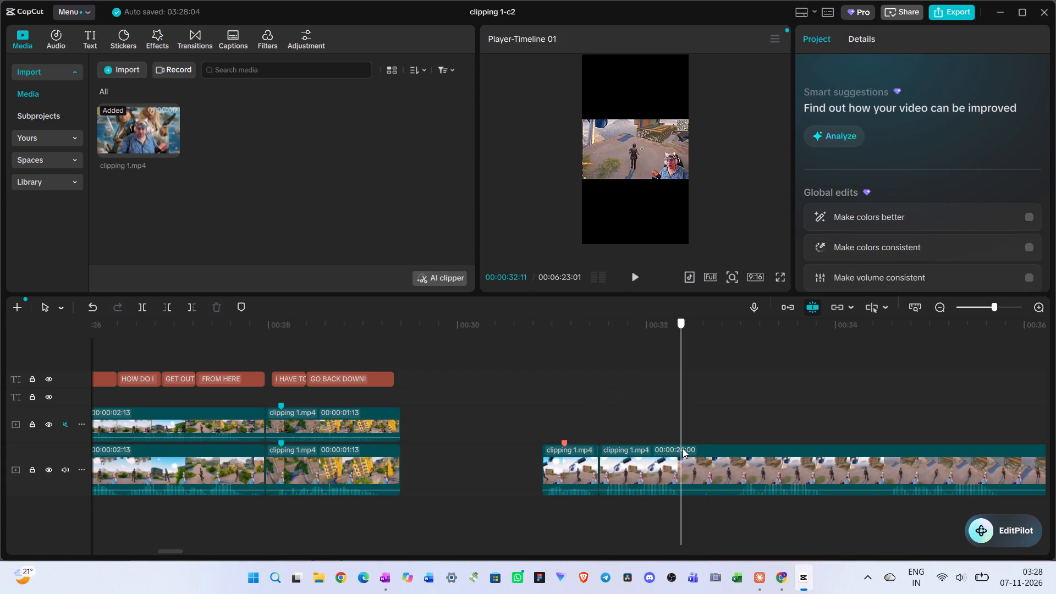
pyautogui.moveTo(683, 448); pyautogui.dragTo(681, 449)
pyautogui.click(685, 466)
pyautogui.hotkey('ctrl', 'b')
# Trim the start of the last piece to 00:00:32:28, then extend it back slightly to a clip length of 00:00:22:20.
pyautogui.doubleClick(712, 437)
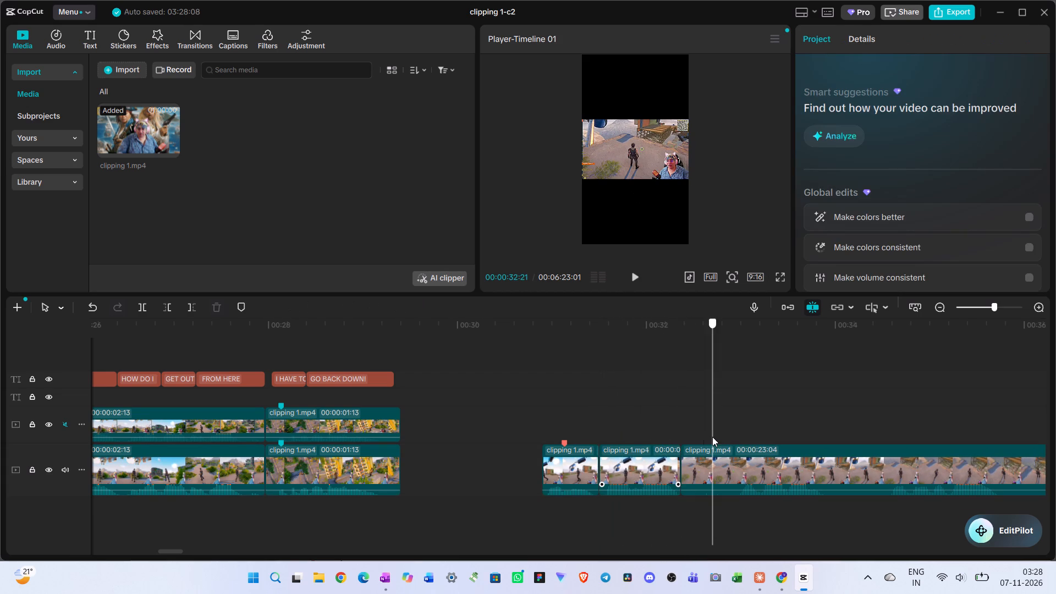
pyautogui.click(679, 434)
pyautogui.press('space')
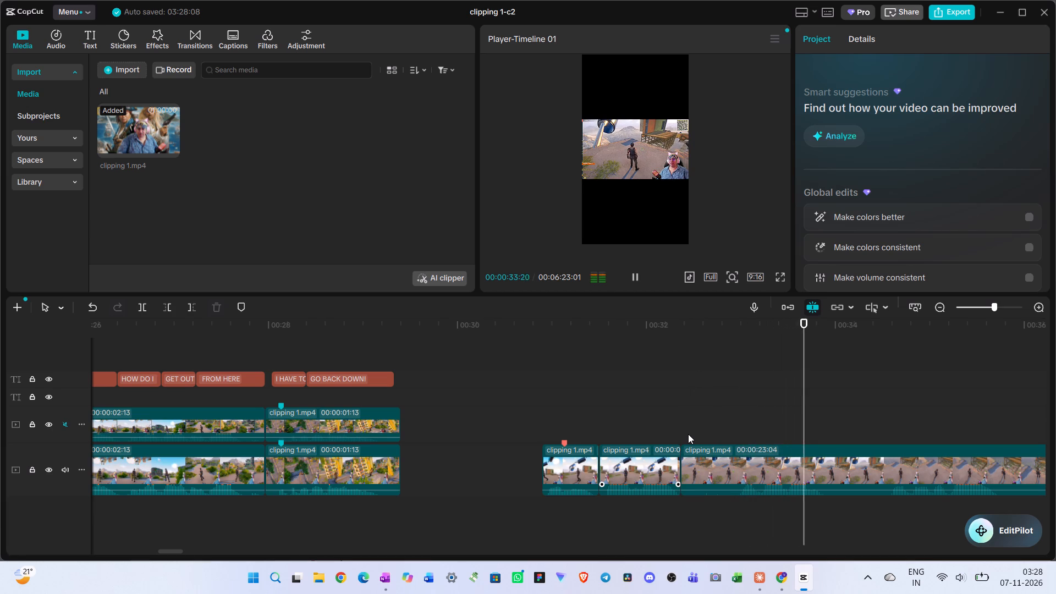
pyautogui.press('space')
pyautogui.doubleClick(735, 433)
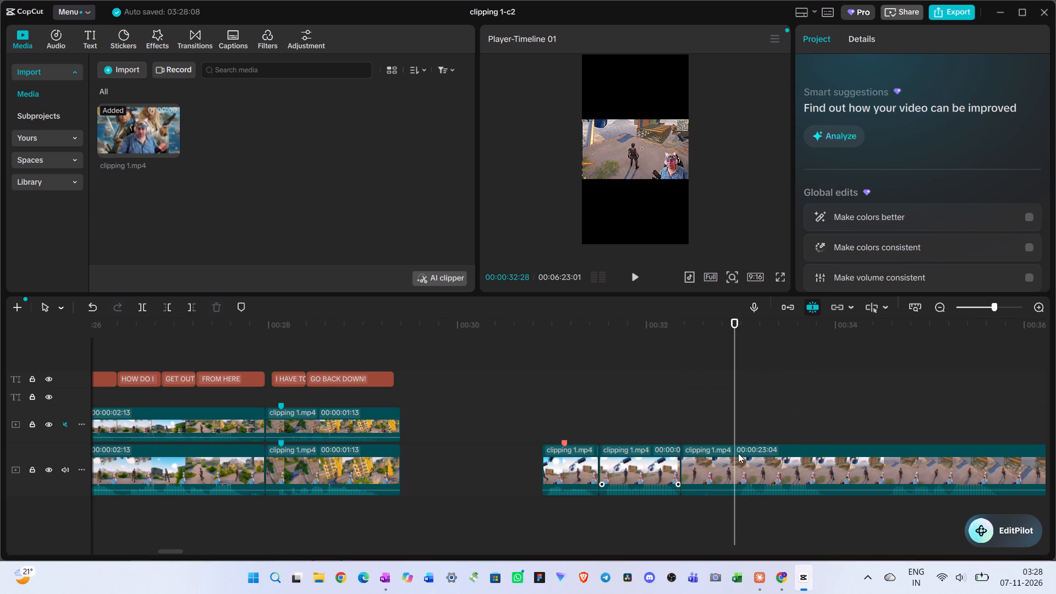
pyautogui.click(741, 467)
pyautogui.press('q')
pyautogui.press('space')
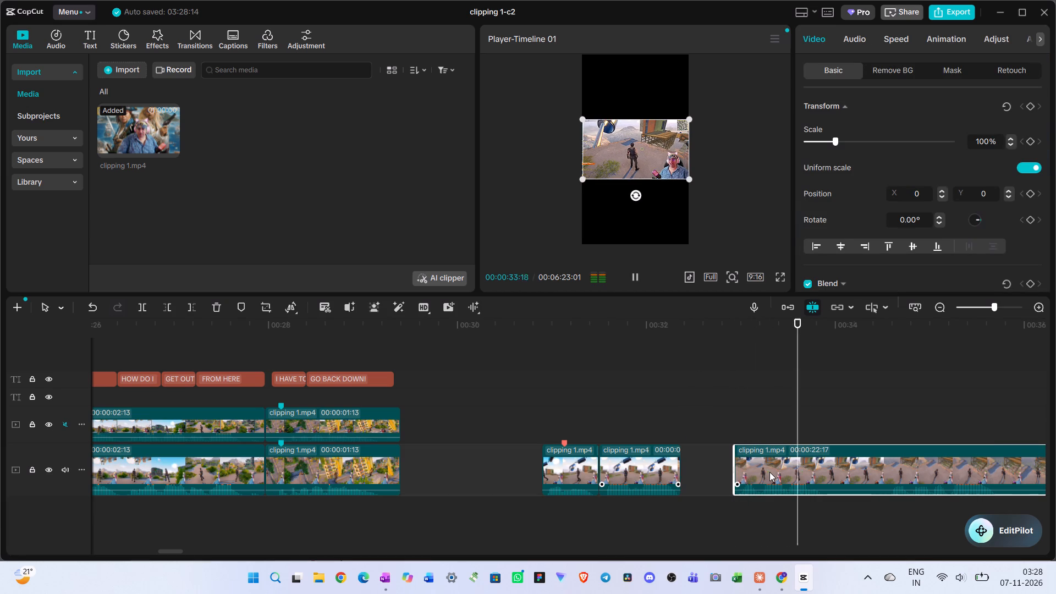
pyautogui.press('space')
pyautogui.moveTo(734, 475); pyautogui.dragTo(727, 475)
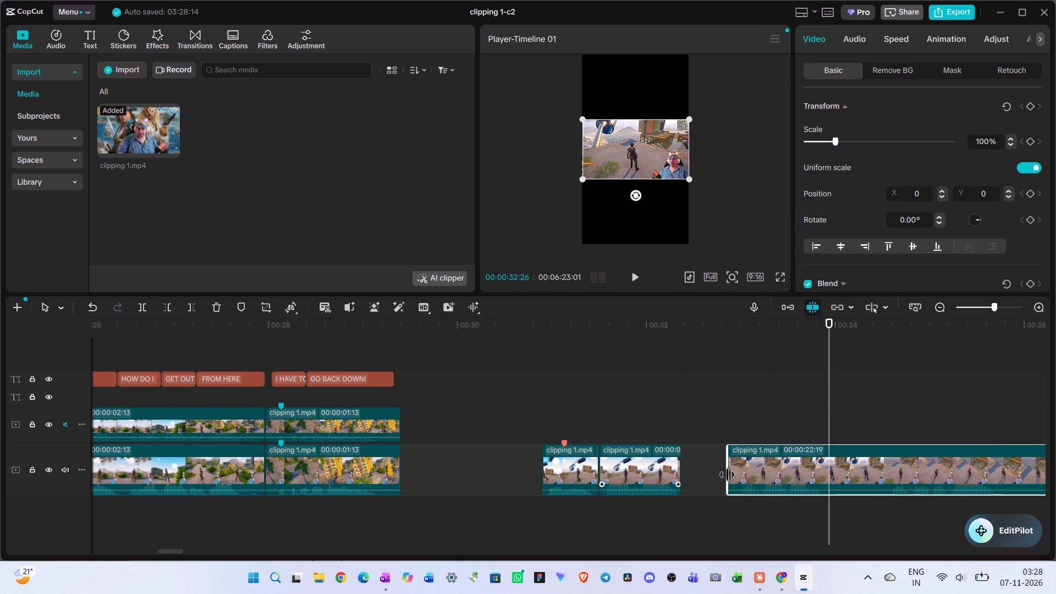
pyautogui.moveTo(727, 475); pyautogui.dragTo(727, 475)
# Split the last piece at 00:00:33:27 and move the resulting 00:00:01:02 piece against the clip before it.
pyautogui.click(728, 435)
pyautogui.moveTo(728, 435); pyautogui.dragTo(732, 438)
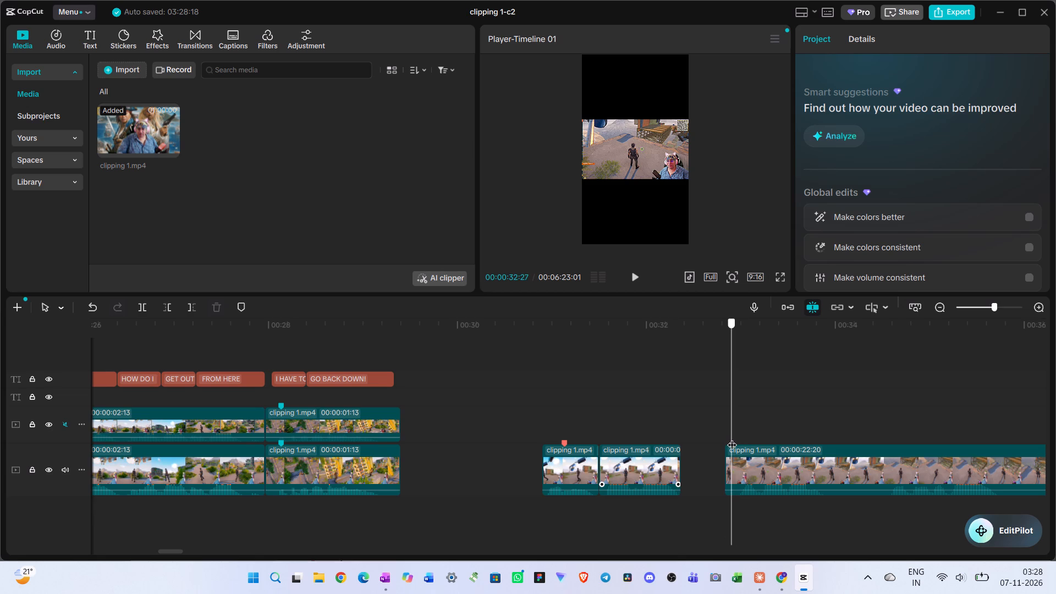
pyautogui.moveTo(732, 438); pyautogui.dragTo(826, 460)
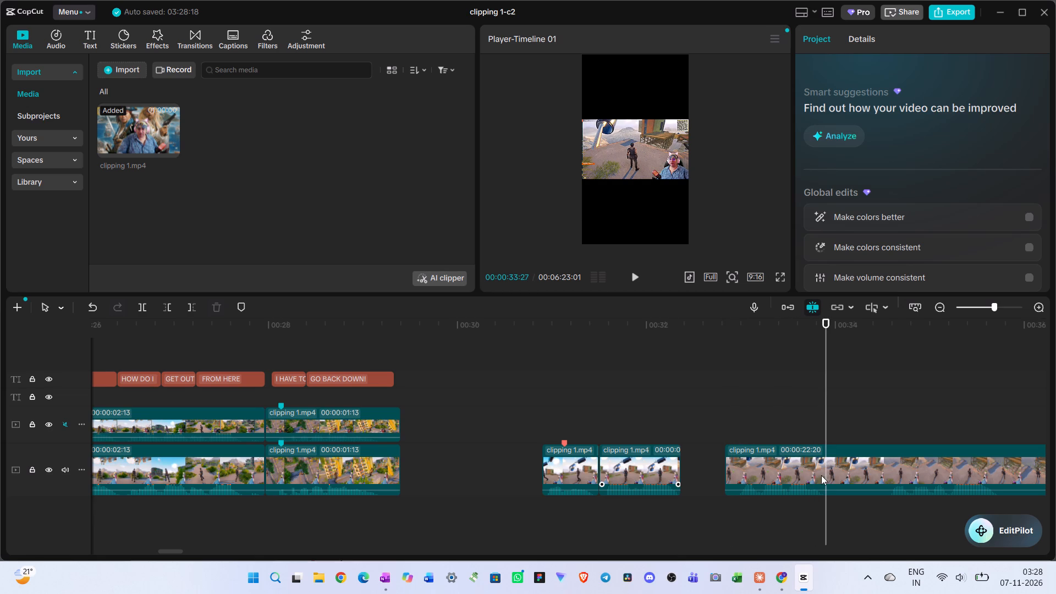
pyautogui.click(821, 475)
pyautogui.hotkey('ctrl', 'b')
pyautogui.moveTo(779, 475); pyautogui.dragTo(735, 472)
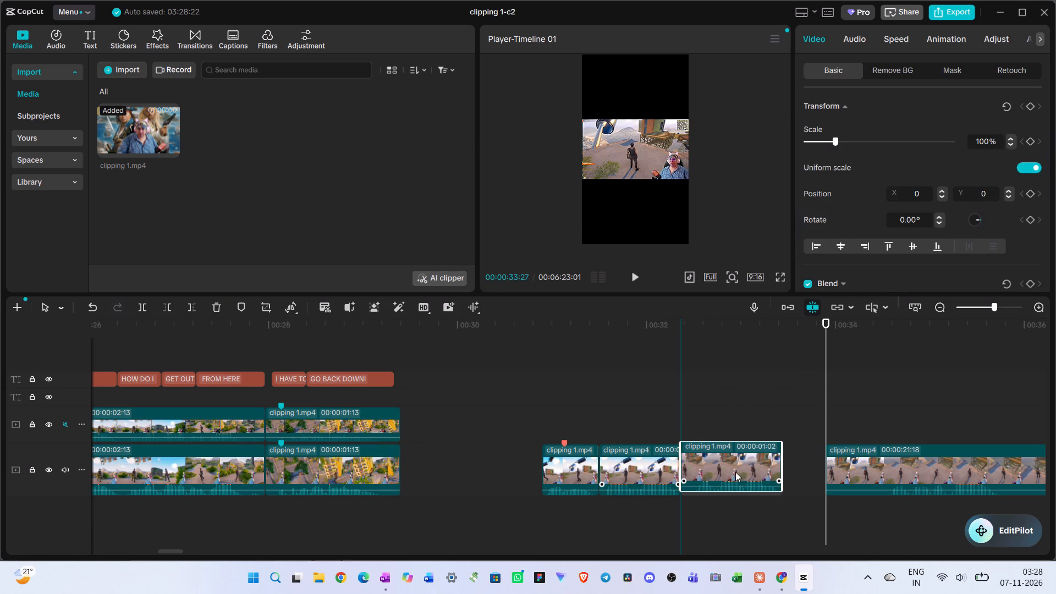
pyautogui.moveTo(735, 472); pyautogui.dragTo(735, 472)
# Play the joined pieces, trim the start of the third piece at 00:00:32:13 to a 00:00:01:00 length, and close its gap.
pyautogui.click(550, 419)
pyautogui.press('space')
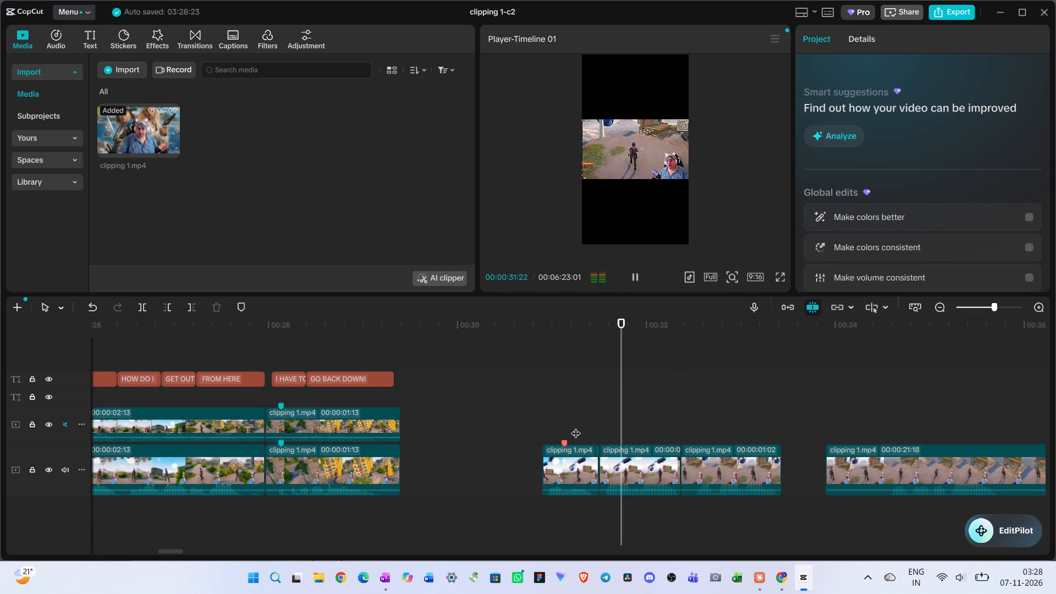
pyautogui.hscroll(-1, 576, 426)
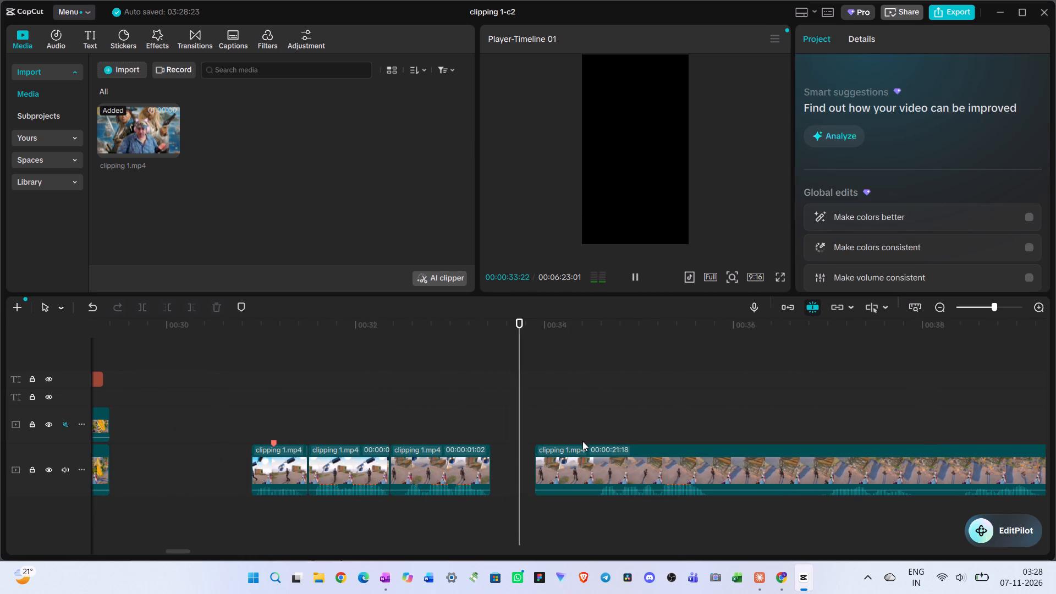
pyautogui.press('space')
pyautogui.click(362, 414)
pyautogui.press('space')
pyautogui.press('space')
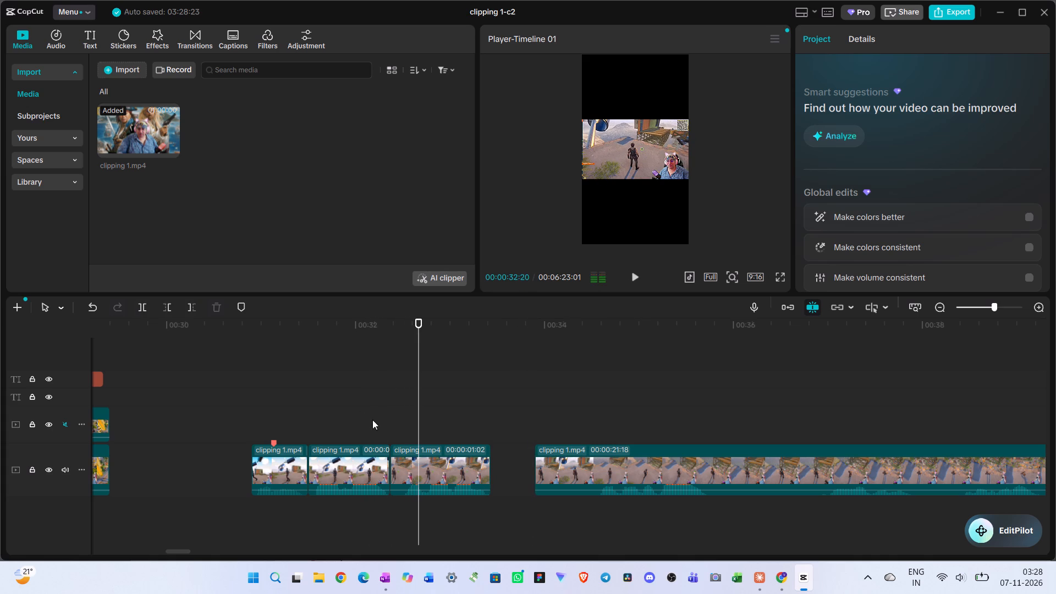
pyautogui.click(391, 415)
pyautogui.moveTo(391, 415); pyautogui.dragTo(395, 419)
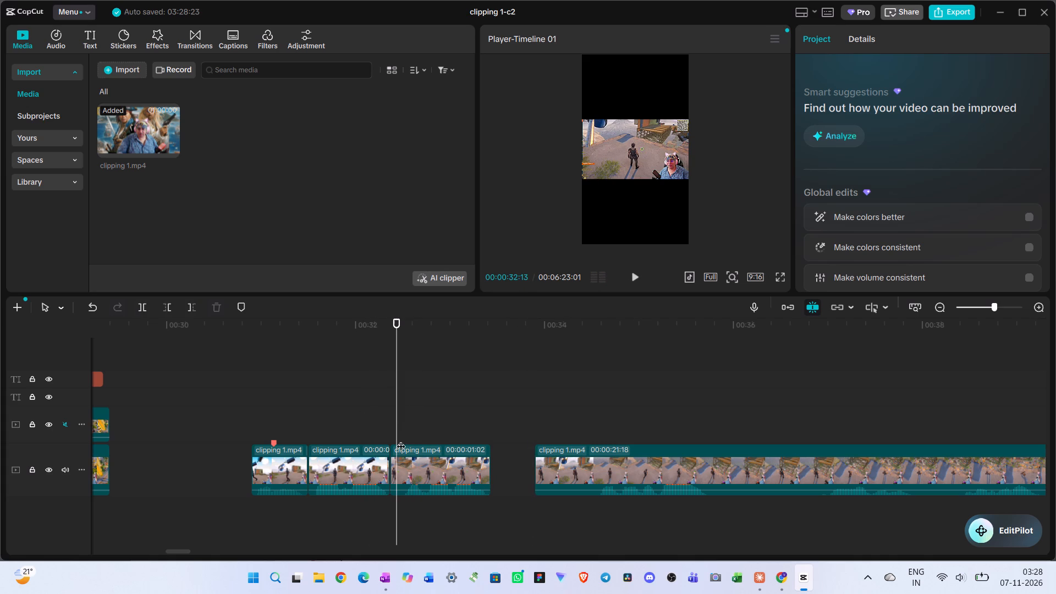
pyautogui.click(405, 453)
pyautogui.press('q')
pyautogui.moveTo(416, 456); pyautogui.dragTo(404, 458)
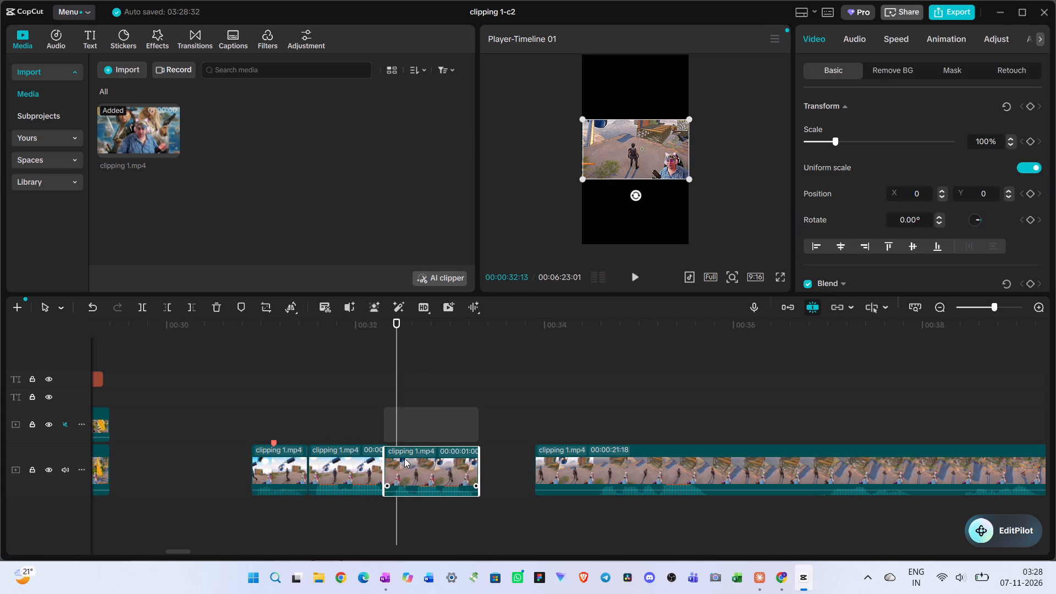
pyautogui.moveTo(404, 458); pyautogui.dragTo(410, 459)
# Review the joins, trim the start of the long last piece to 00:00:34:16, and move it against the third piece.
pyautogui.click(259, 410)
pyautogui.press('space')
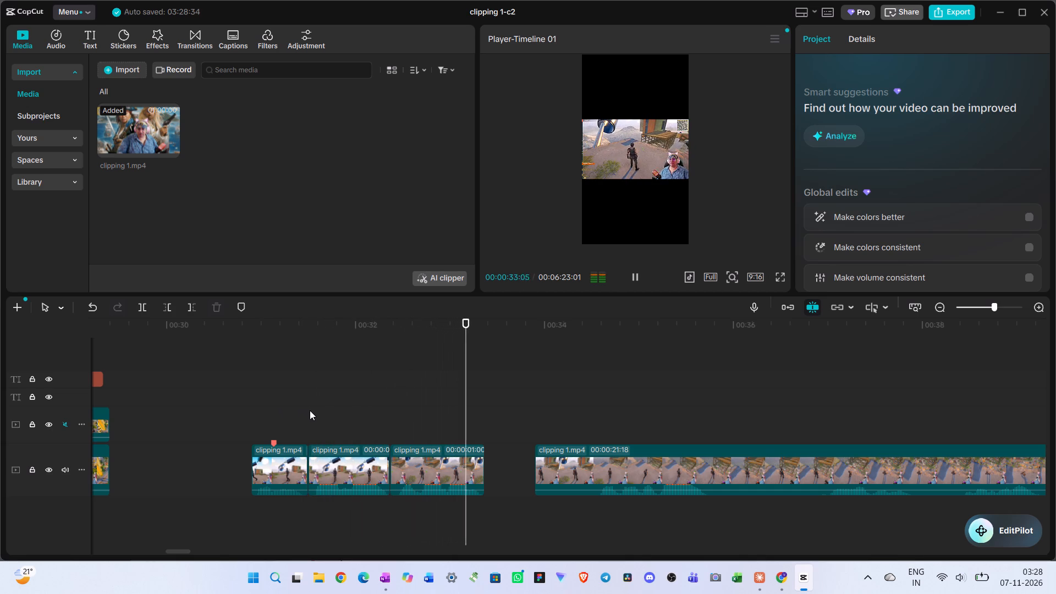
pyautogui.press('space')
pyautogui.click(563, 435)
pyautogui.press('space')
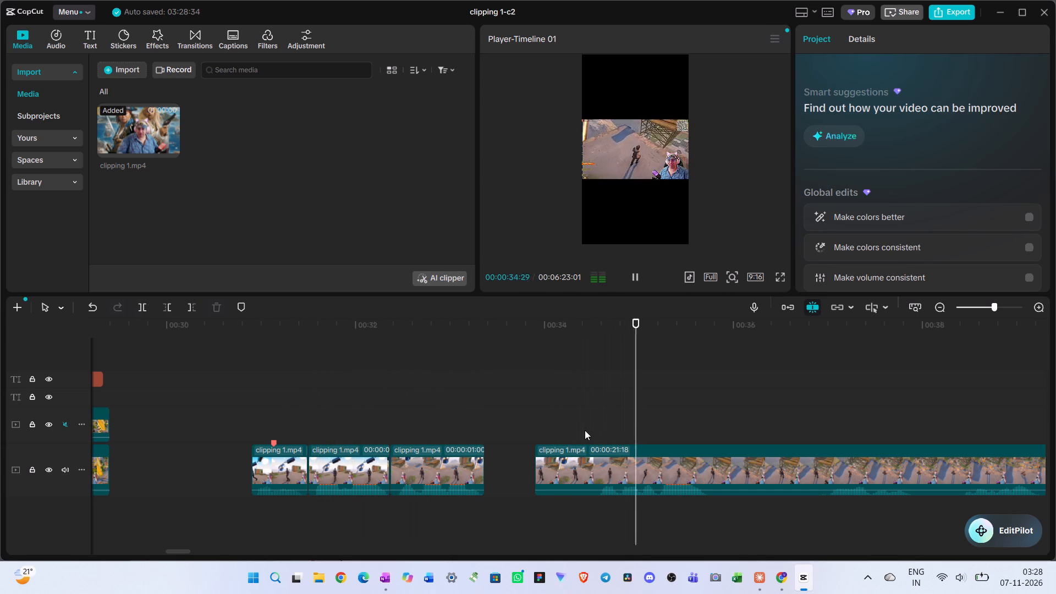
pyautogui.click(583, 415)
pyautogui.moveTo(583, 415); pyautogui.dragTo(595, 427)
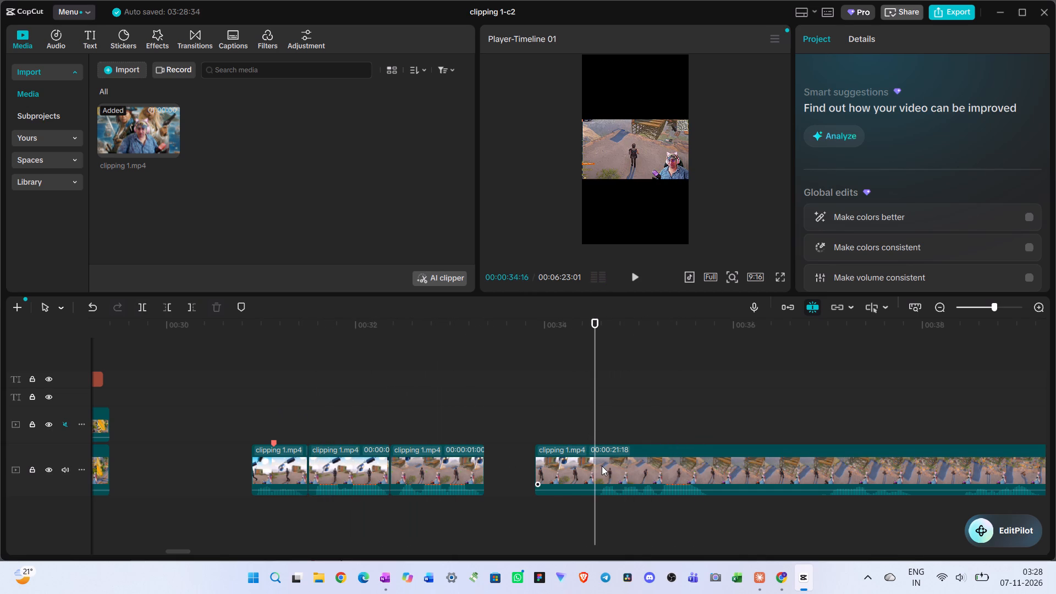
pyautogui.click(601, 466)
pyautogui.press('q')
pyautogui.moveTo(636, 466); pyautogui.dragTo(521, 465)
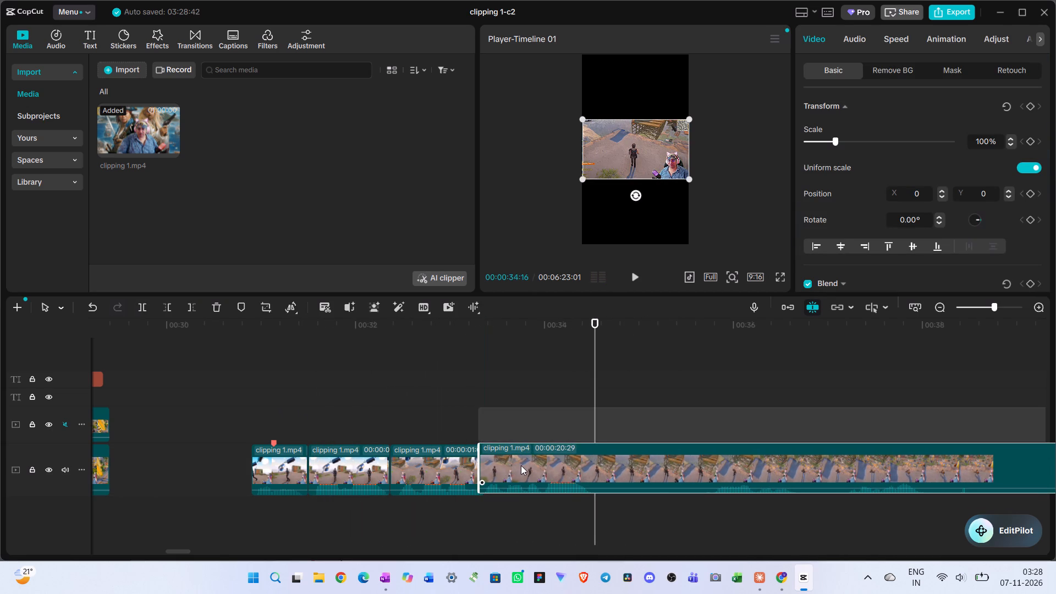
pyautogui.moveTo(521, 465); pyautogui.dragTo(523, 468)
# Play the joined pieces and split the long last piece at 00:00:34:17, leaving a 00:00:01:06 fourth piece.
pyautogui.click(461, 432)
pyautogui.press('space')
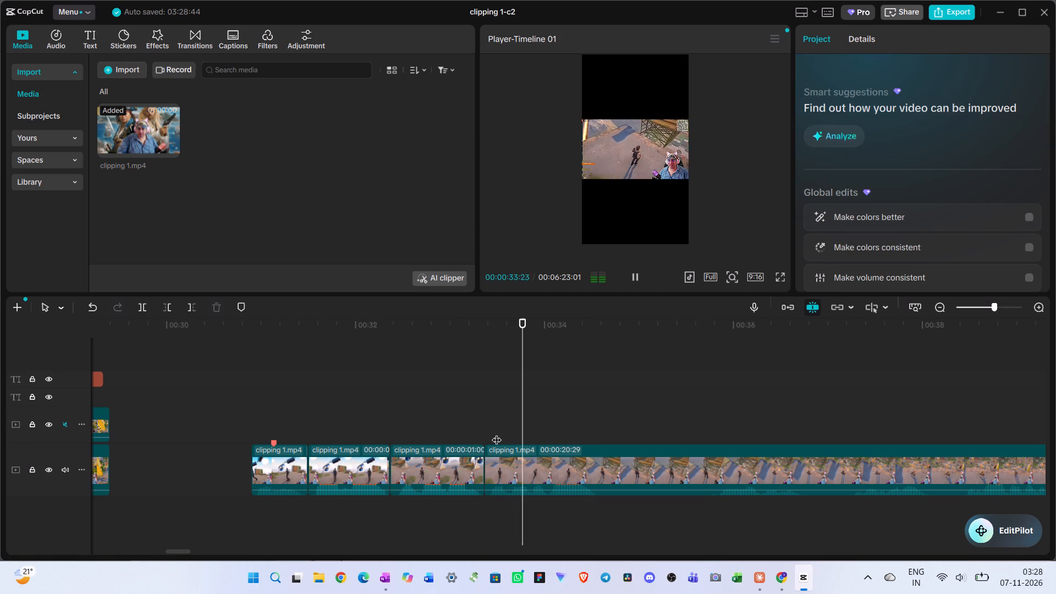
pyautogui.press('space')
pyautogui.click(577, 432)
pyautogui.moveTo(577, 432); pyautogui.dragTo(597, 435)
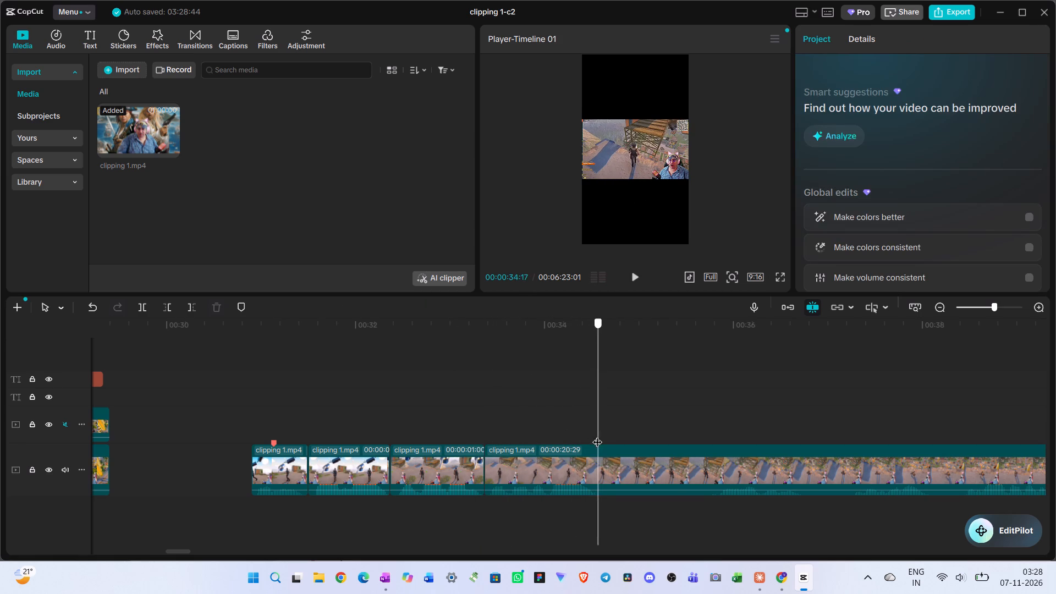
pyautogui.moveTo(597, 435); pyautogui.dragTo(597, 439)
pyautogui.click(600, 458)
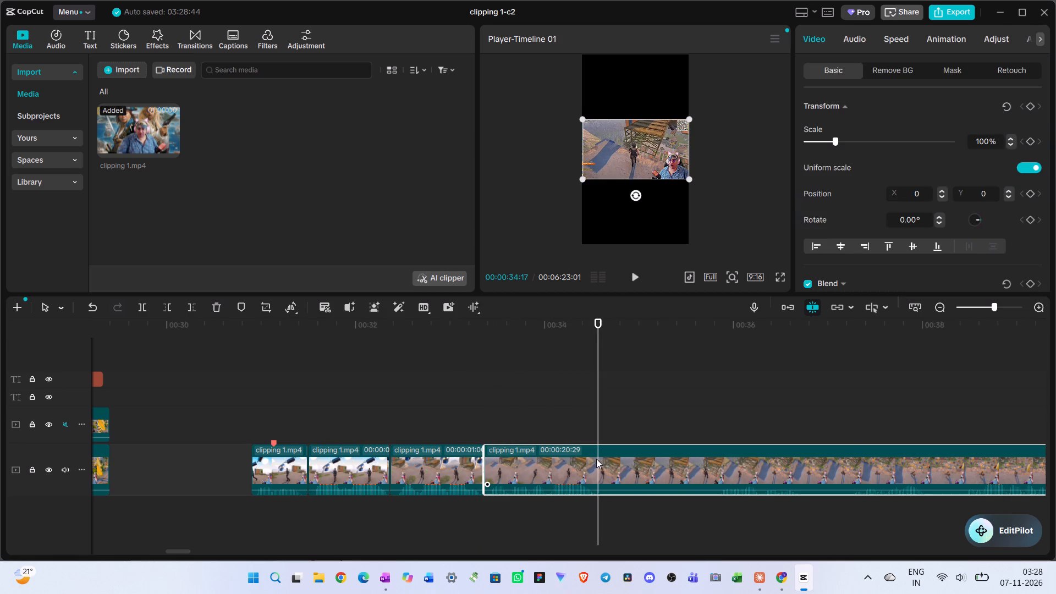
pyautogui.hotkey('ctrl', 'b')
# Trim the start of the long last piece to 00:00:35:23 and move it against the fourth piece.
pyautogui.click(648, 439)
pyautogui.press('space')
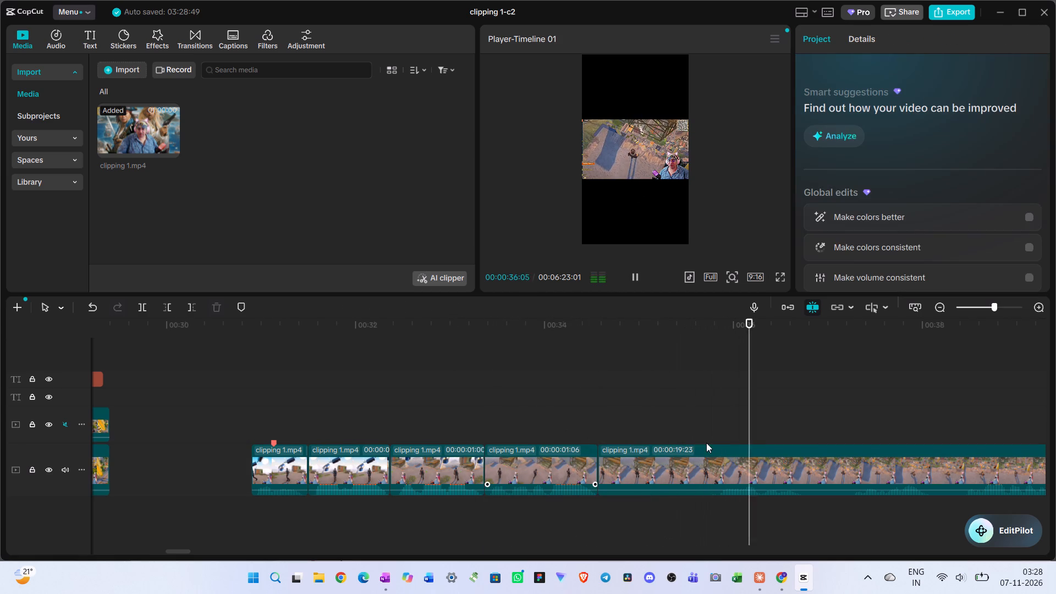
pyautogui.press('space')
pyautogui.click(700, 430)
pyautogui.moveTo(700, 430); pyautogui.dragTo(707, 432)
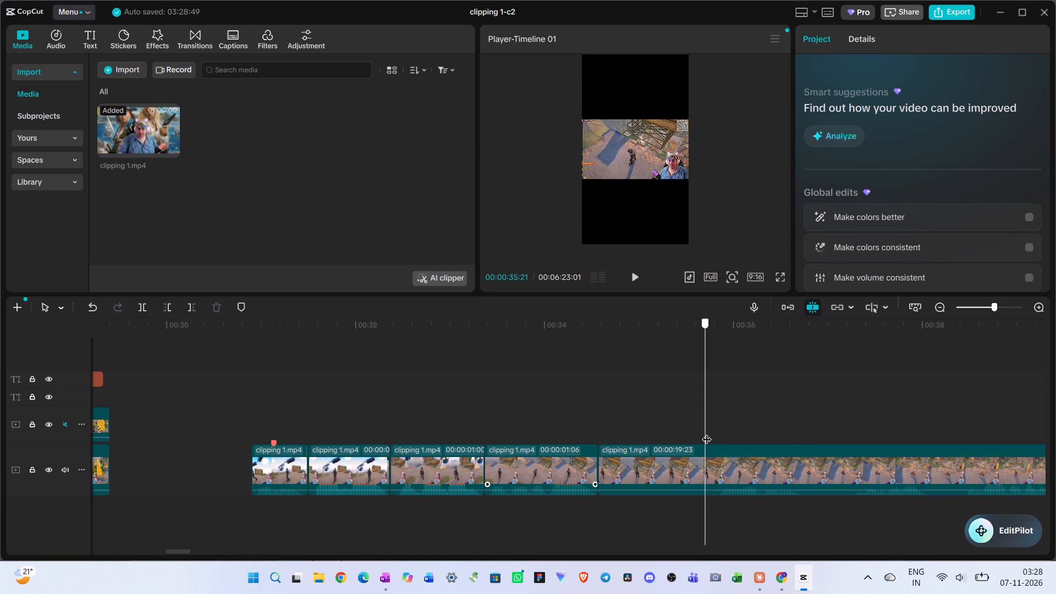
pyautogui.moveTo(707, 432); pyautogui.dragTo(709, 438)
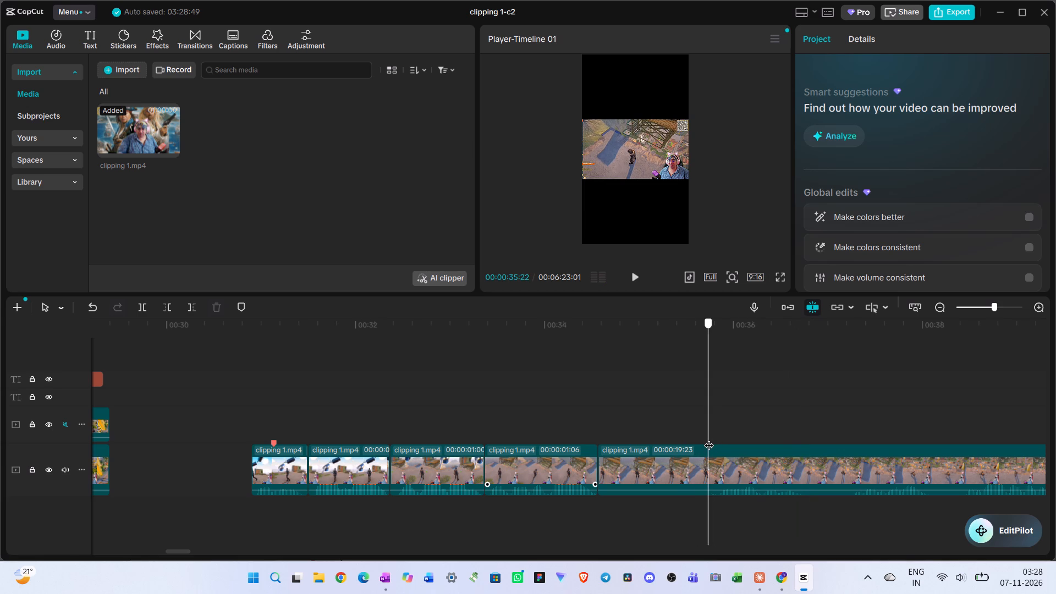
pyautogui.moveTo(709, 438); pyautogui.dragTo(713, 441)
pyautogui.click(715, 474)
pyautogui.press('q')
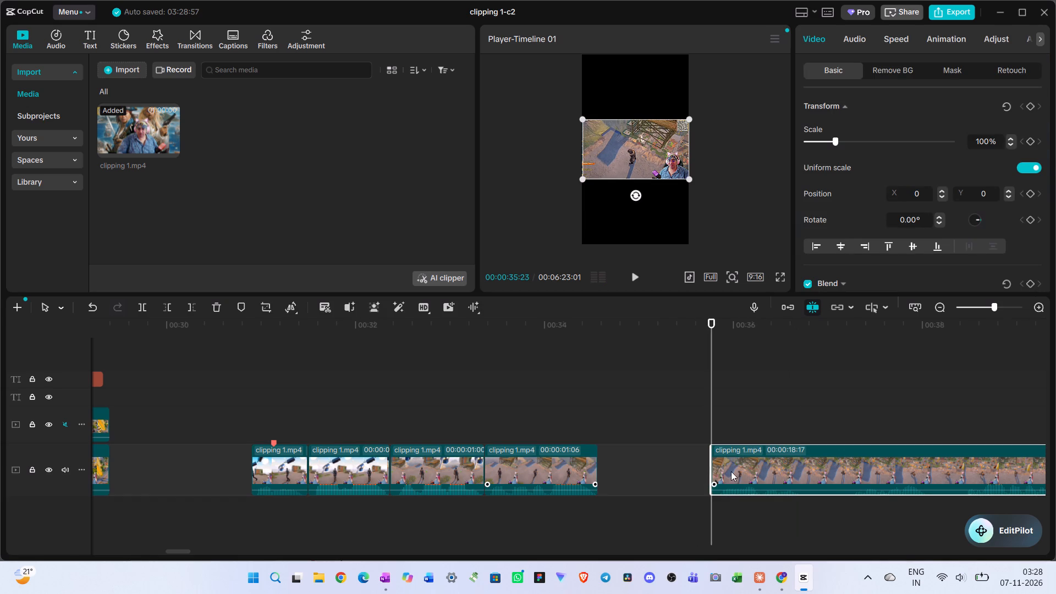
pyautogui.moveTo(731, 471); pyautogui.dragTo(620, 472)
# Review the join and split the long last piece at 00:00:35:17, leaving a 00:00:01:00 fifth piece.
pyautogui.click(540, 425)
pyautogui.press('space')
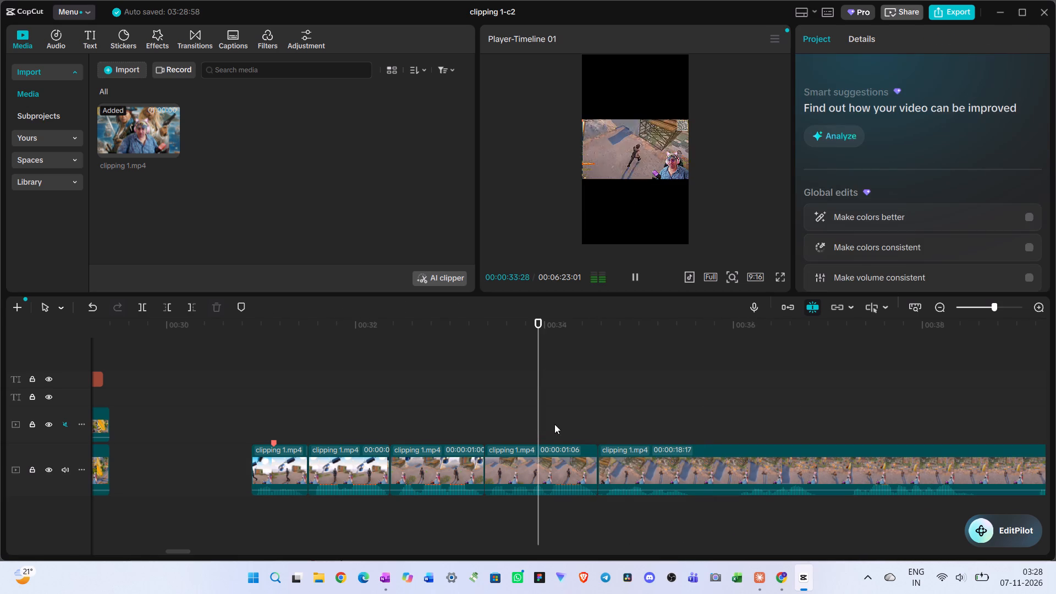
pyautogui.scroll(-1, 579, 428)
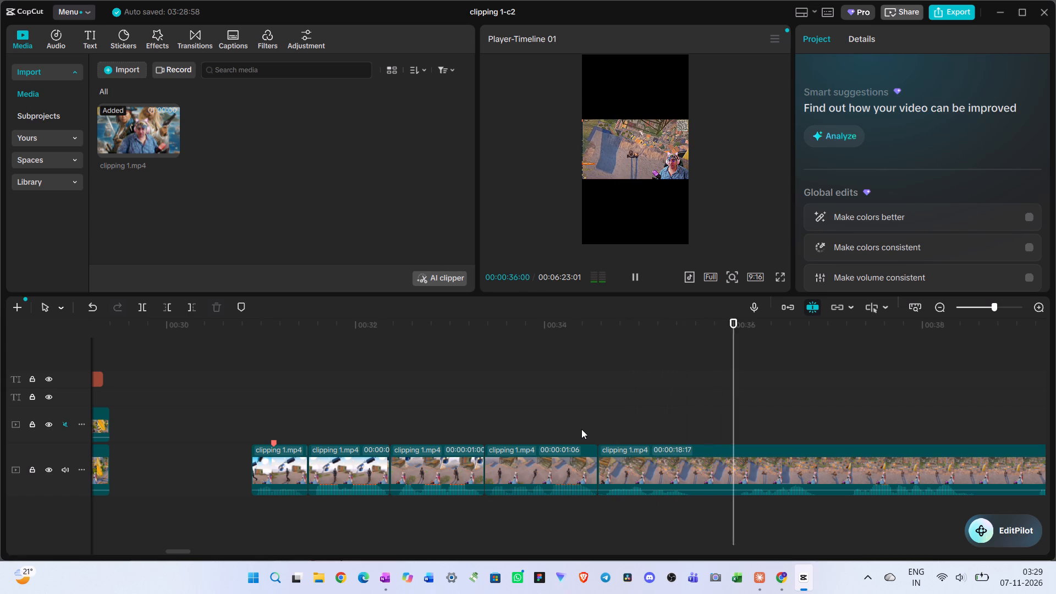
pyautogui.scroll(-1, 581, 429)
pyautogui.click(656, 434)
pyautogui.moveTo(656, 434); pyautogui.dragTo(694, 447)
pyautogui.click(678, 475)
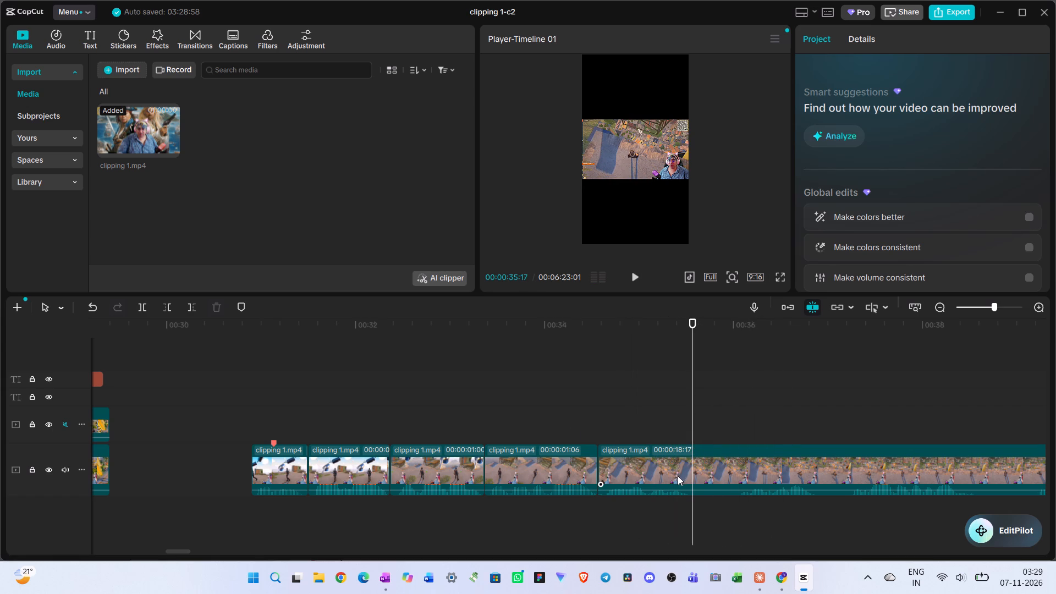
pyautogui.click(661, 435)
pyautogui.moveTo(667, 436); pyautogui.dragTo(692, 446)
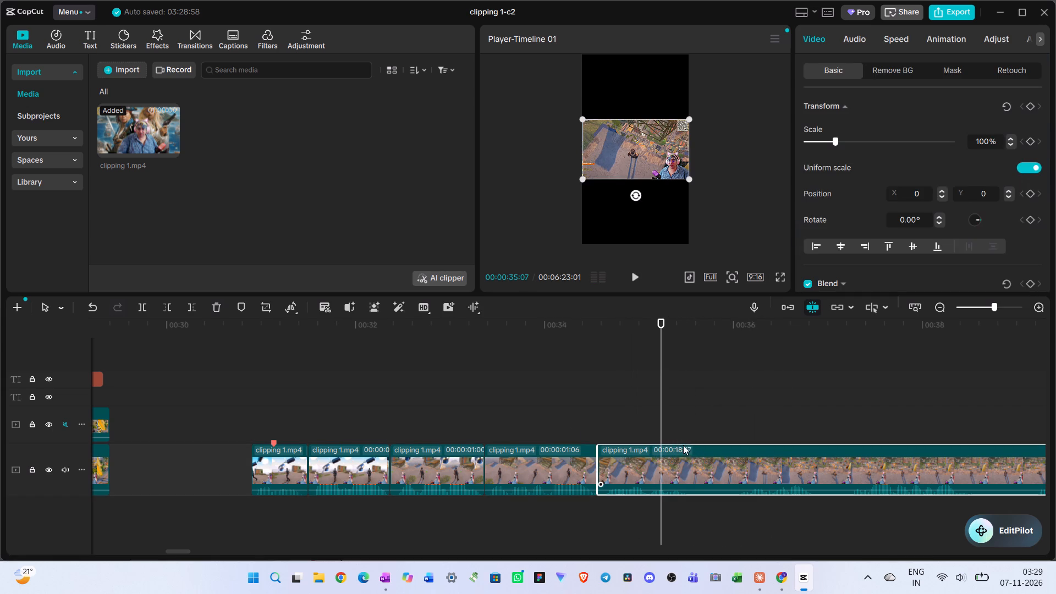
pyautogui.click(639, 428)
pyautogui.press('space')
pyautogui.press('space')
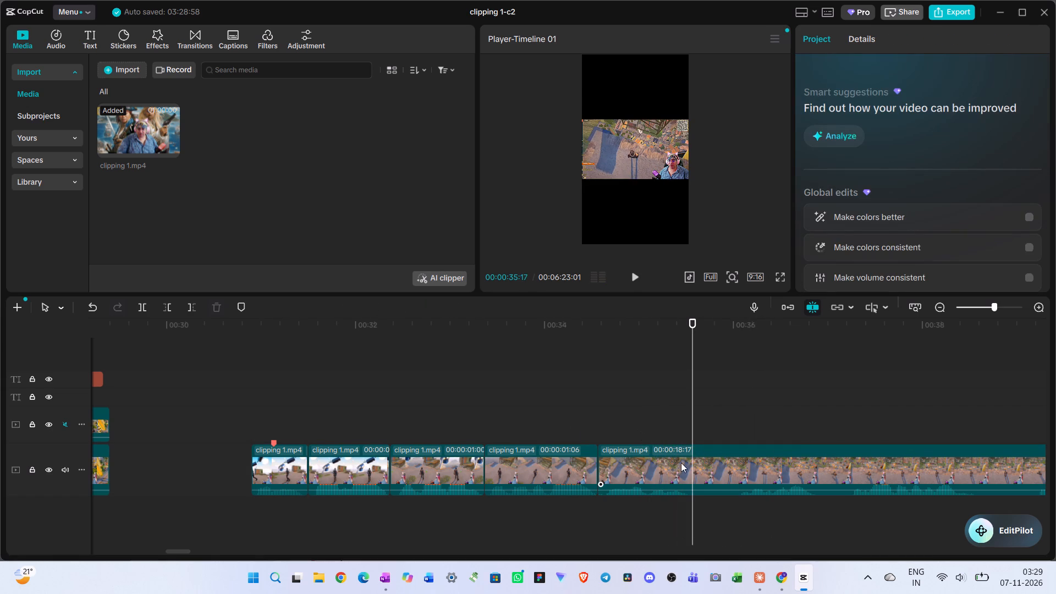
pyautogui.click(681, 463)
pyautogui.hotkey('ctrl', 'b')
# Trim the start of the long last piece to 00:00:36:01, for a clip length of 00:00:17:03.
pyautogui.click(720, 425)
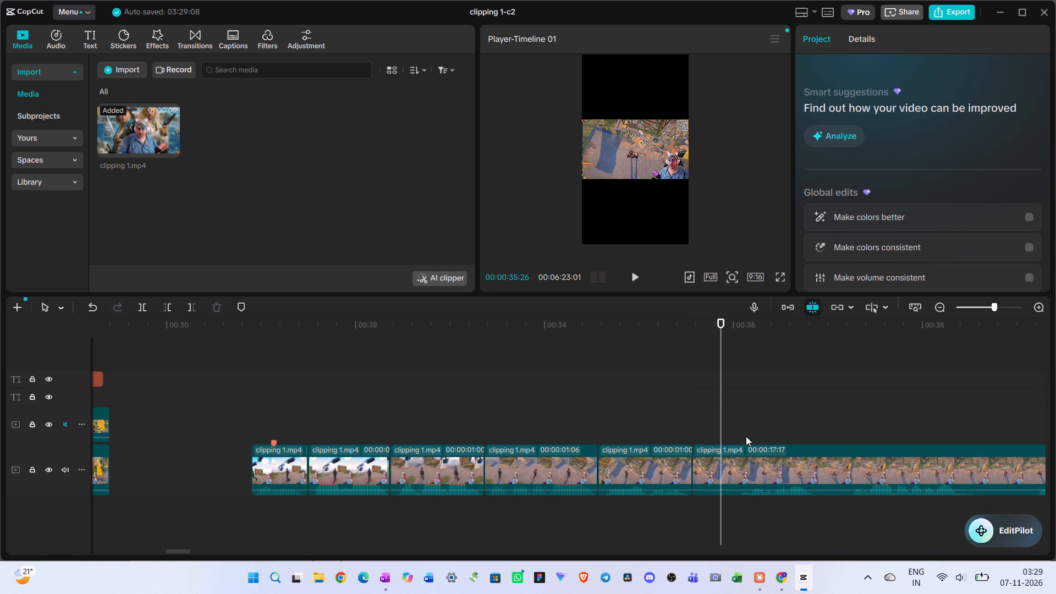
pyautogui.click(744, 434)
pyautogui.moveTo(744, 434); pyautogui.dragTo(738, 438)
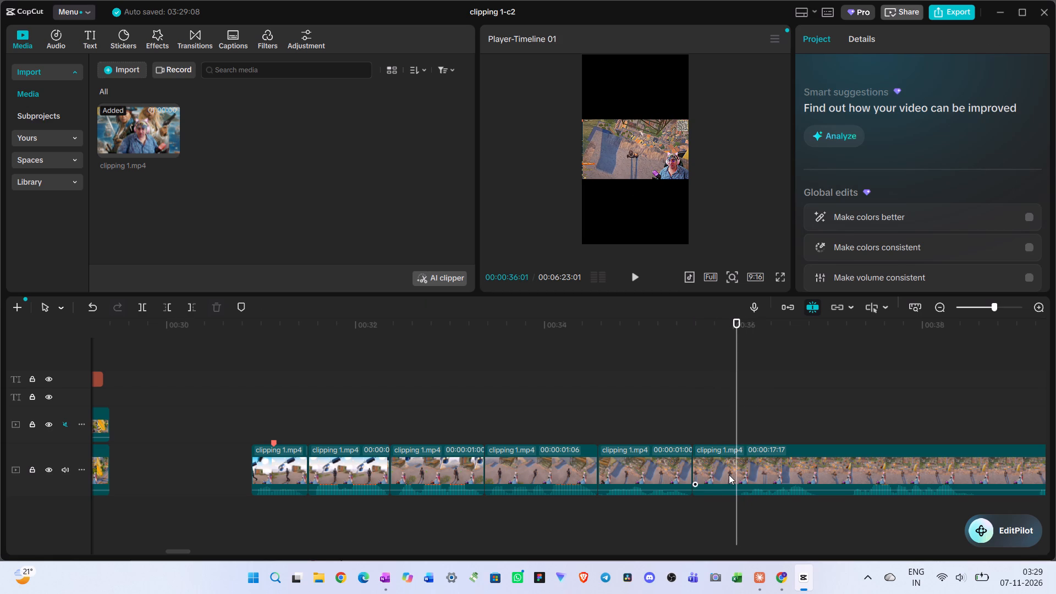
pyautogui.click(729, 475)
pyautogui.write('Q')
# Play the trimmed last piece and split it at 00:00:36:26.
pyautogui.press('space')
pyautogui.press('space')
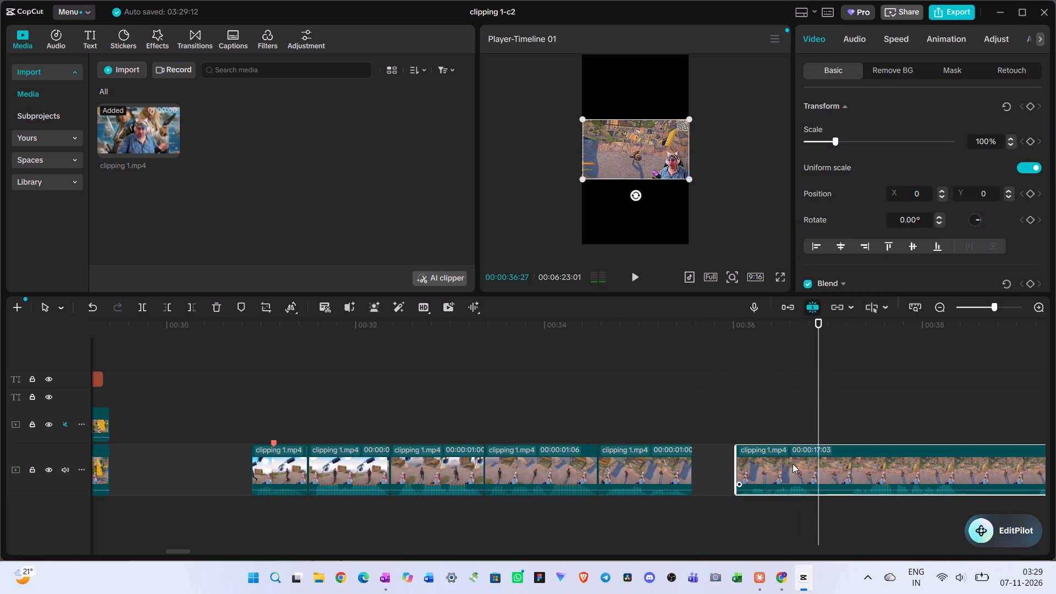
pyautogui.click(761, 430)
pyautogui.press('space')
pyautogui.press('space')
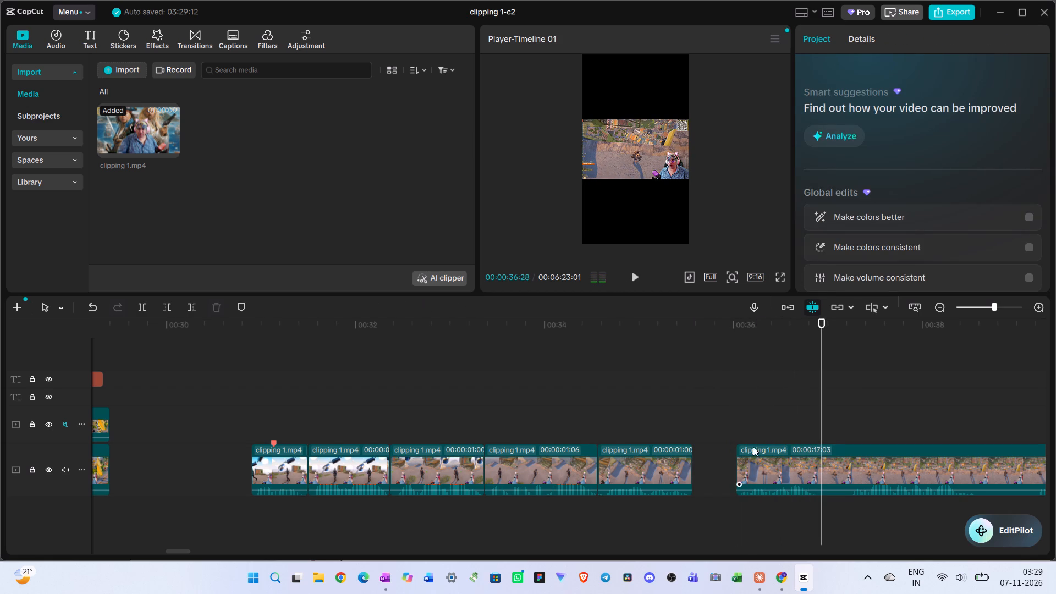
pyautogui.click(782, 435)
pyautogui.moveTo(782, 435); pyautogui.dragTo(817, 451)
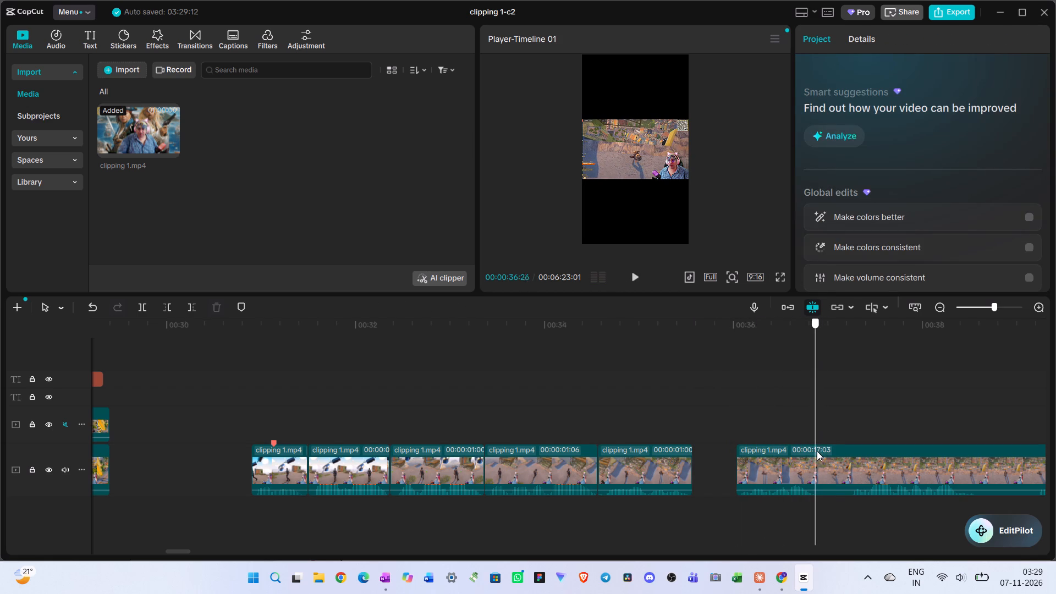
pyautogui.moveTo(817, 451); pyautogui.dragTo(816, 452)
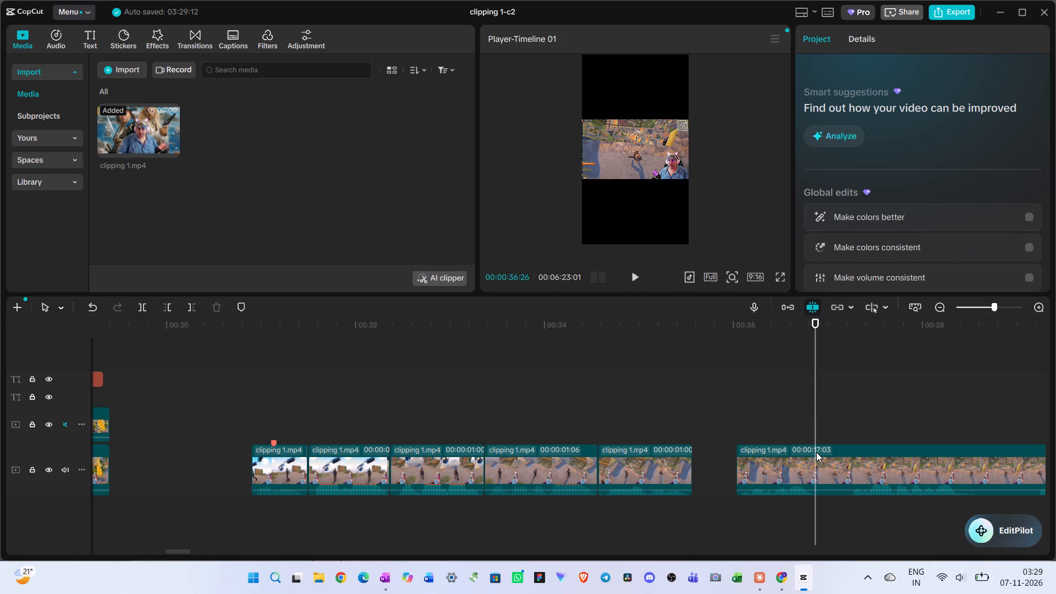
pyautogui.click(812, 471)
pyautogui.hotkey('ctrl', 'b')
# Trim the start of the long last piece to 00:00:37:07 and move it against the short piece before it.
pyautogui.click(789, 436)
pyautogui.press('space')
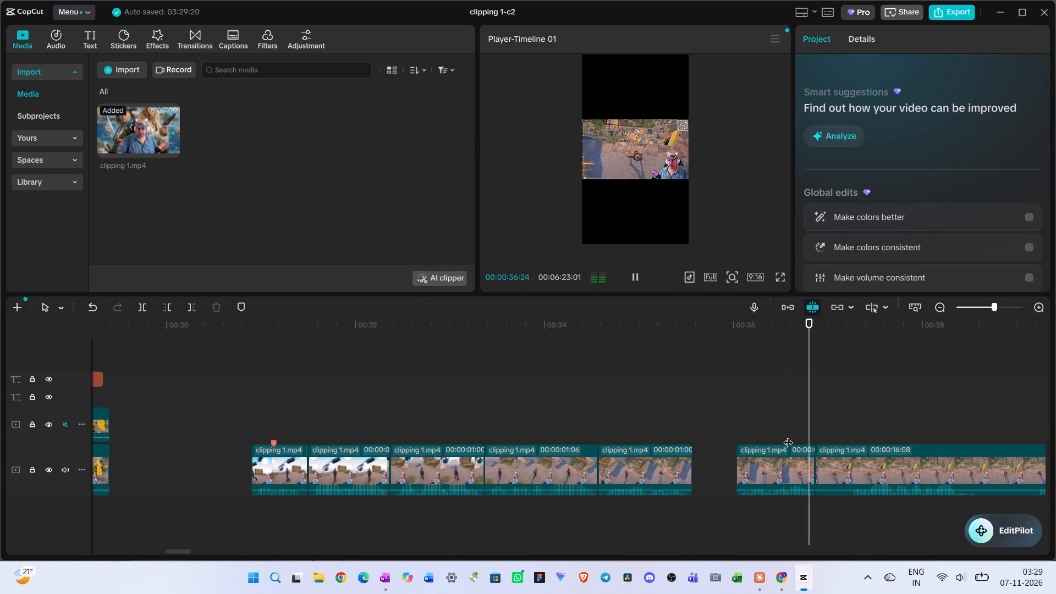
pyautogui.press('space')
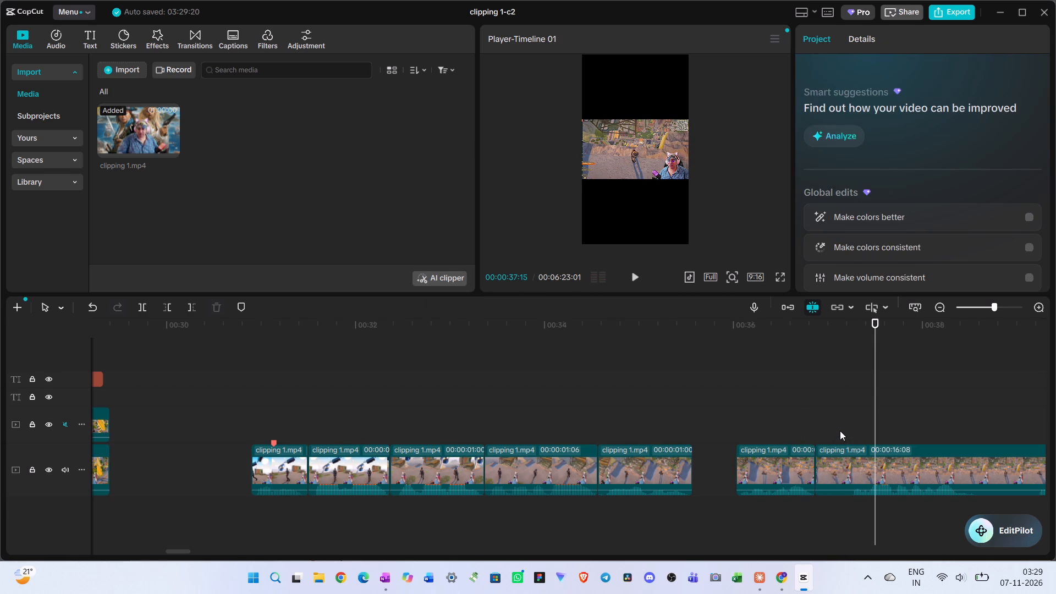
pyautogui.click(840, 430)
pyautogui.moveTo(843, 432); pyautogui.dragTo(850, 442)
pyautogui.click(853, 474)
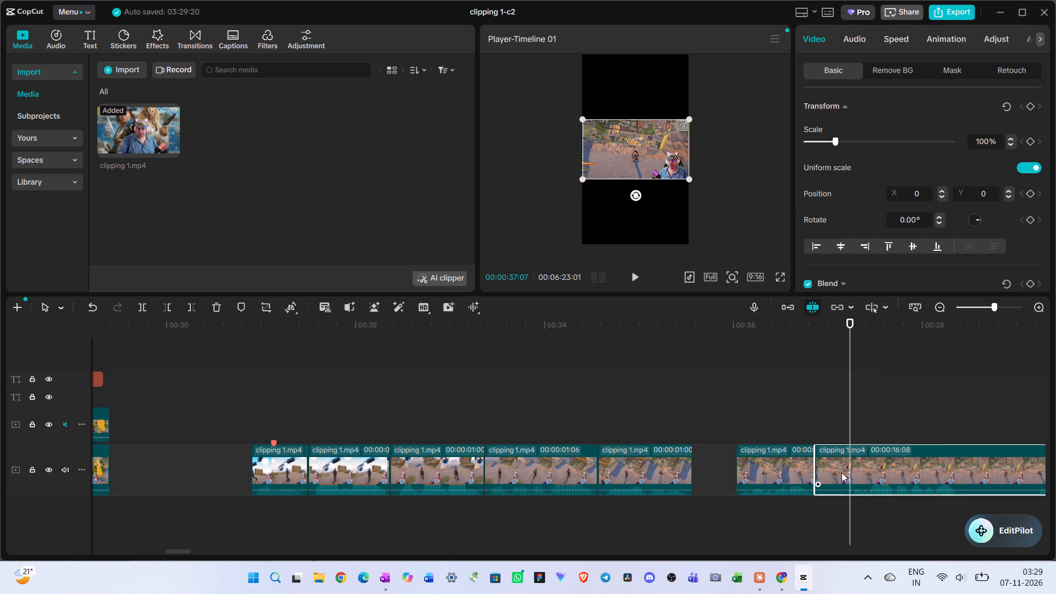
pyautogui.press('q')
pyautogui.moveTo(870, 472); pyautogui.dragTo(833, 473)
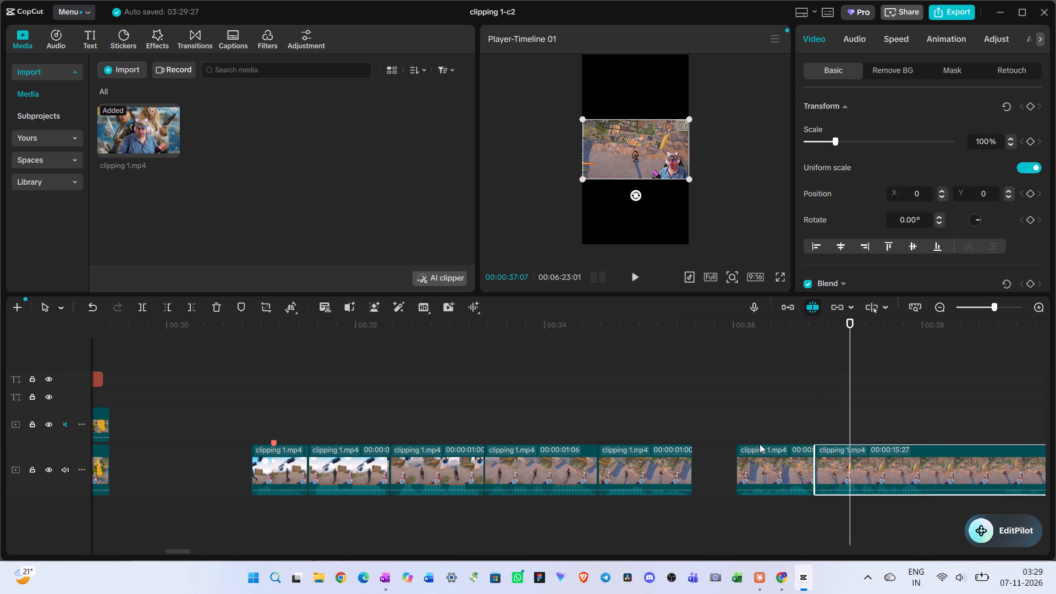
# Replay the join, undo the move, extend the last piece's start slightly to a 00:00:15:29 length, and rejoin it to the preceding piece.
pyautogui.click(760, 444)
pyautogui.press('space')
pyautogui.hscroll(-1, 760, 444)
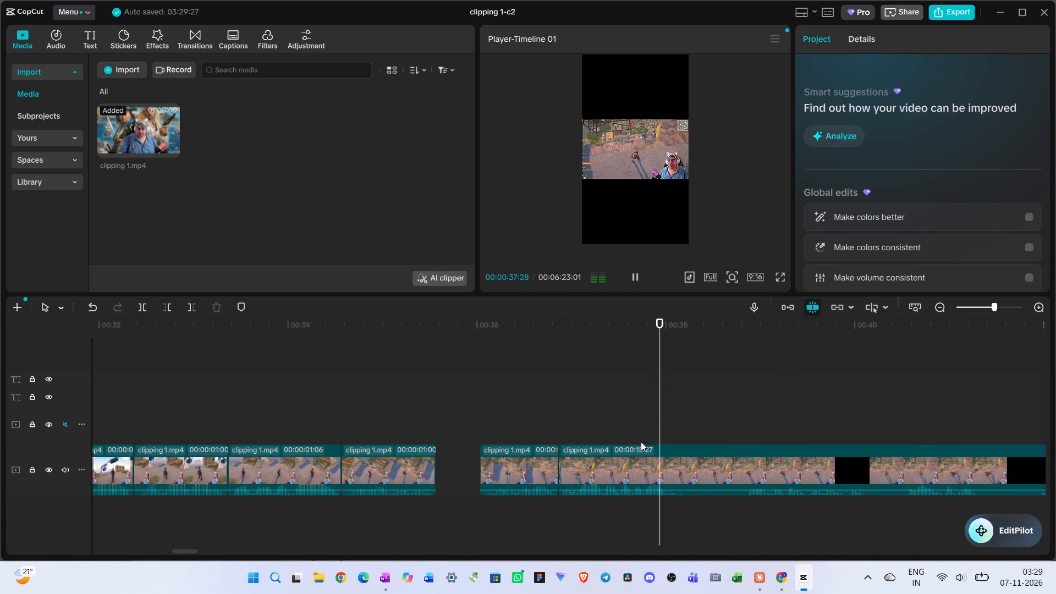
pyautogui.click(500, 428)
pyautogui.press('space')
pyautogui.press('space')
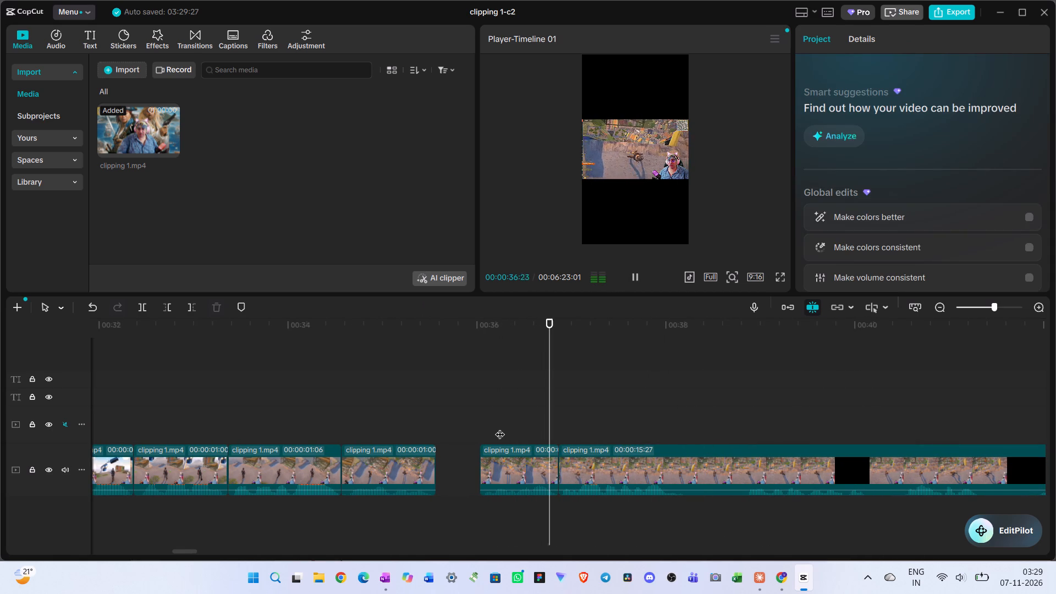
pyautogui.press('space')
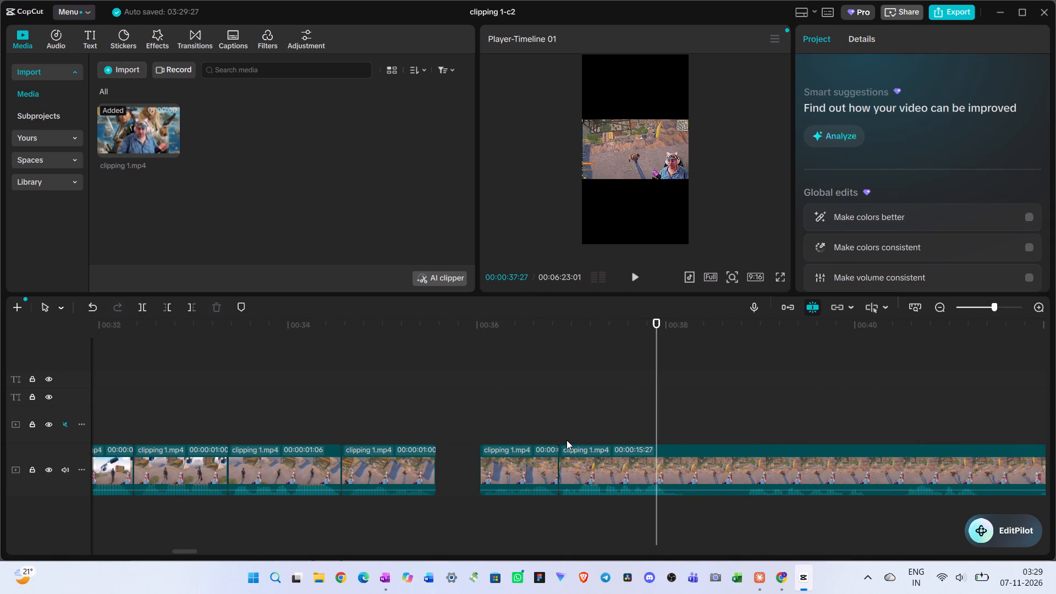
pyautogui.hotkey('ctrl', 'z')
pyautogui.click(598, 452)
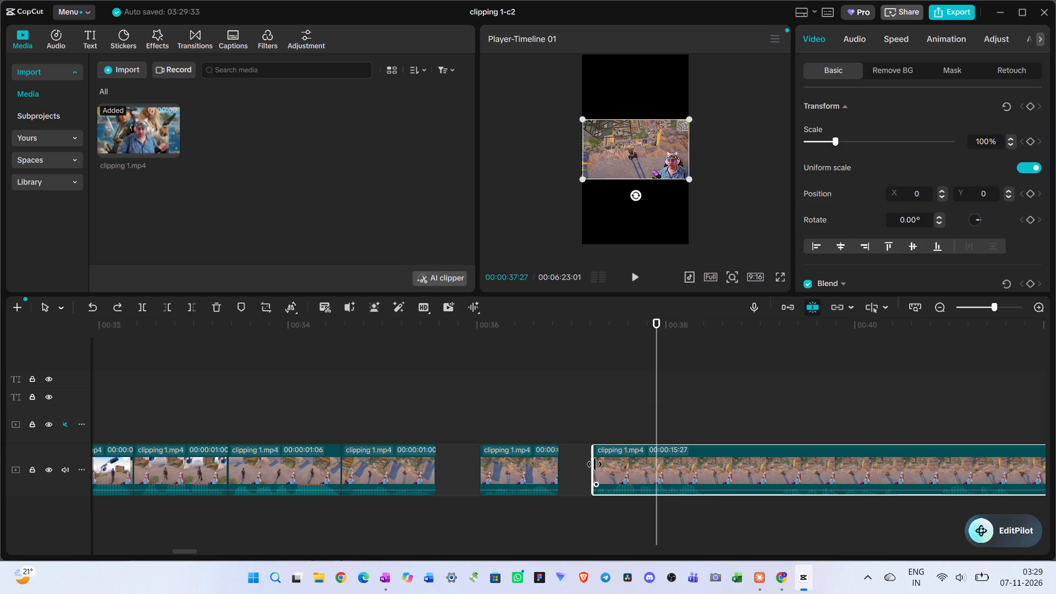
pyautogui.click(591, 464)
pyautogui.click(582, 434)
pyautogui.moveTo(582, 433); pyautogui.dragTo(591, 434)
pyautogui.moveTo(612, 457); pyautogui.dragTo(581, 457)
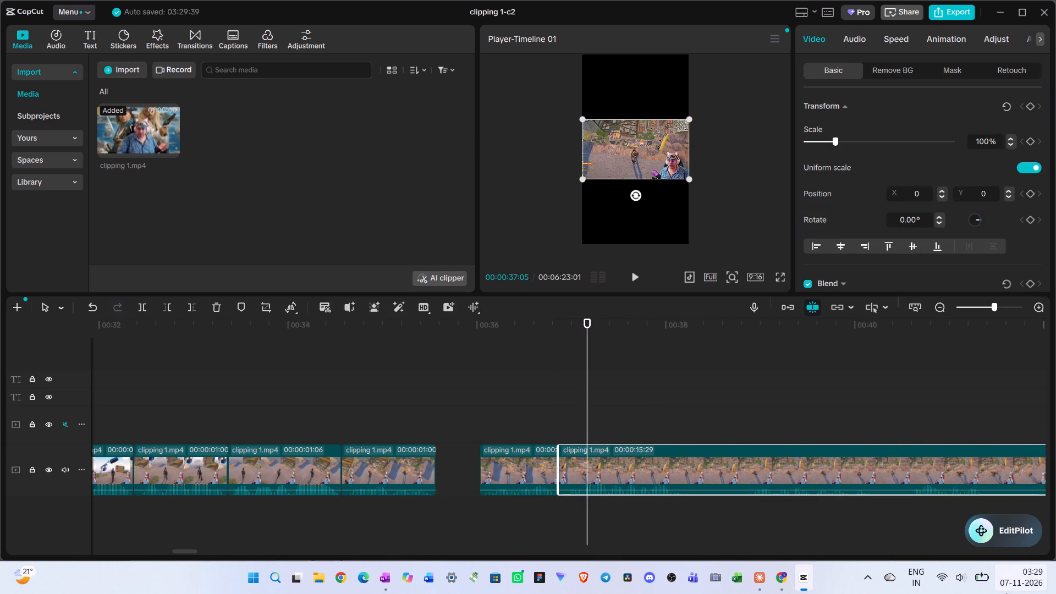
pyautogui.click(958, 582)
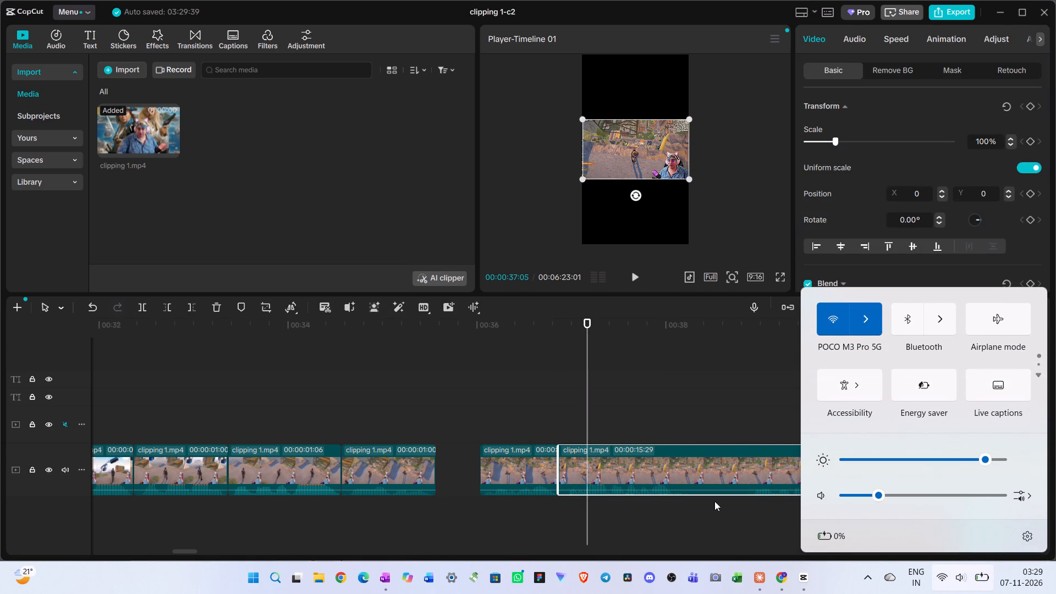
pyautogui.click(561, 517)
# Play the last piece and split it at 00:00:38:06, leaving a 00:00:01:10 piece before the cut.
pyautogui.press('space')
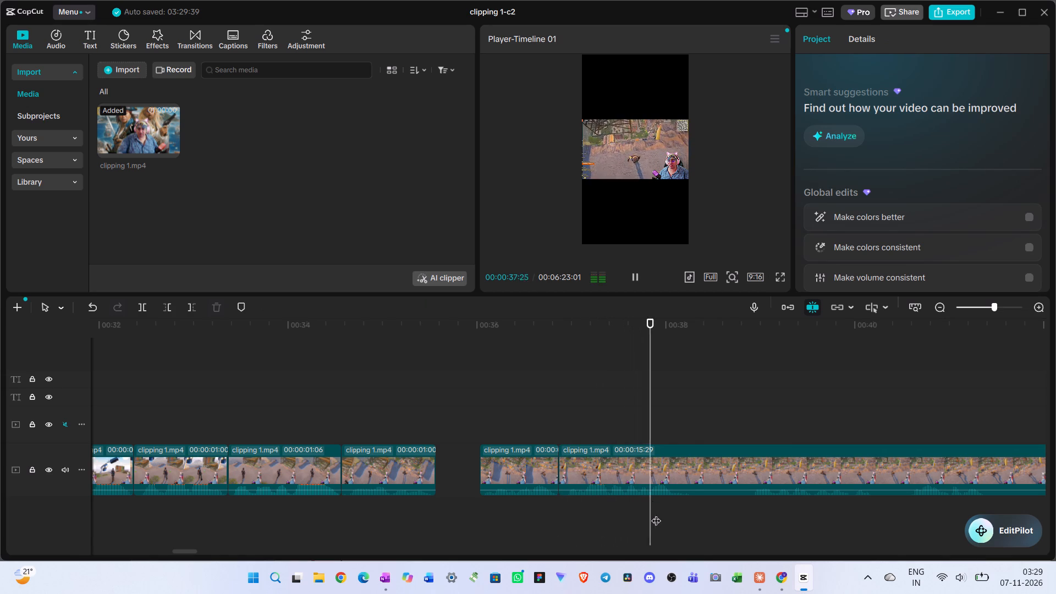
pyautogui.press('space')
pyautogui.click(652, 435)
pyautogui.moveTo(653, 435); pyautogui.dragTo(693, 457)
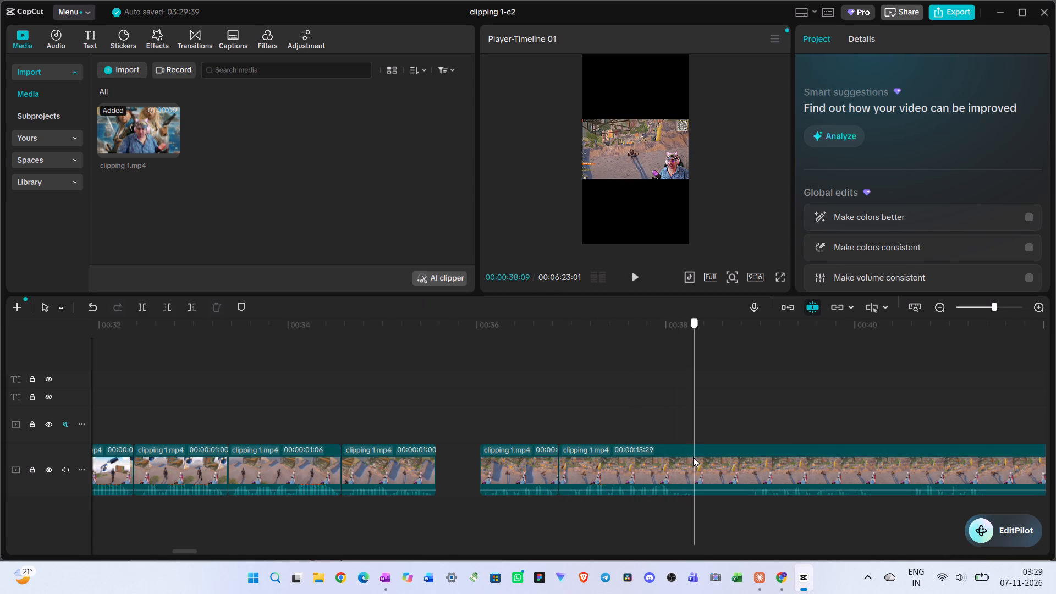
pyautogui.moveTo(693, 457); pyautogui.dragTo(630, 454)
pyautogui.press('space')
pyautogui.press('space')
pyautogui.press('space')
pyautogui.press('space')
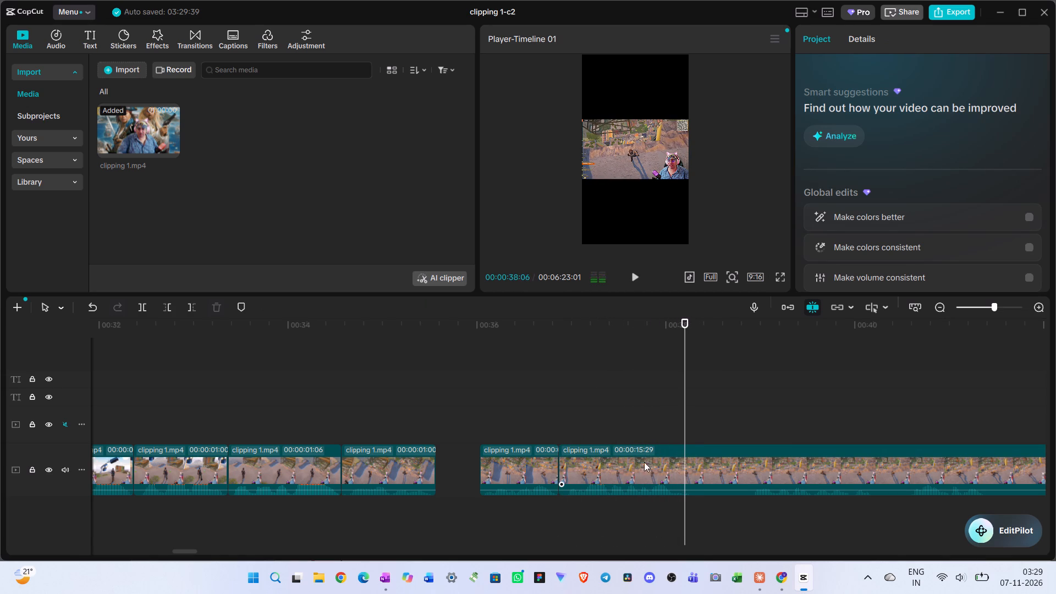
pyautogui.click(691, 477)
pyautogui.hotkey('ctrl', 'b')
# Trim the start of the long last piece to 00:00:38:27 and move it against the 00:00:01:10 piece.
pyautogui.click(713, 421)
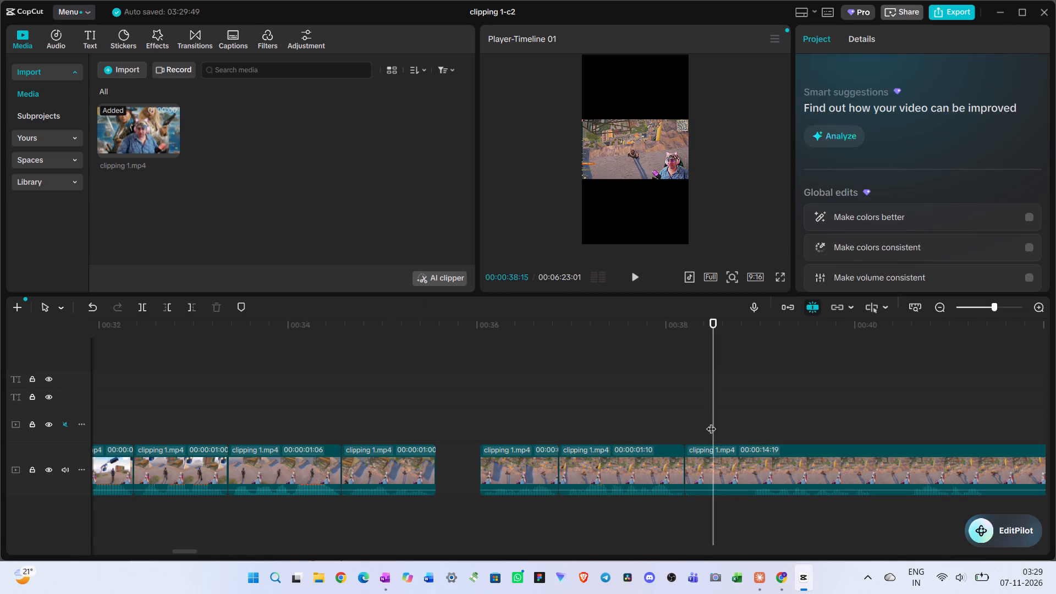
pyautogui.press('space')
pyautogui.hscroll(-1, 716, 446)
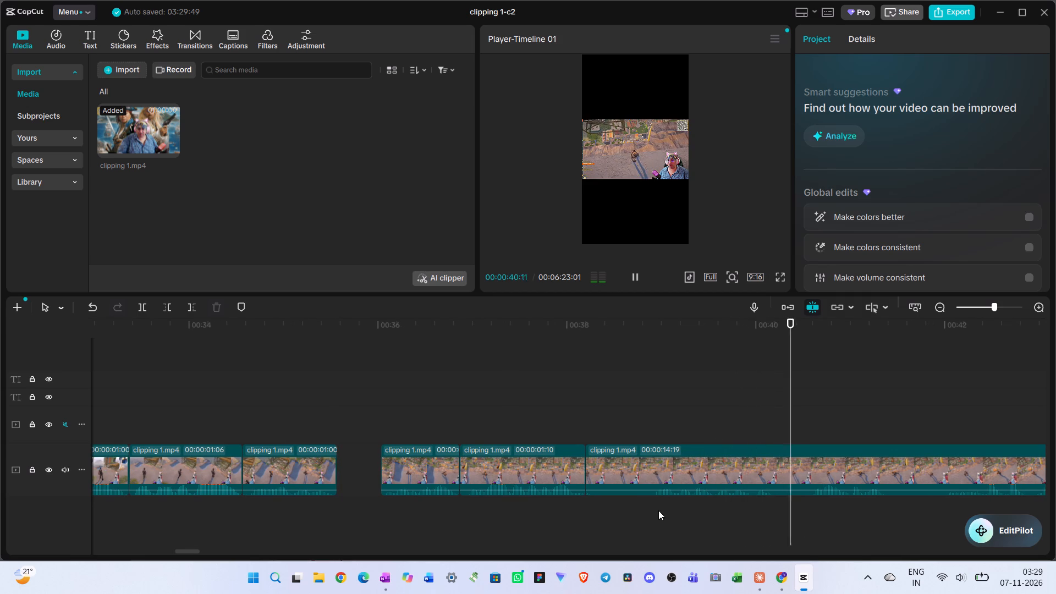
pyautogui.click(645, 508)
pyautogui.moveTo(645, 508); pyautogui.dragTo(651, 509)
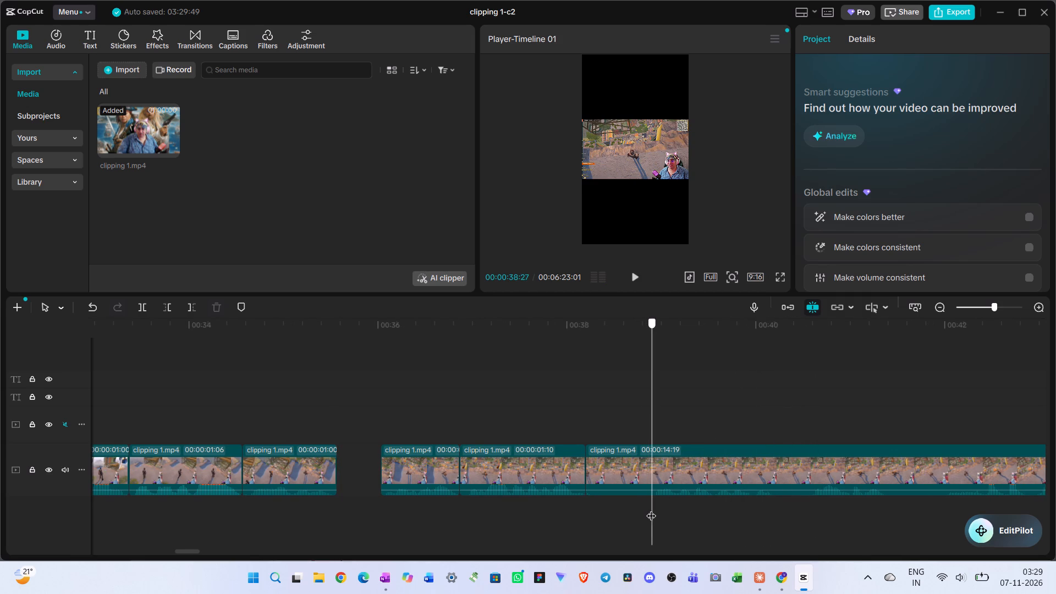
pyautogui.moveTo(651, 509); pyautogui.dragTo(652, 509)
pyautogui.click(655, 470)
pyautogui.press('q')
pyautogui.moveTo(701, 469); pyautogui.dragTo(636, 480)
# Play the last piece and split it at 00:00:39:15, leaving a 00:00:01:09 piece before the cut.
pyautogui.click(598, 513)
pyautogui.press('space')
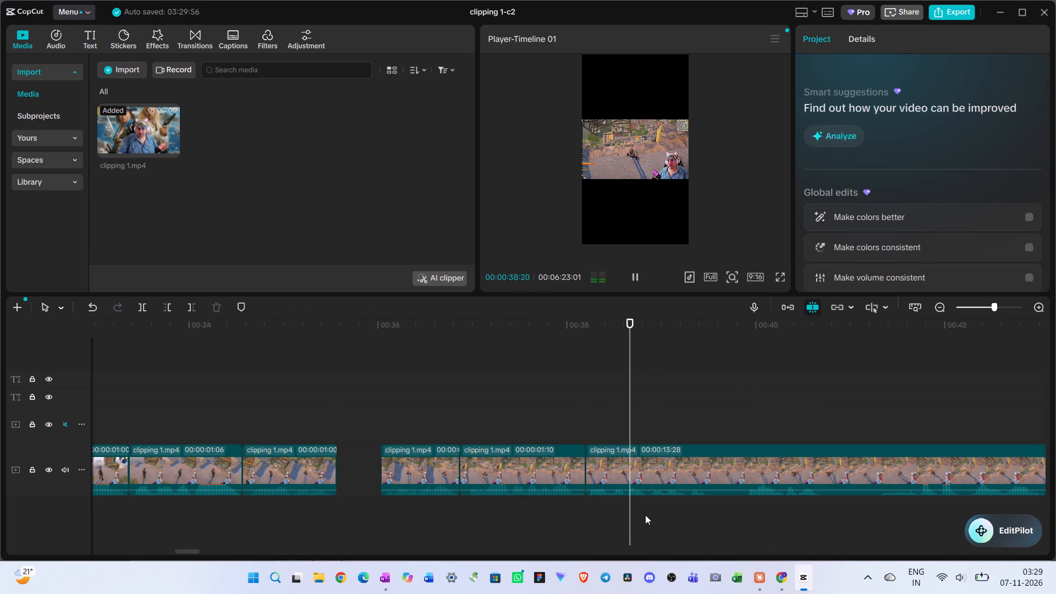
pyautogui.press('space')
pyautogui.click(691, 509)
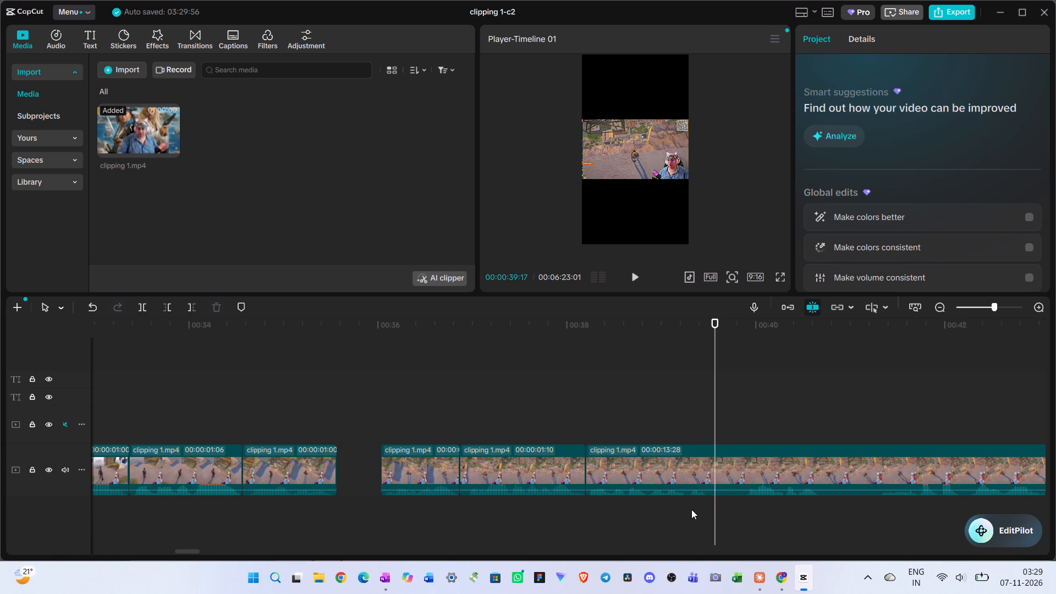
pyautogui.moveTo(691, 509); pyautogui.dragTo(710, 514)
pyautogui.click(719, 479)
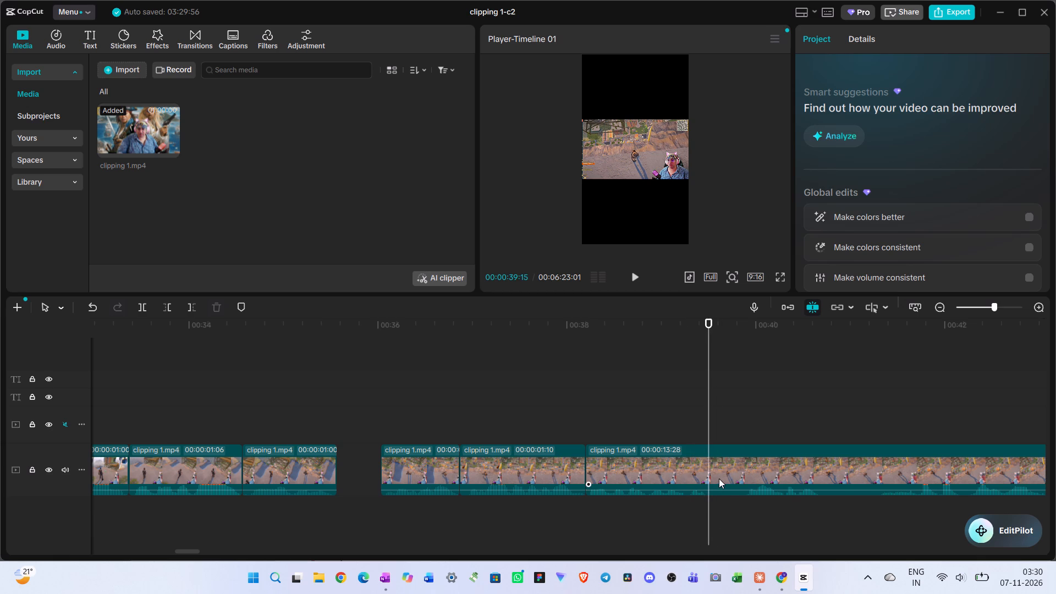
pyautogui.hotkey('ctrl', 'b')
# Trim the start of the long last piece to 00:00:39:26 and move it against the 00:00:01:09 piece.
pyautogui.click(741, 514)
pyautogui.moveTo(740, 514); pyautogui.dragTo(746, 513)
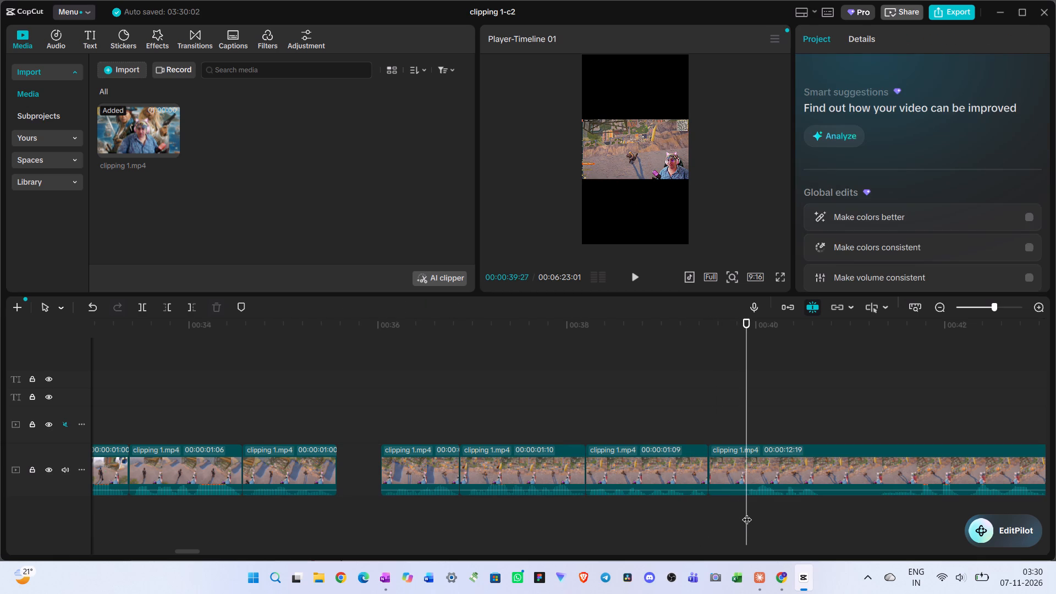
pyautogui.click(747, 510)
pyautogui.click(748, 475)
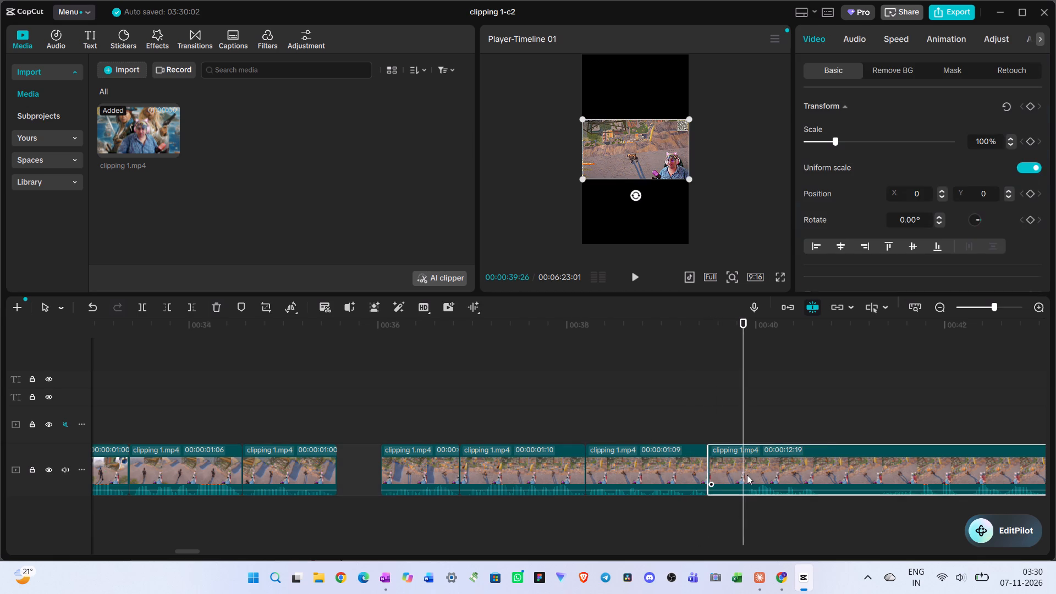
pyautogui.press('q')
pyautogui.moveTo(766, 477); pyautogui.dragTo(732, 480)
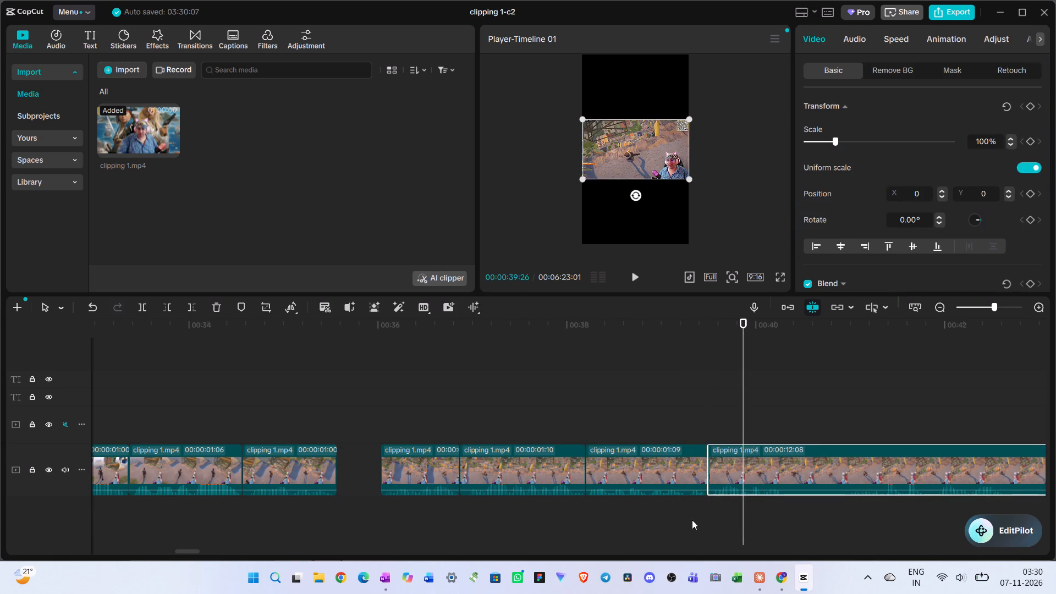
# Split the long last piece at 00:00:40:10.
pyautogui.click(692, 520)
pyautogui.moveTo(693, 520); pyautogui.dragTo(789, 534)
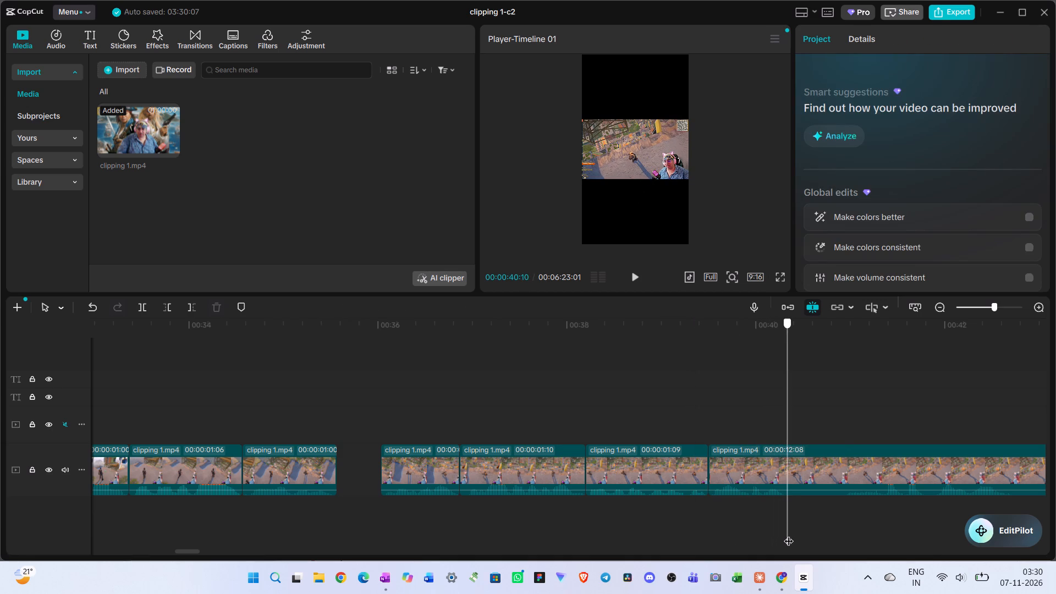
pyautogui.moveTo(789, 534); pyautogui.dragTo(788, 535)
pyautogui.click(797, 477)
pyautogui.hotkey('ctrl', 'b')
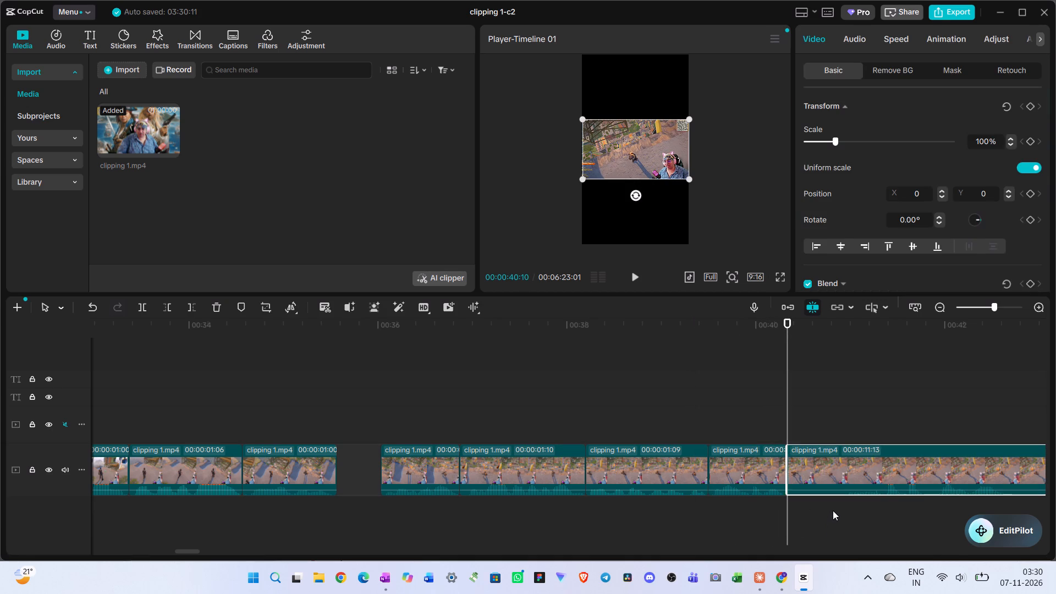
# Trim the start of the long last piece to 00:00:40:28 and move it against the short piece before it.
pyautogui.click(833, 510)
pyautogui.hscroll(-1, 832, 510)
pyautogui.click(561, 503)
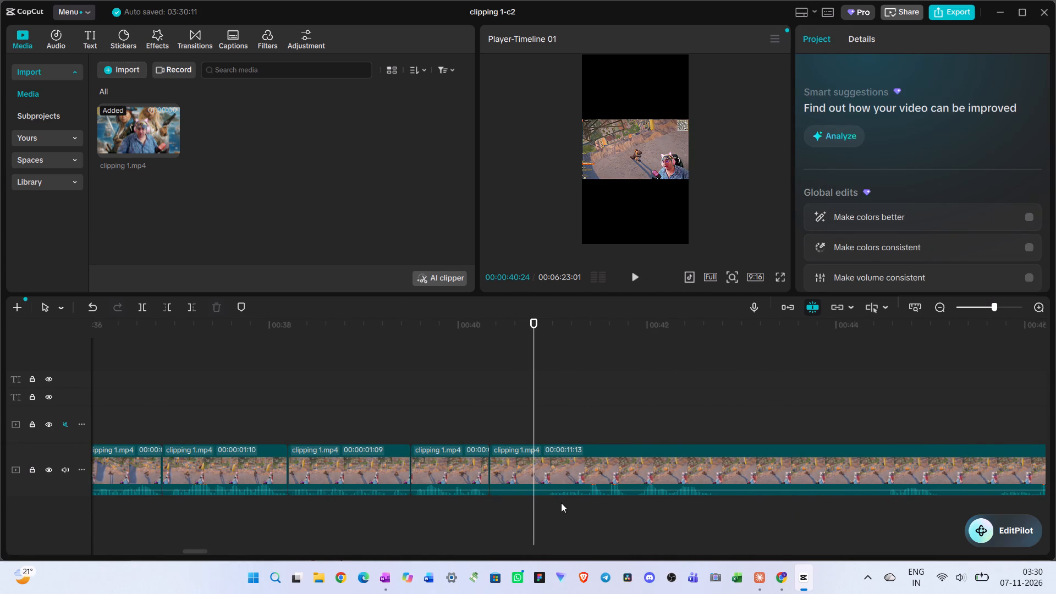
pyautogui.moveTo(561, 503); pyautogui.dragTo(545, 504)
pyautogui.click(557, 469)
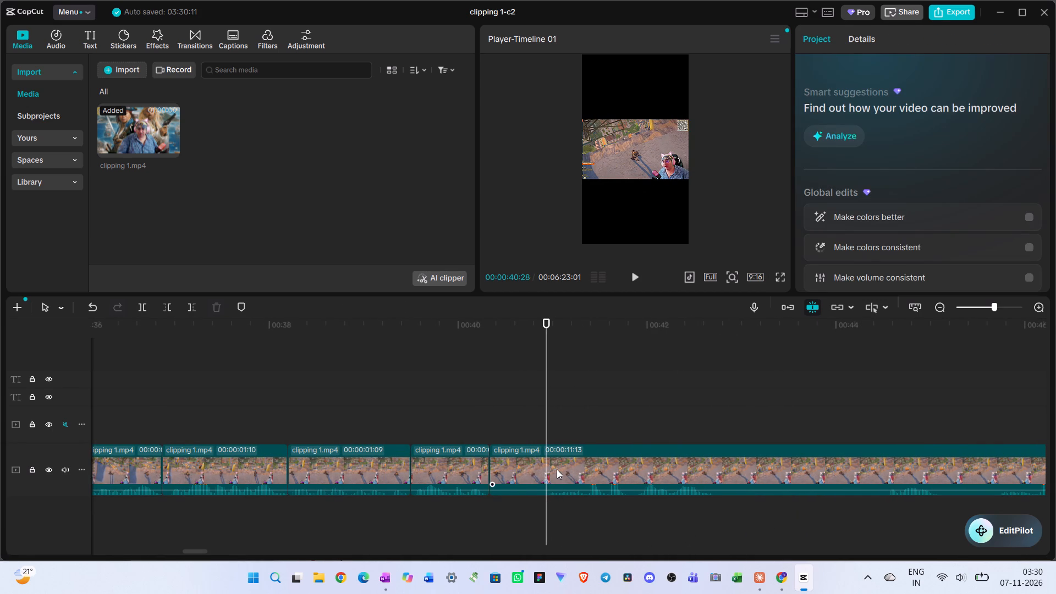
pyautogui.press('q')
pyautogui.moveTo(592, 488); pyautogui.dragTo(538, 486)
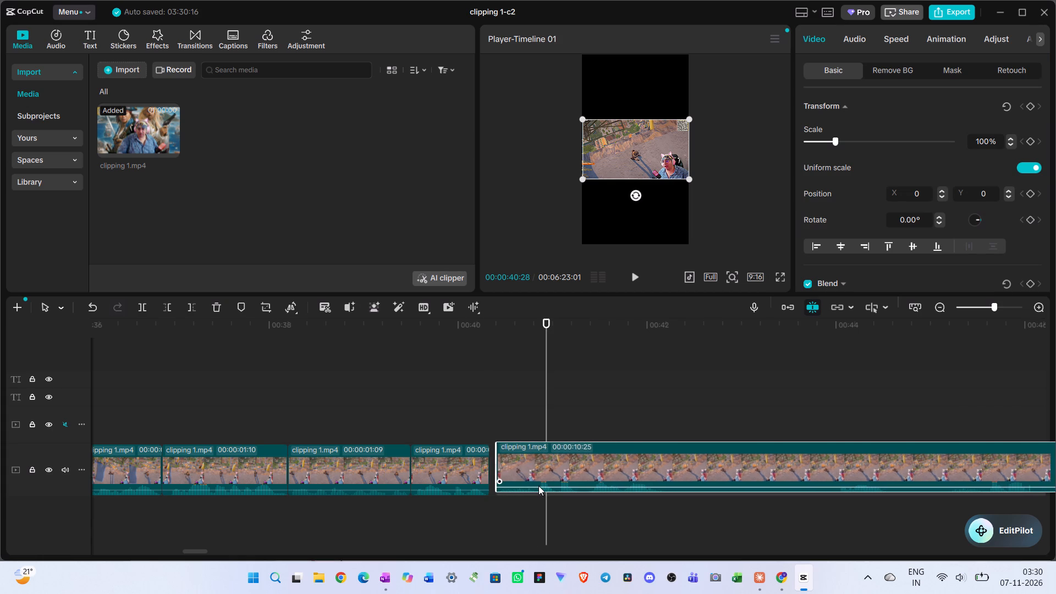
pyautogui.moveTo(538, 486); pyautogui.dragTo(532, 488)
# Split the last piece at 00:00:42:04, leaving a 00:00:01:24 piece before the cut.
pyautogui.click(497, 505)
pyautogui.moveTo(498, 505); pyautogui.dragTo(656, 519)
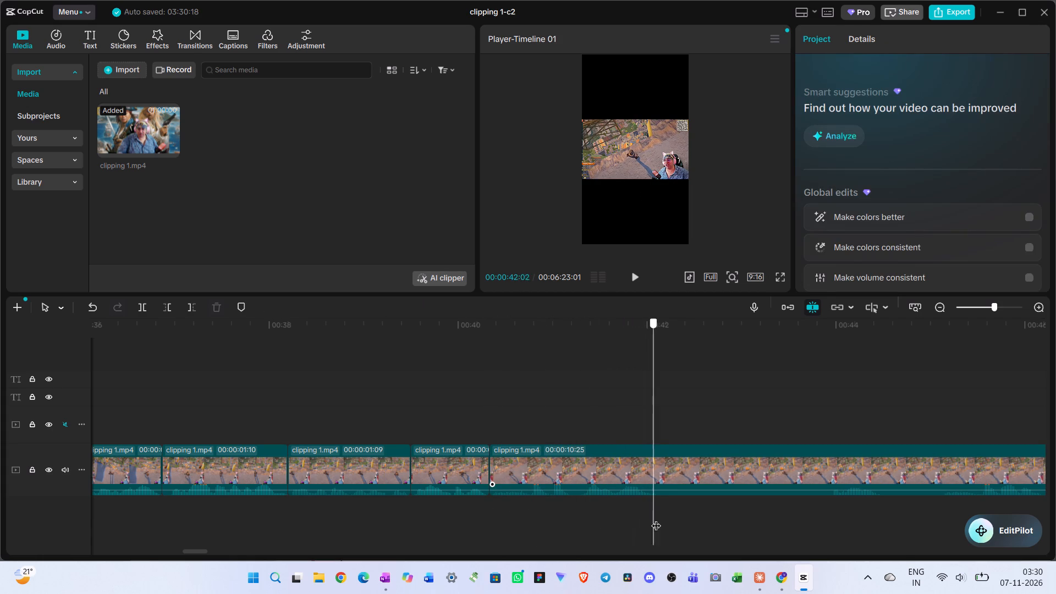
pyautogui.moveTo(656, 519); pyautogui.dragTo(658, 520)
pyautogui.click(658, 520)
pyautogui.click(672, 468)
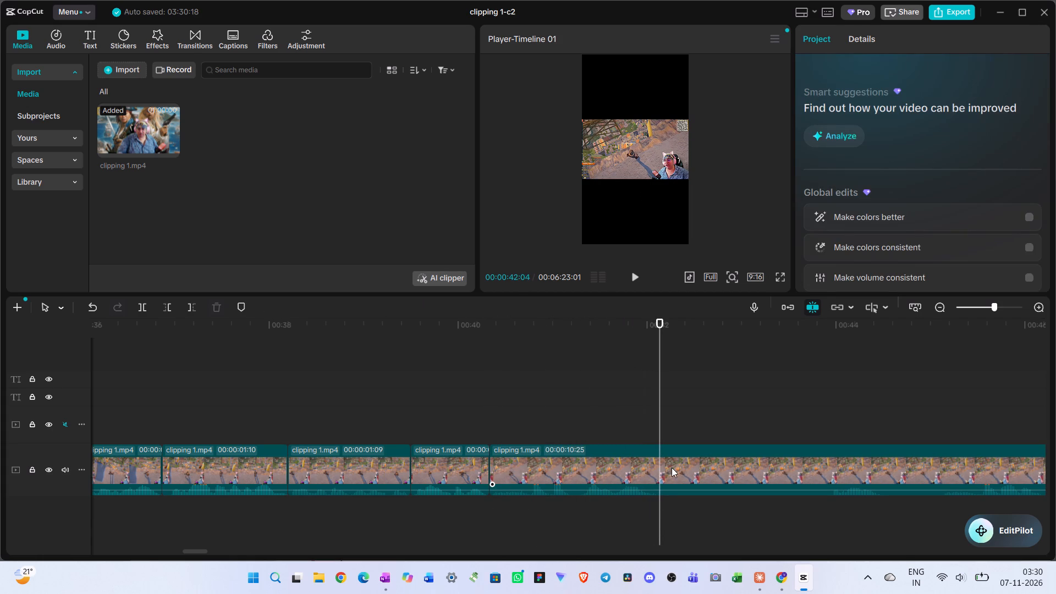
pyautogui.hotkey('ctrl', 'b')
# Trim the start of the last piece to a 00:00:07:08 length and move it against the 00:00:01:24 piece.
pyautogui.click(696, 525)
pyautogui.moveTo(696, 525); pyautogui.dragTo(938, 547)
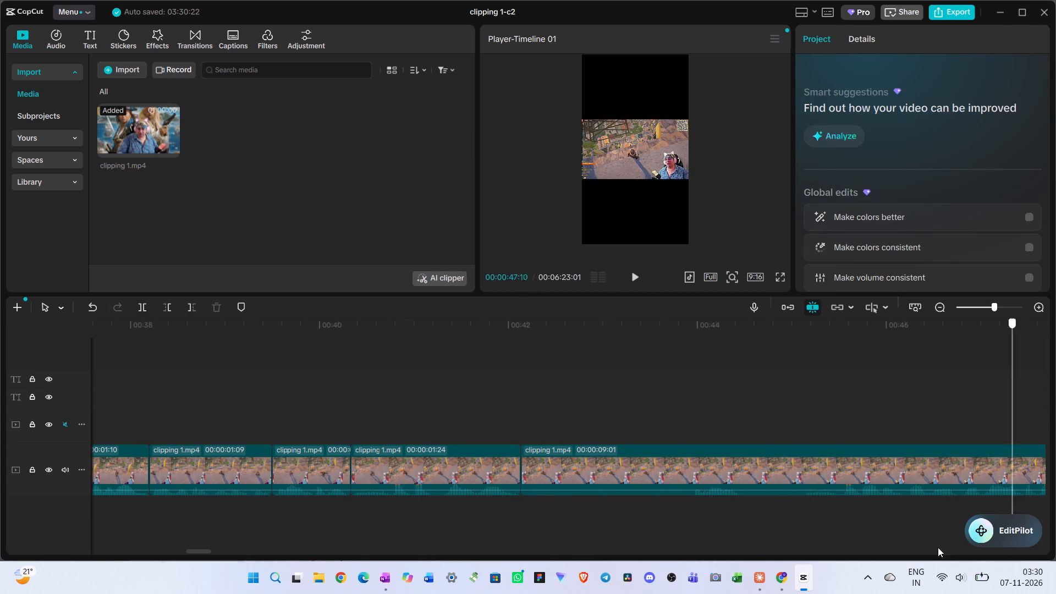
pyautogui.moveTo(938, 547); pyautogui.dragTo(687, 551)
pyautogui.click(690, 509)
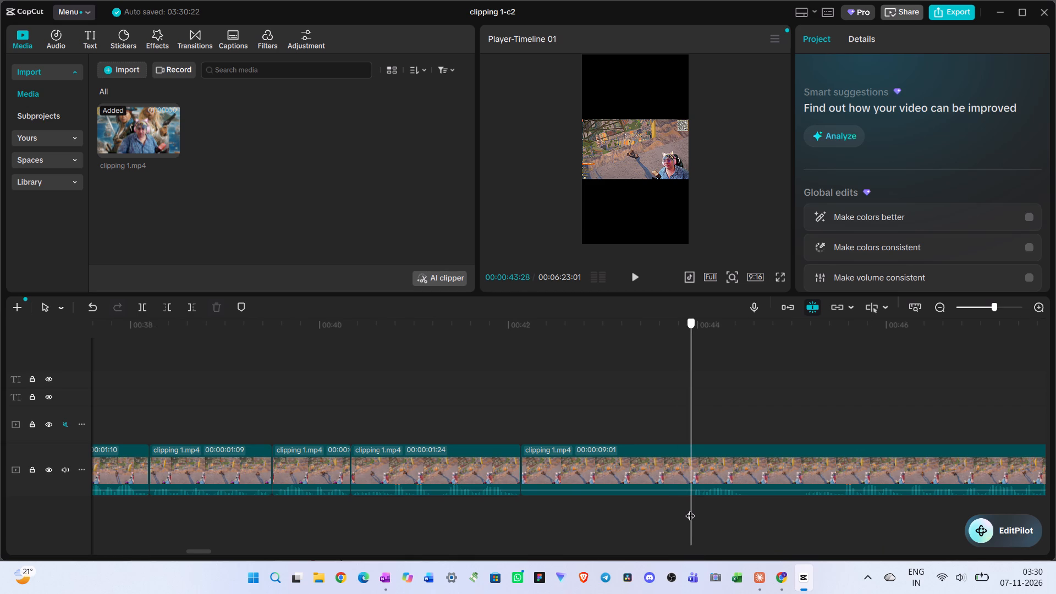
pyautogui.click(683, 477)
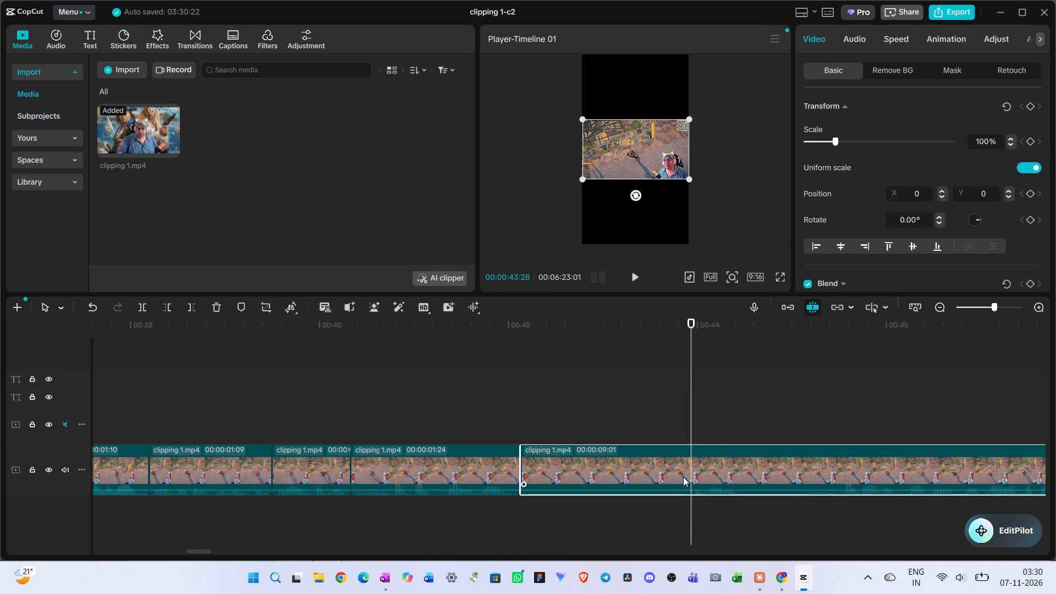
pyautogui.press('Left')
pyautogui.press('q')
pyautogui.moveTo(709, 481); pyautogui.dragTo(541, 485)
# Split the last piece at 00:00:42:21, leaving a short piece after the 00:00:01:24 one.
pyautogui.keyDown('ctrl'); pyautogui.scroll(5, 555, 485); pyautogui.keyUp('ctrl')
pyautogui.click(486, 394)
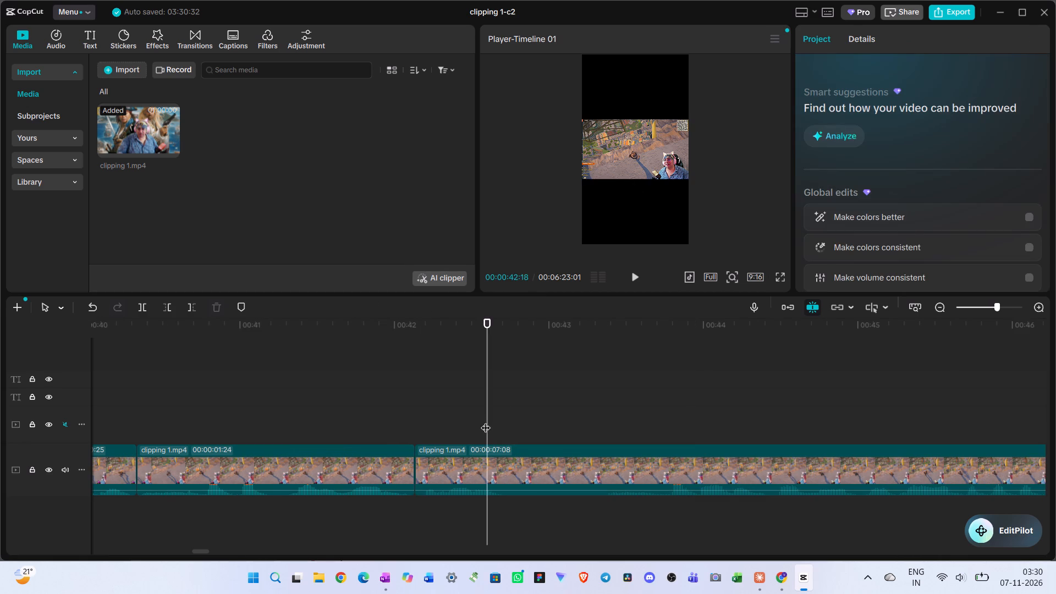
pyautogui.click(447, 427)
pyautogui.moveTo(449, 427); pyautogui.dragTo(502, 439)
pyautogui.click(502, 440)
pyautogui.click(519, 466)
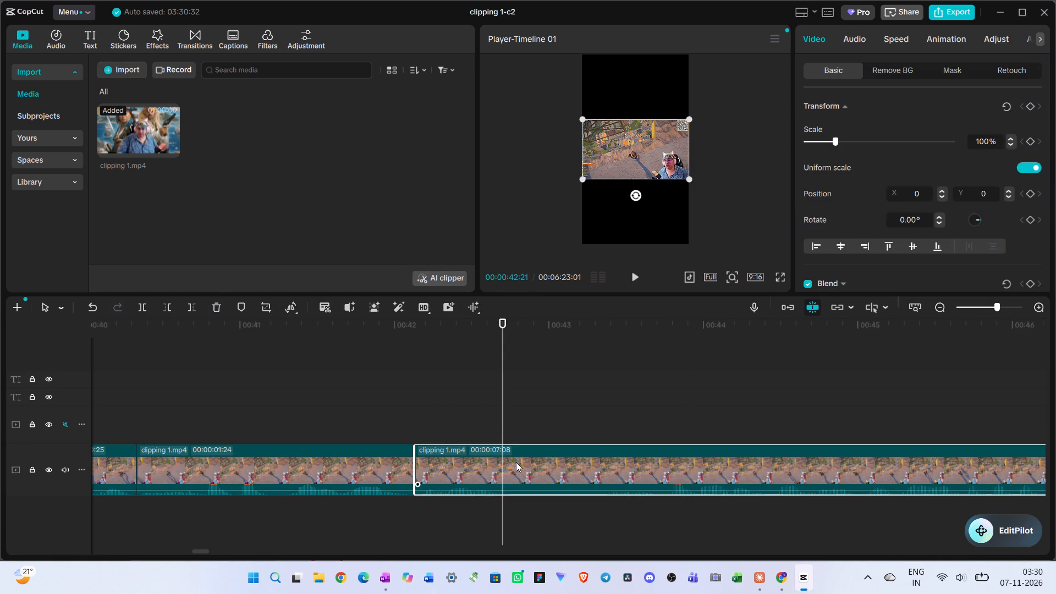
pyautogui.hotkey('ctrl', 'b')
# Trim the start of the last piece to a 00:00:06:02 length.
pyautogui.click(586, 434)
pyautogui.moveTo(586, 434); pyautogui.dragTo(602, 451)
pyautogui.click(604, 474)
pyautogui.press('q')
# Play the 00:00:06:02 piece and split it at 00:00:46:25, leaving a 00:00:03:15 piece before the cut.
pyautogui.click(639, 438)
pyautogui.click(591, 432)
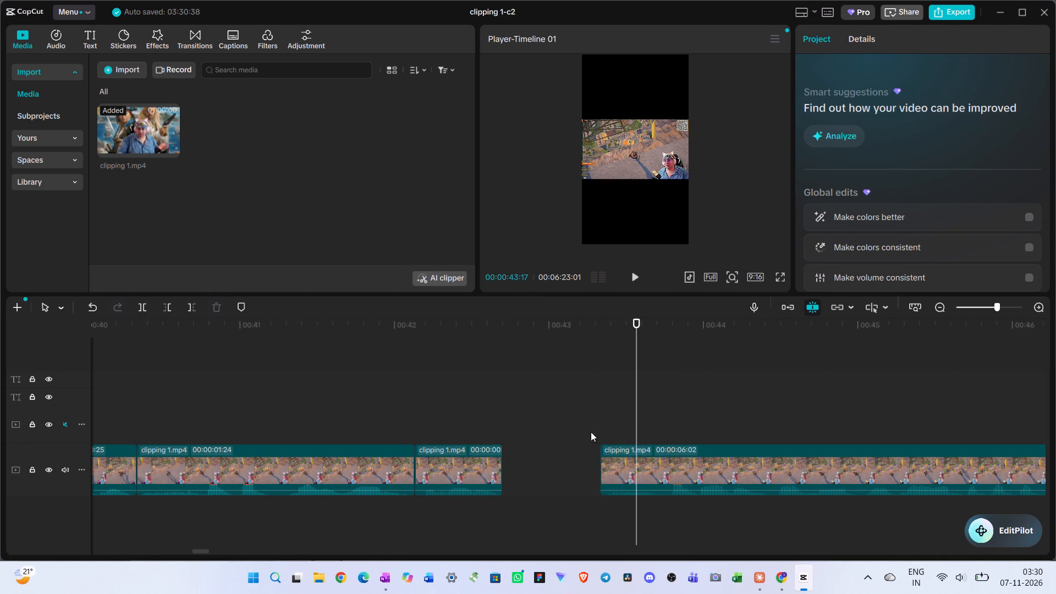
pyautogui.press('space')
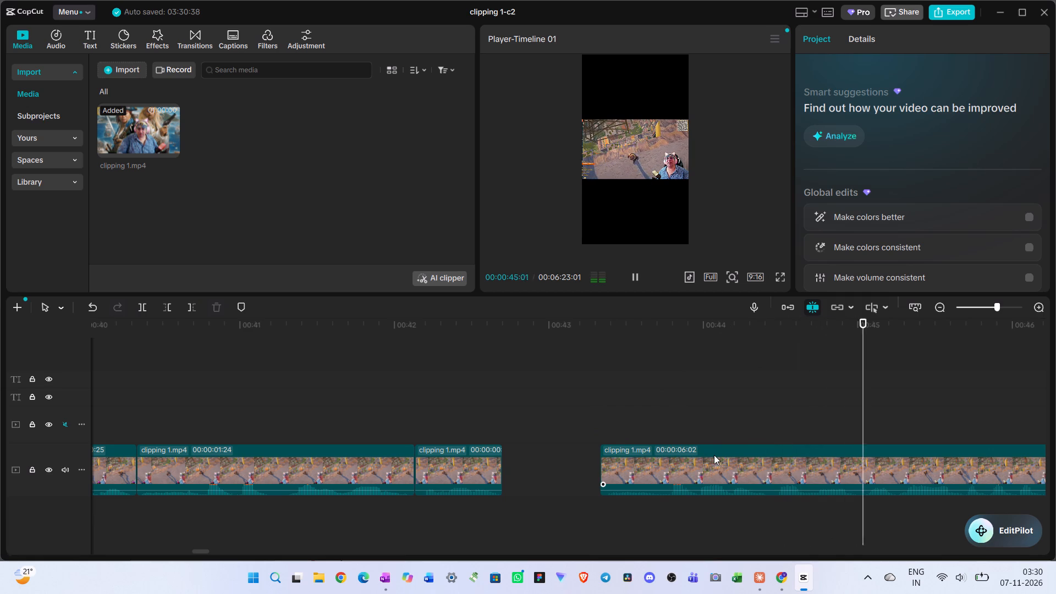
pyautogui.hscroll(-1, 720, 455)
pyautogui.press('space')
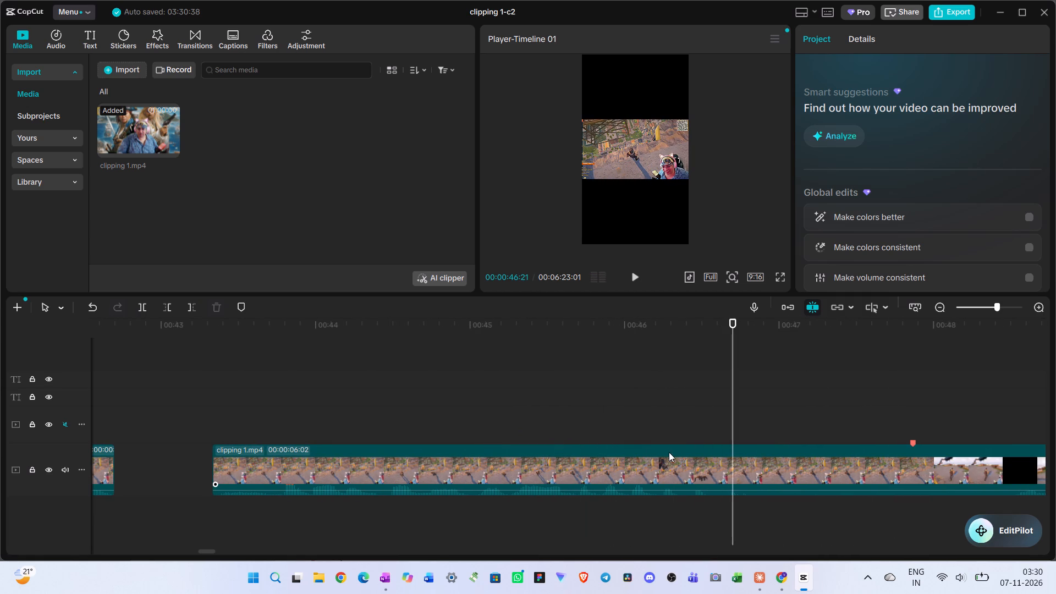
pyautogui.press('space')
pyautogui.press('space')
pyautogui.click(664, 436)
pyautogui.moveTo(664, 436); pyautogui.dragTo(751, 452)
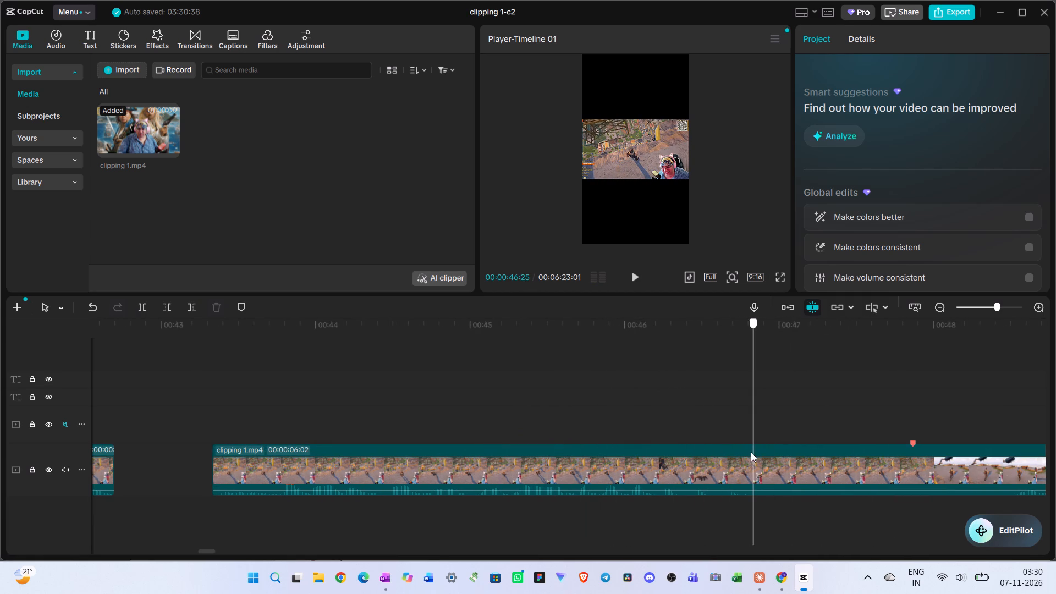
pyautogui.moveTo(751, 452); pyautogui.dragTo(750, 452)
pyautogui.click(748, 472)
pyautogui.click(718, 429)
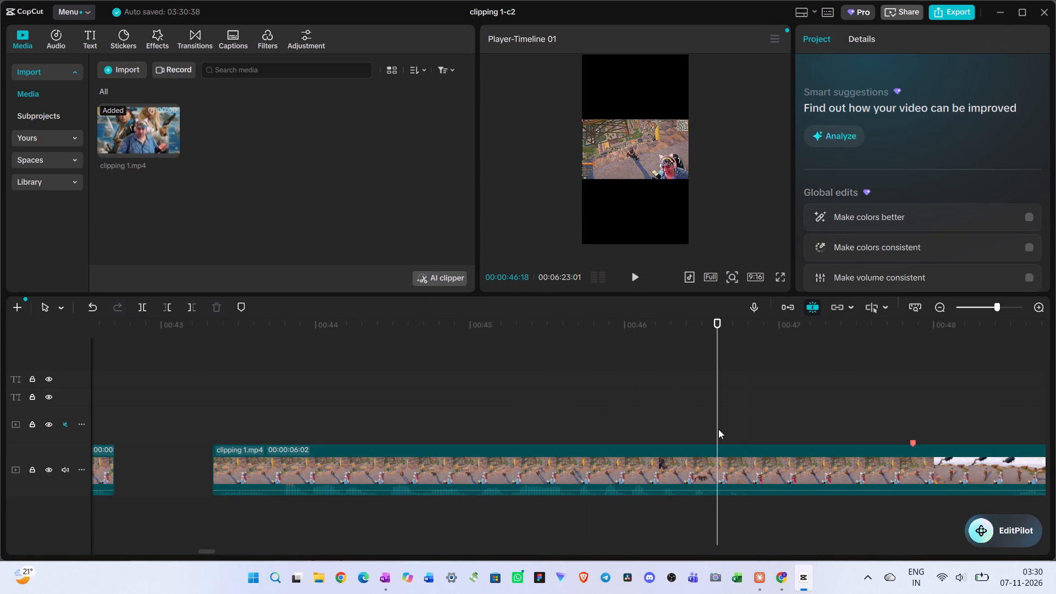
pyautogui.moveTo(718, 429); pyautogui.dragTo(753, 443)
pyautogui.click(747, 466)
pyautogui.hotkey('ctrl', 'b')
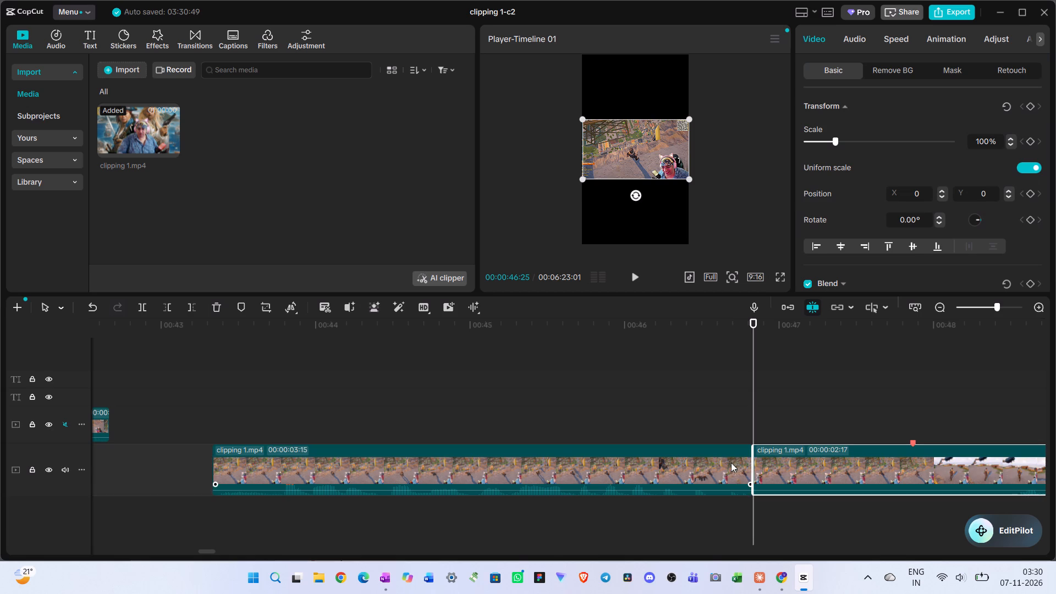
# Play the final 00:00:02:17 piece and trim its start to 00:00:48:15.
pyautogui.click(801, 419)
pyautogui.press('space')
pyautogui.hscroll(-1, 799, 438)
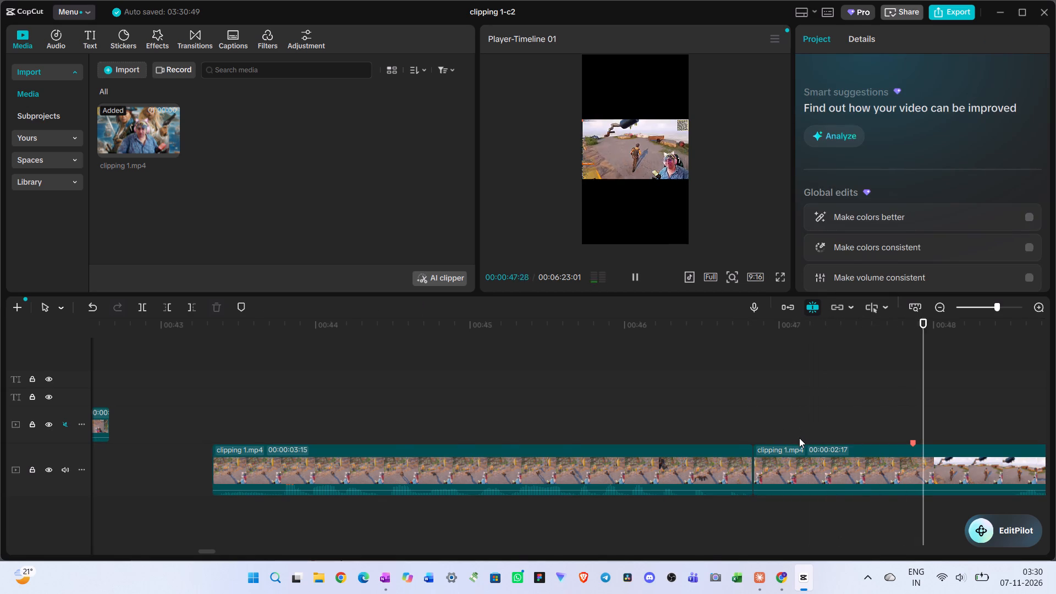
pyautogui.hscroll(-1, 799, 438)
pyautogui.keyDown('ctrl'); pyautogui.scroll(-1, 800, 438); pyautogui.keyUp('ctrl')
pyautogui.hscroll(1, 799, 438)
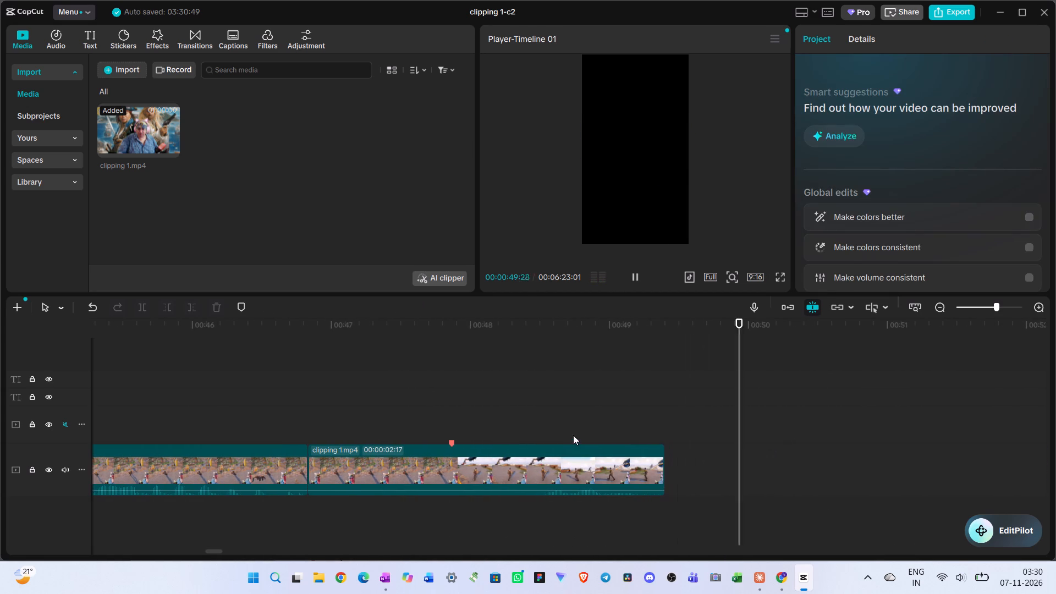
pyautogui.click(571, 433)
pyautogui.moveTo(571, 433); pyautogui.dragTo(533, 441)
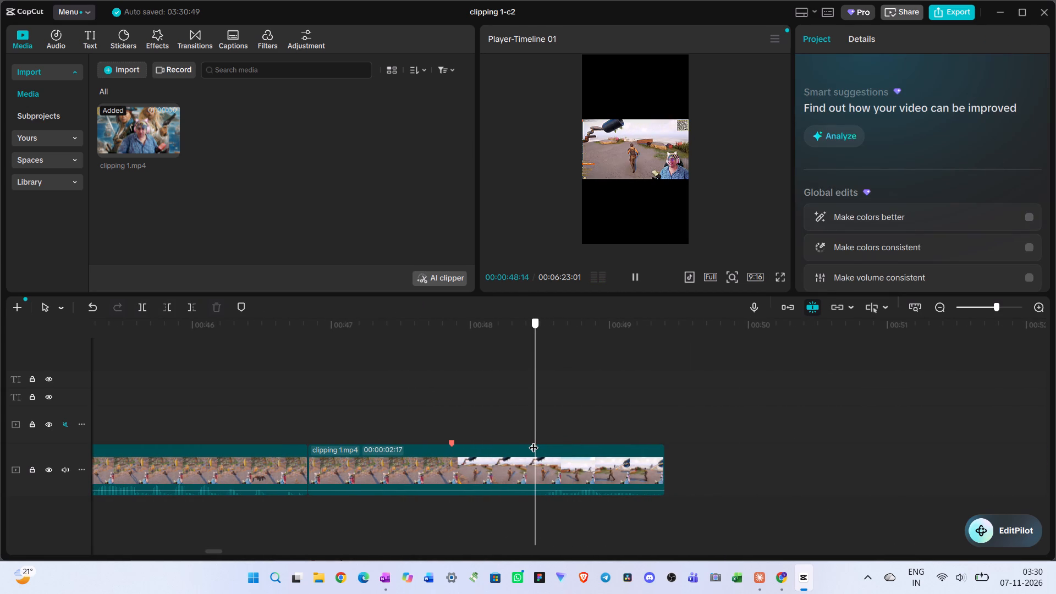
pyautogui.moveTo(533, 441); pyautogui.dragTo(540, 444)
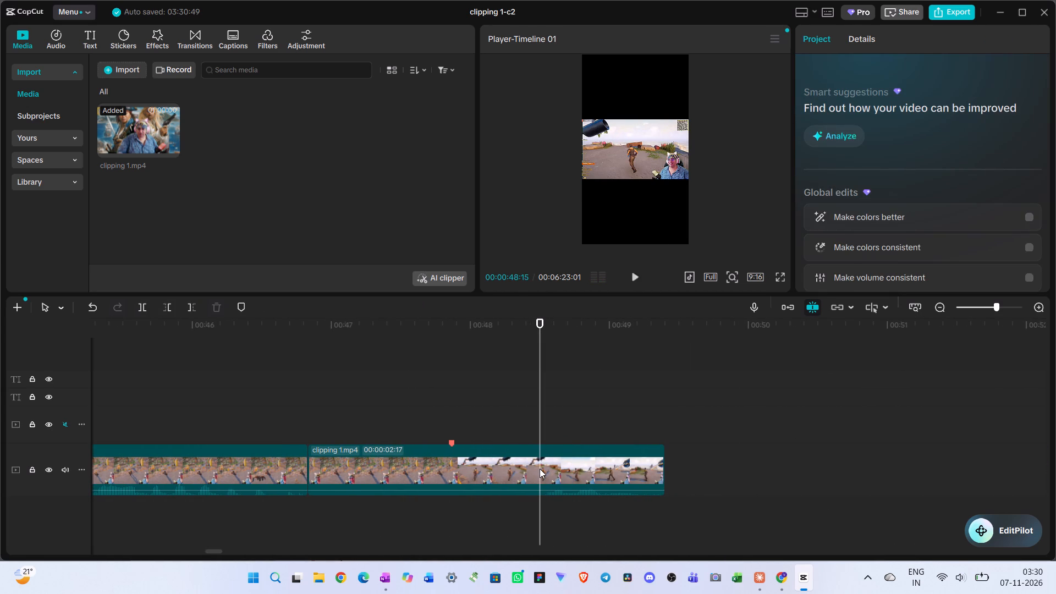
pyautogui.click(540, 469)
pyautogui.press('q')
# Preview the final piece and trim its end to 00:00:49:07, making it 00:00:00:22 long.
pyautogui.press('space')
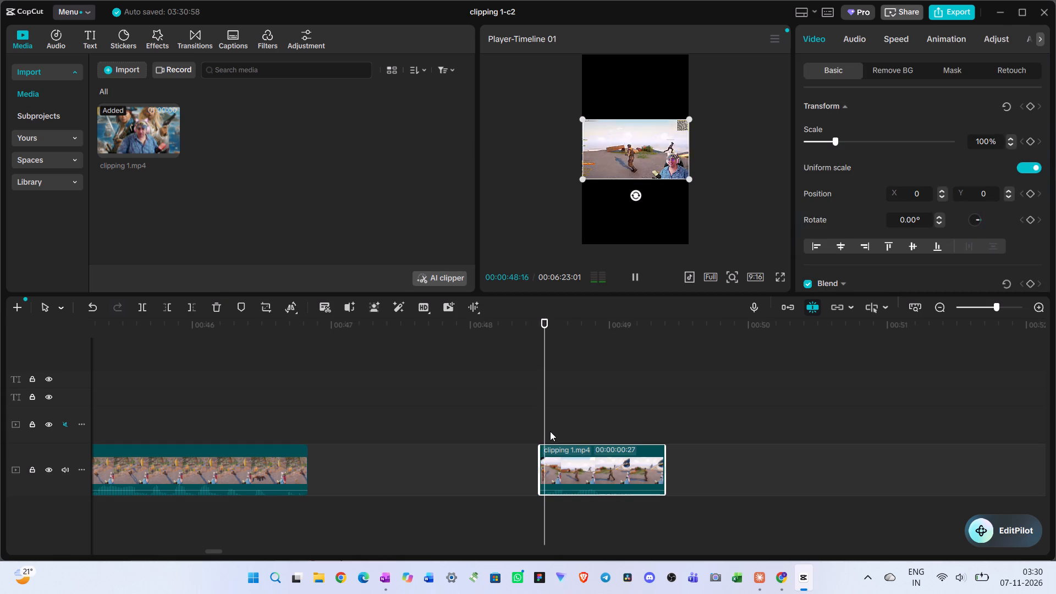
pyautogui.press('space')
pyautogui.doubleClick(569, 431)
pyautogui.moveTo(570, 430); pyautogui.dragTo(631, 441)
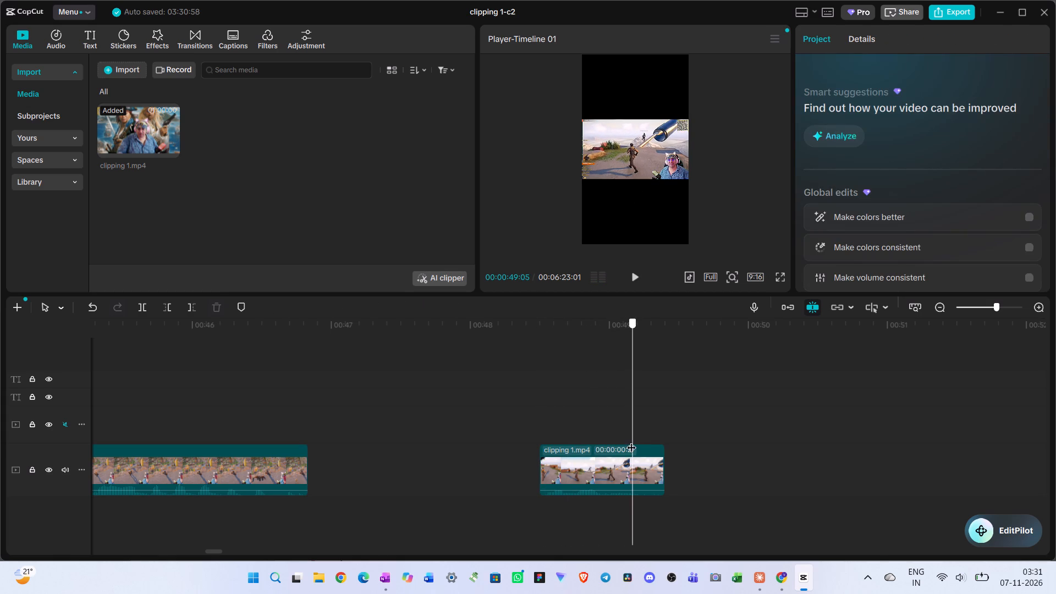
pyautogui.moveTo(631, 441); pyautogui.dragTo(636, 448)
pyautogui.click(577, 419)
pyautogui.moveTo(577, 419); pyautogui.dragTo(644, 443)
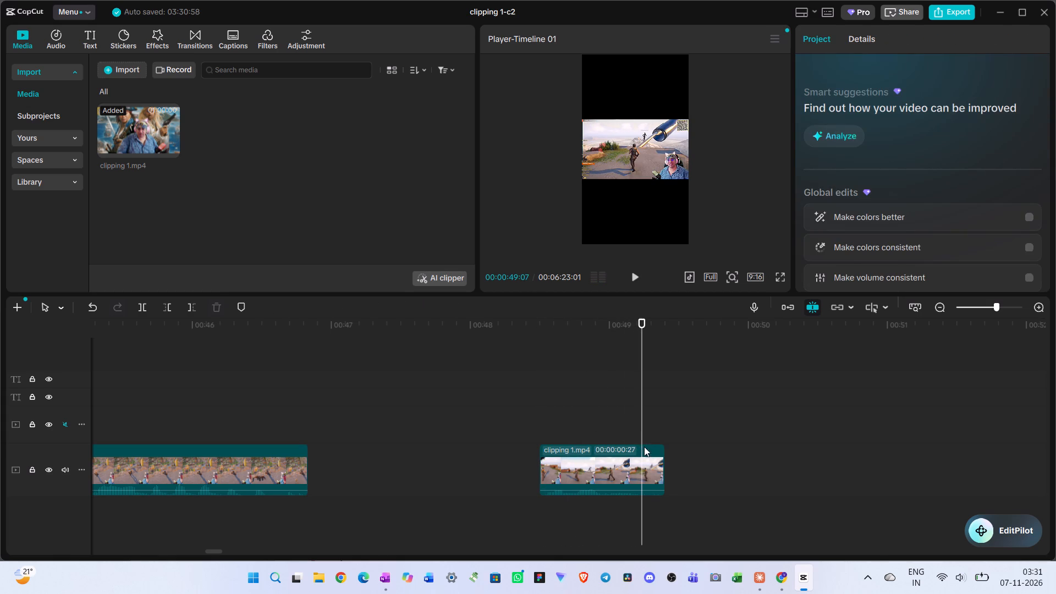
pyautogui.click(644, 464)
pyautogui.press('w')
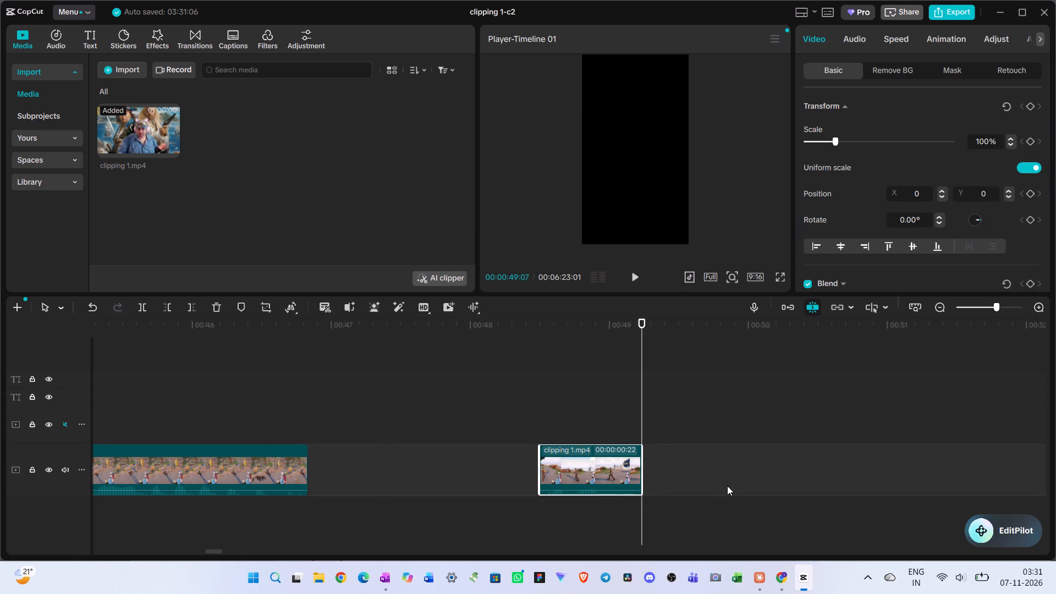
# Move the final 00:00:00:22 piece against the end of the 00:00:03:15 piece.
pyautogui.keyDown('ctrl'); pyautogui.scroll(-4, 727, 486); pyautogui.keyUp('ctrl')
pyautogui.moveTo(617, 468); pyautogui.dragTo(462, 470)
pyautogui.keyDown('ctrl'); pyautogui.scroll(-7, 547, 480); pyautogui.keyUp('ctrl')
pyautogui.click(443, 429)
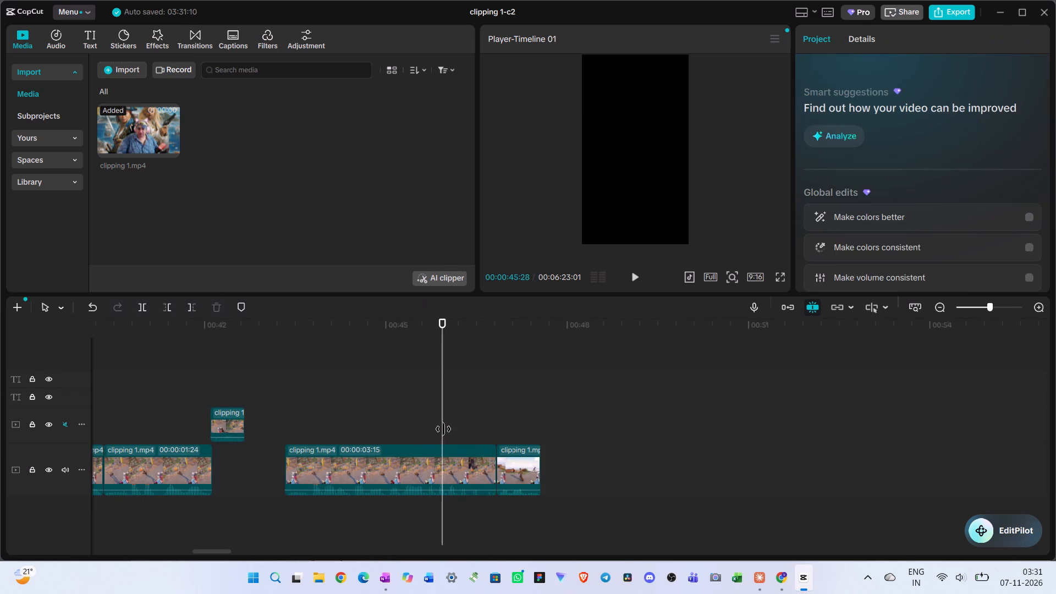
# Switch to the Clipping campain page in OneNote and check the notes for clip #2.
pyautogui.hotkey('alt', 'Tab')
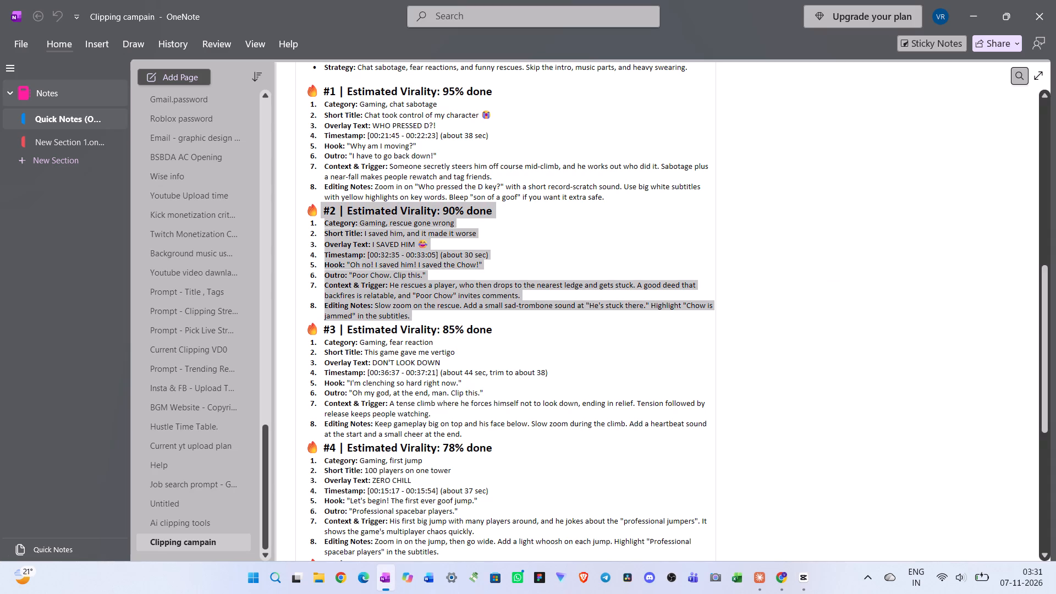
pyautogui.click(544, 266)
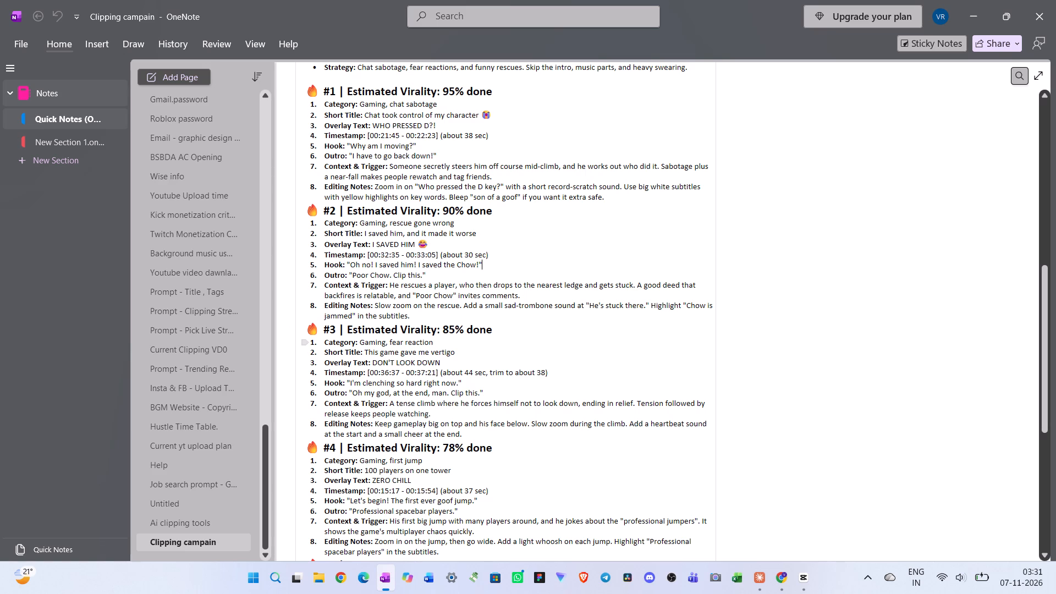
# Switch back to CapCut and preview the join between the 00:00:03:15 piece and the final piece.
pyautogui.hotkey('alt', 'Tab')
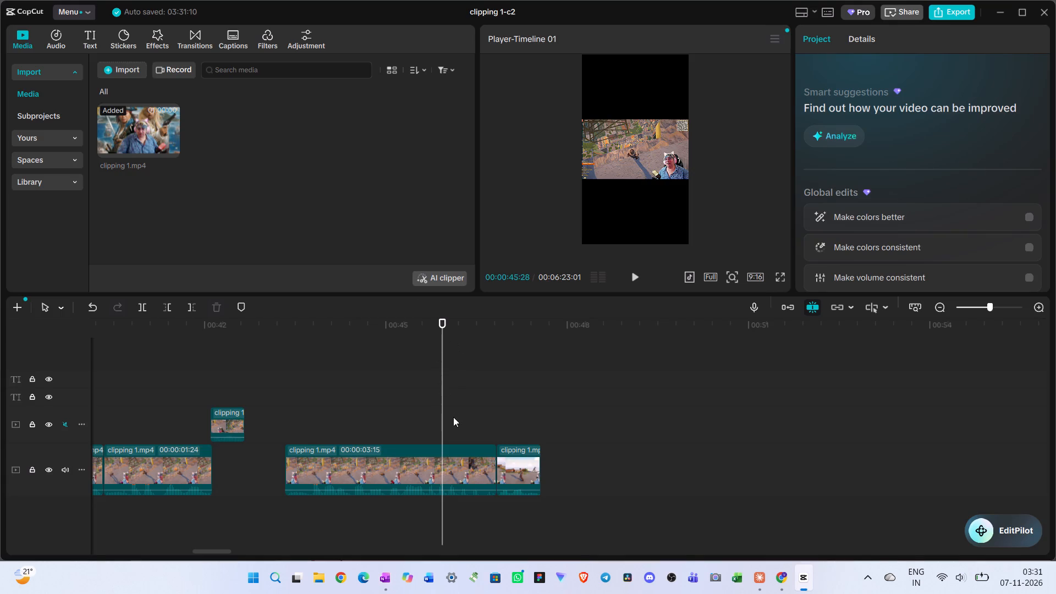
pyautogui.click(417, 413)
pyautogui.press('space')
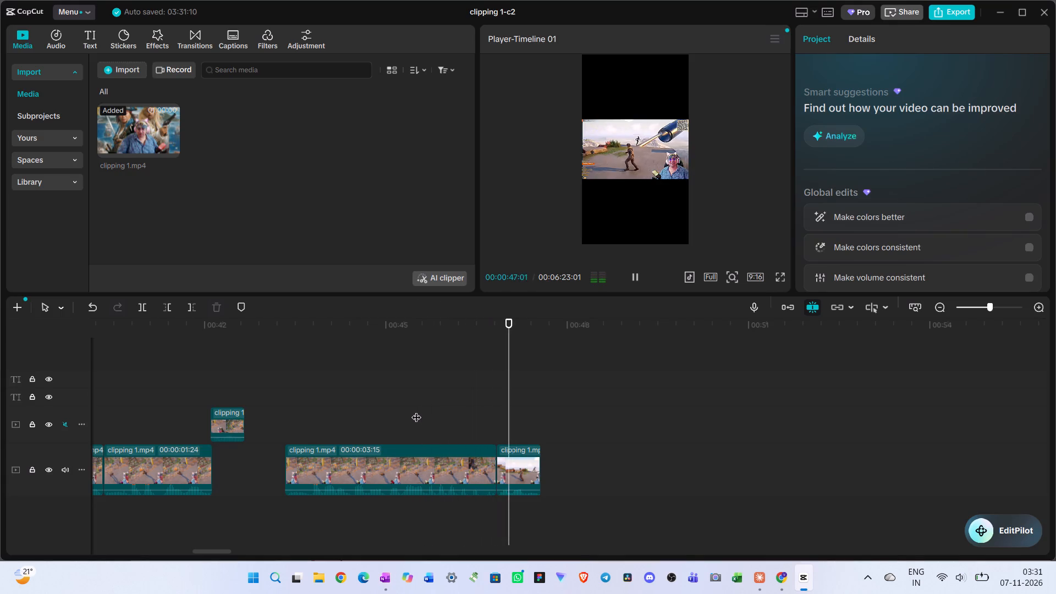
pyautogui.press('space')
pyautogui.click(506, 430)
pyautogui.moveTo(504, 430); pyautogui.dragTo(500, 430)
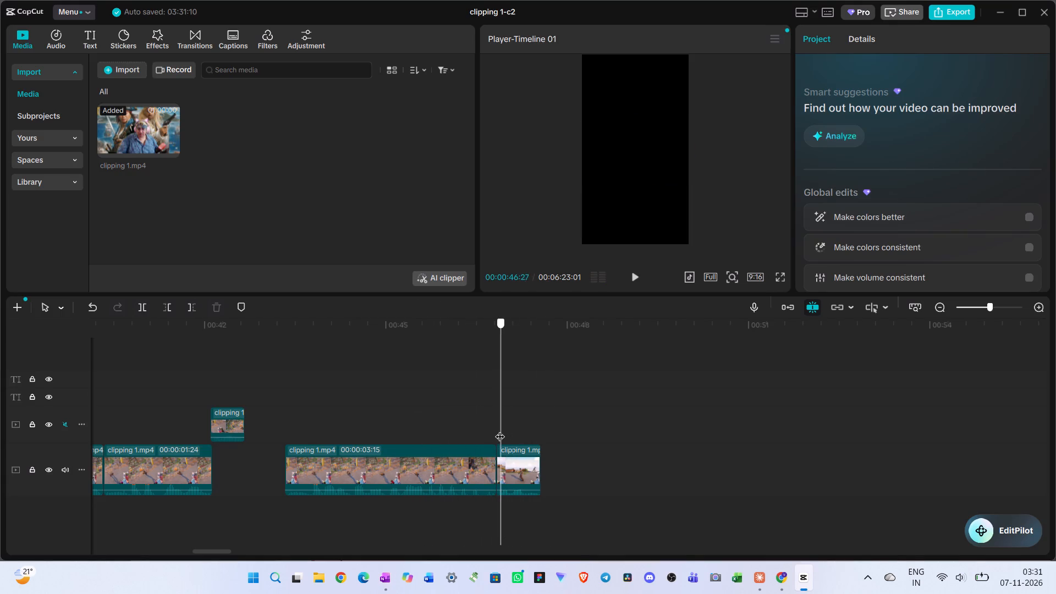
pyautogui.moveTo(500, 430); pyautogui.dragTo(494, 430)
# Move the short upper-track piece down to the main track, directly against the end of the 00:00:01:24 piece.
pyautogui.keyDown('ctrl'); pyautogui.scroll(-3, 542, 446); pyautogui.keyUp('ctrl')
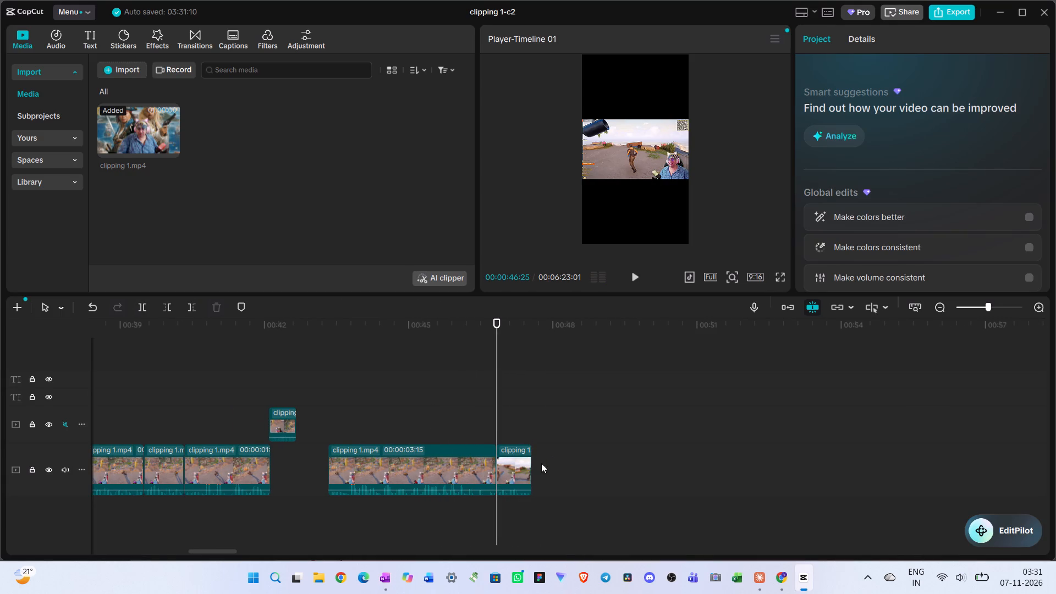
pyautogui.hscroll(1, 559, 464)
pyautogui.moveTo(600, 422); pyautogui.dragTo(607, 461)
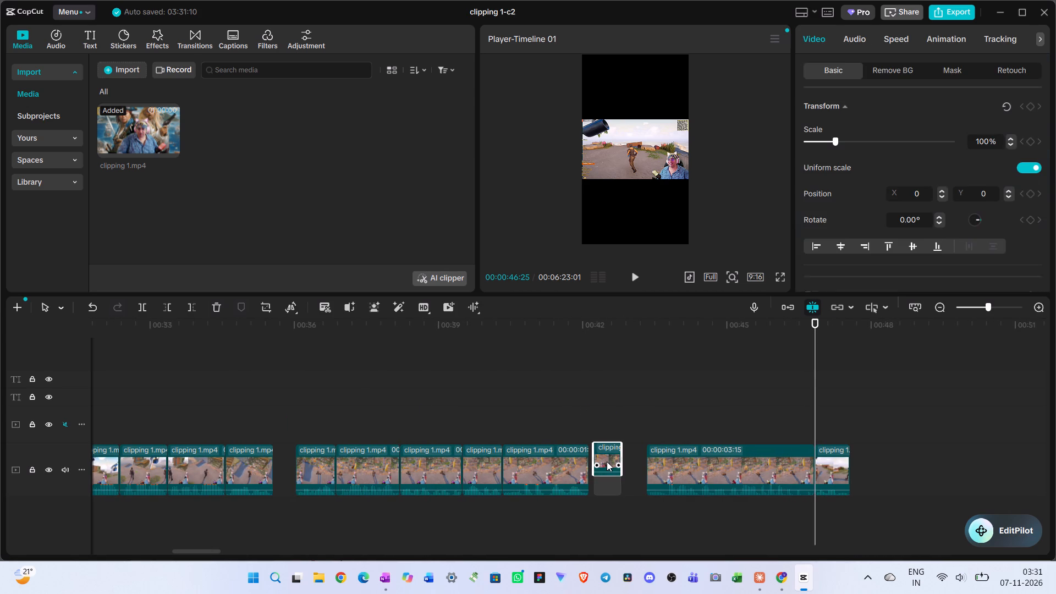
pyautogui.moveTo(607, 461); pyautogui.dragTo(601, 465)
# Move the 00:00:03:15 piece and the final piece together against the end of the short piece before them.
pyautogui.moveTo(879, 468); pyautogui.dragTo(744, 485)
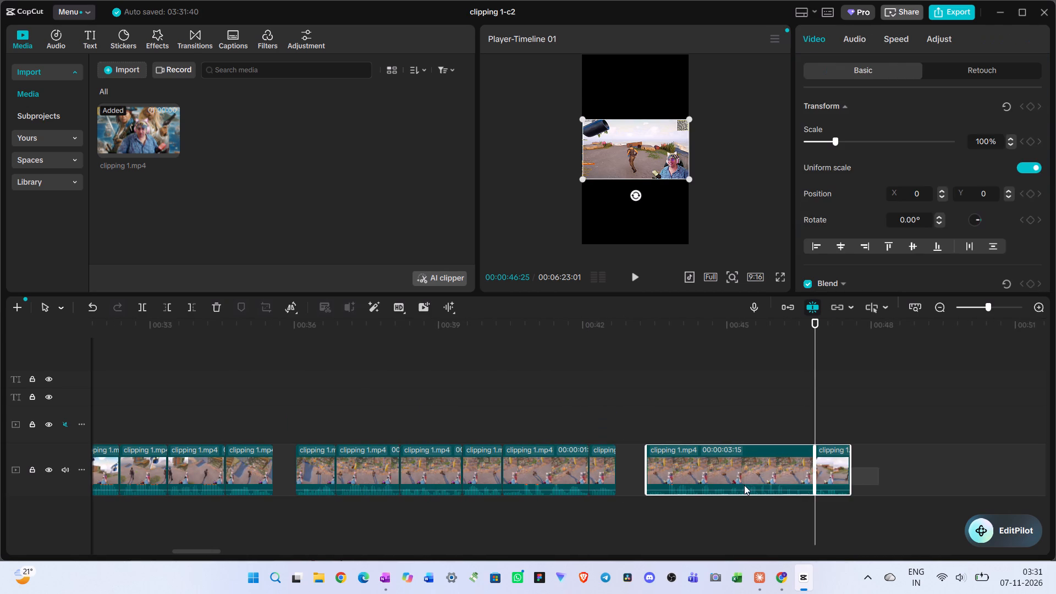
pyautogui.moveTo(744, 485); pyautogui.dragTo(744, 485)
pyautogui.moveTo(746, 469); pyautogui.dragTo(719, 472)
pyautogui.doubleClick(843, 474)
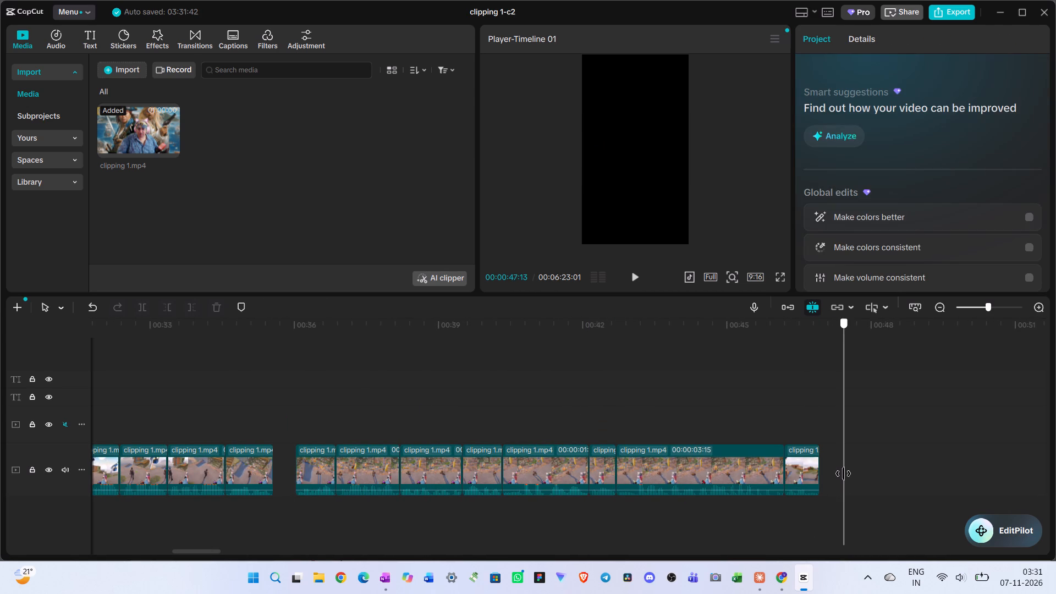
# Move all pieces after the gap near 00:00:35 together against the preceding piece on the main track.
pyautogui.moveTo(831, 474); pyautogui.dragTo(318, 471)
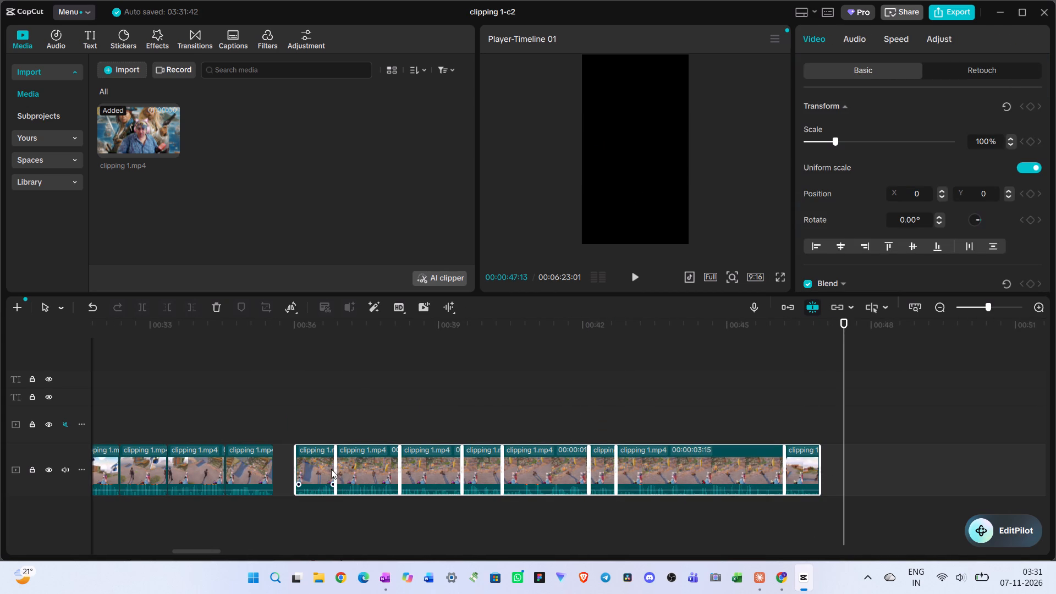
pyautogui.hscroll(1, 419, 457)
pyautogui.moveTo(532, 477); pyautogui.dragTo(506, 481)
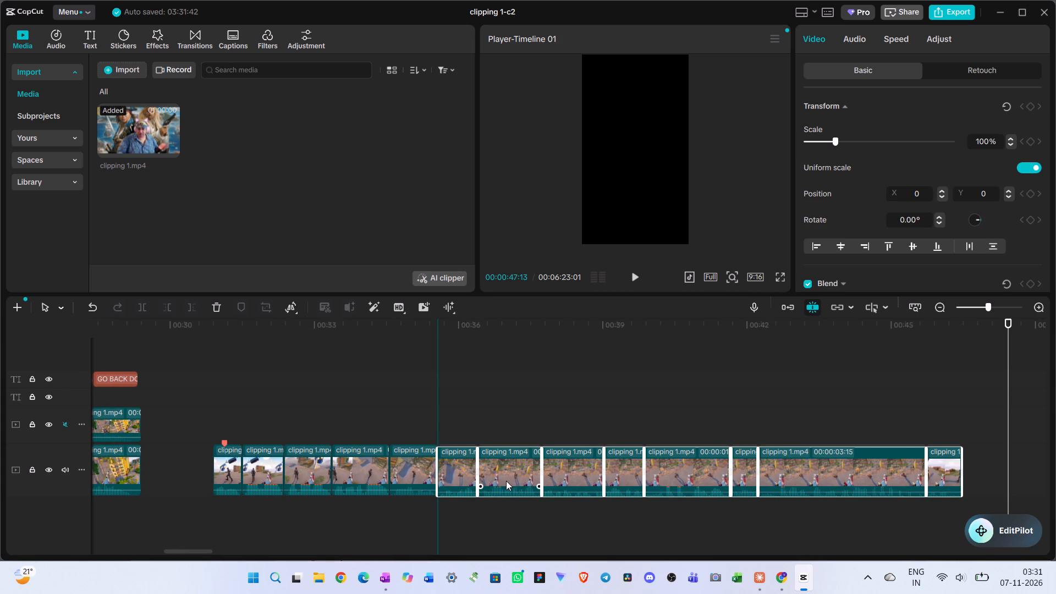
pyautogui.moveTo(506, 481); pyautogui.dragTo(505, 481)
# Duplicate all main-track pieces of the second short onto the track above, starting at 00:00:30:27.
pyautogui.hscroll(1, 491, 497)
pyautogui.click(434, 481)
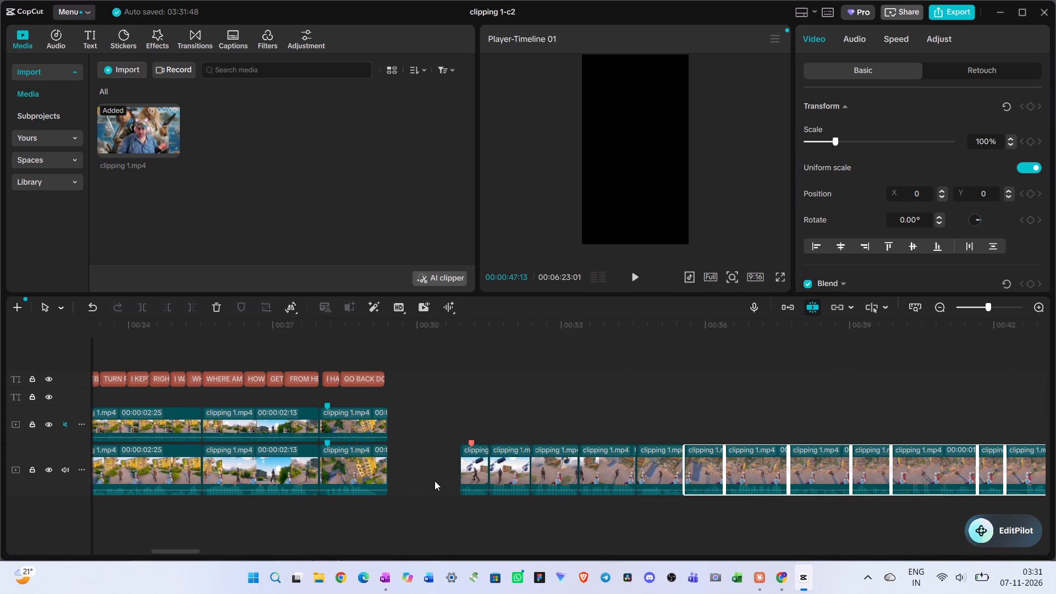
pyautogui.moveTo(435, 481); pyautogui.dragTo(458, 485)
pyautogui.keyDown('ctrl'); pyautogui.scroll(-2, 459, 485); pyautogui.keyUp('ctrl')
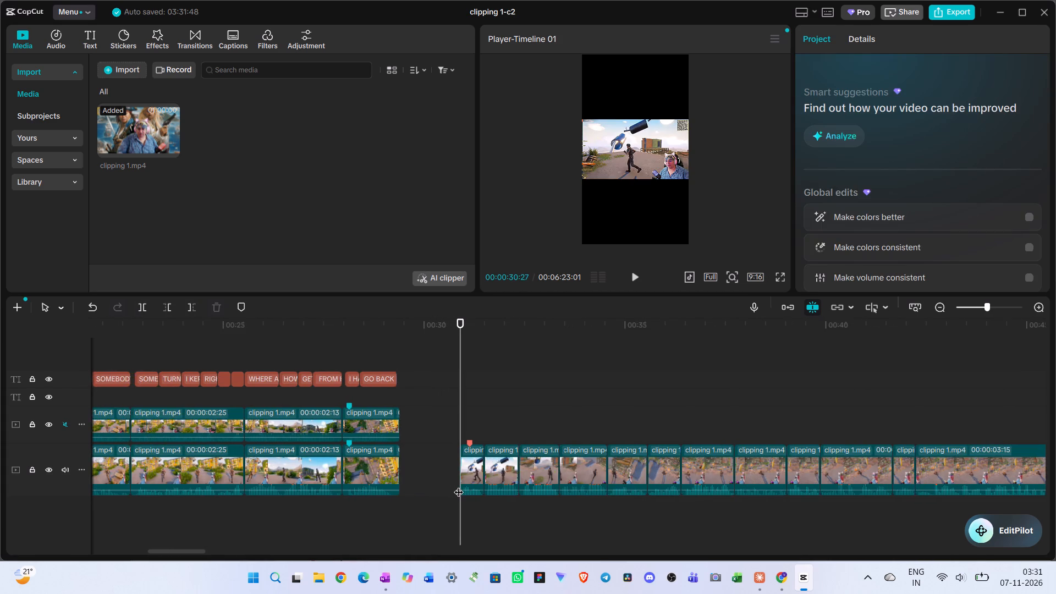
pyautogui.keyDown('ctrl'); pyautogui.scroll(-2, 459, 485); pyautogui.keyUp('ctrl')
pyautogui.keyDown('ctrl'); pyautogui.scroll(2, 449, 497); pyautogui.keyUp('ctrl')
pyautogui.keyDown('ctrl'); pyautogui.scroll(-2, 449, 497); pyautogui.keyUp('ctrl')
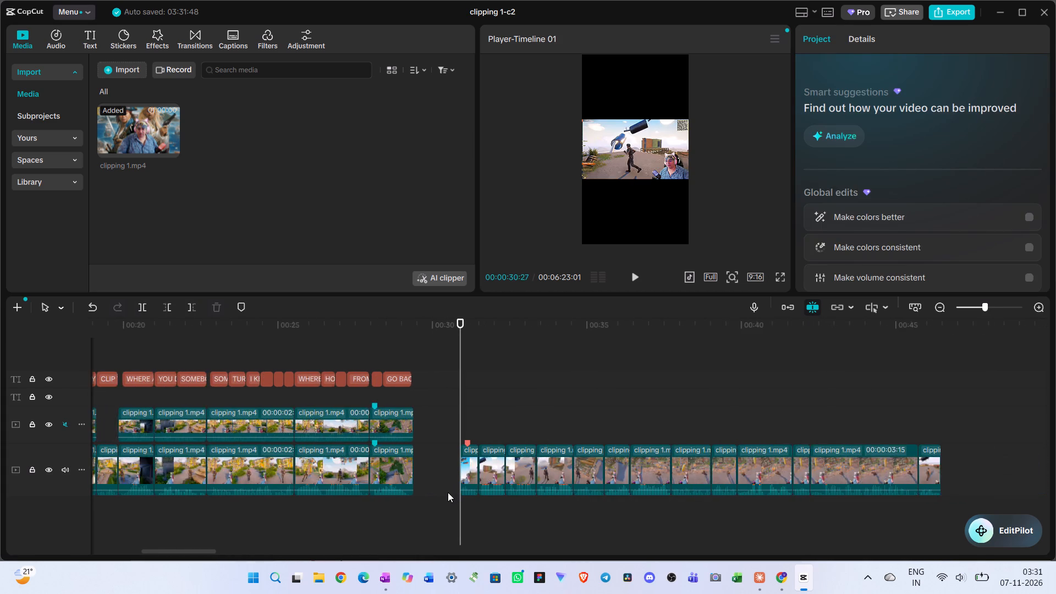
pyautogui.keyDown('ctrl'); pyautogui.scroll(-2, 448, 492); pyautogui.keyUp('ctrl')
pyautogui.moveTo(931, 477); pyautogui.dragTo(448, 485)
pyautogui.hotkey('ctrl', 'c')
pyautogui.doubleClick(461, 414)
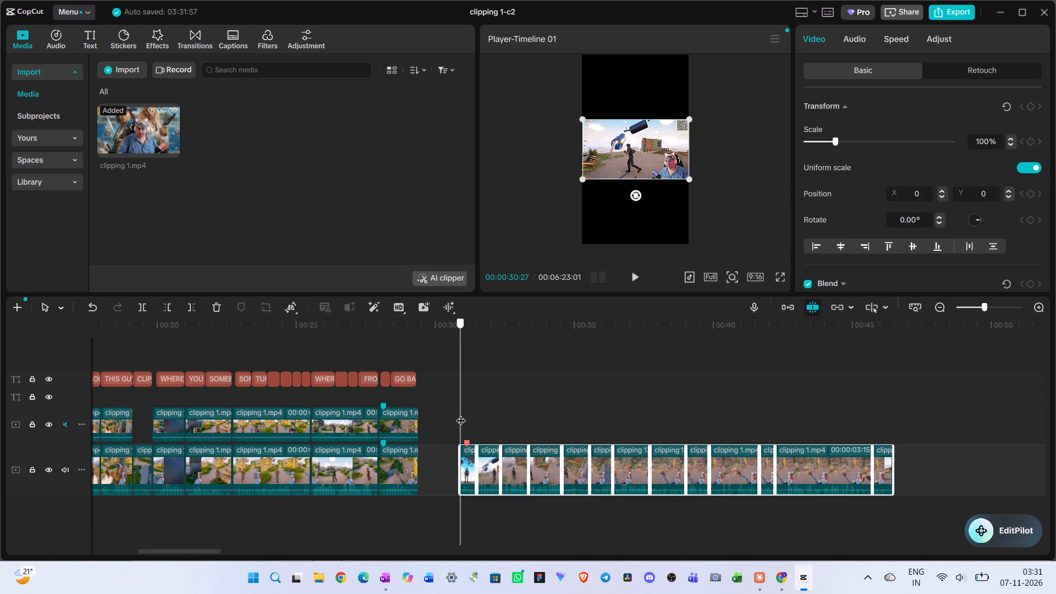
pyautogui.hotkey('ctrl', 'v')
pyautogui.click(484, 392)
pyautogui.moveTo(484, 392); pyautogui.dragTo(461, 392)
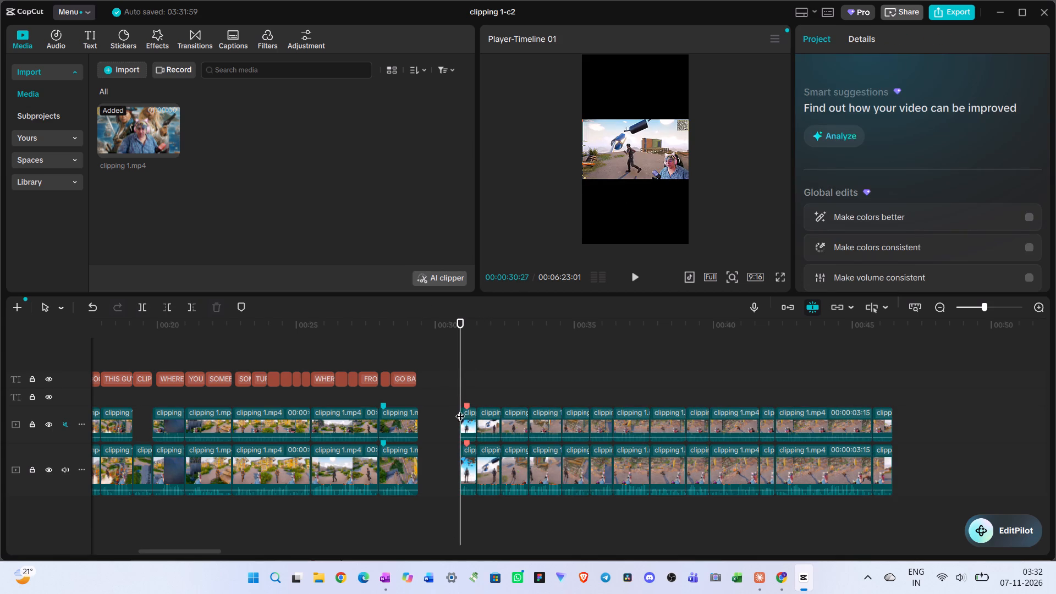
# Copy the attributes of the first 00:00:05:00 main-track clip and paste them onto all main-track pieces of the second short.
pyautogui.click(437, 476)
pyautogui.moveTo(437, 476); pyautogui.dragTo(13, 411)
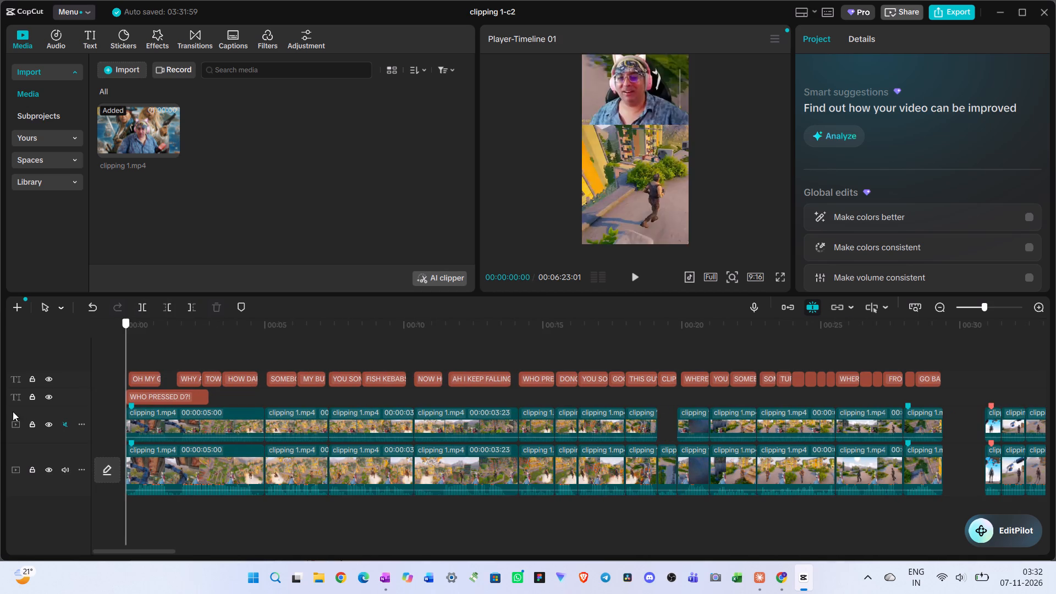
pyautogui.moveTo(13, 411); pyautogui.dragTo(202, 487)
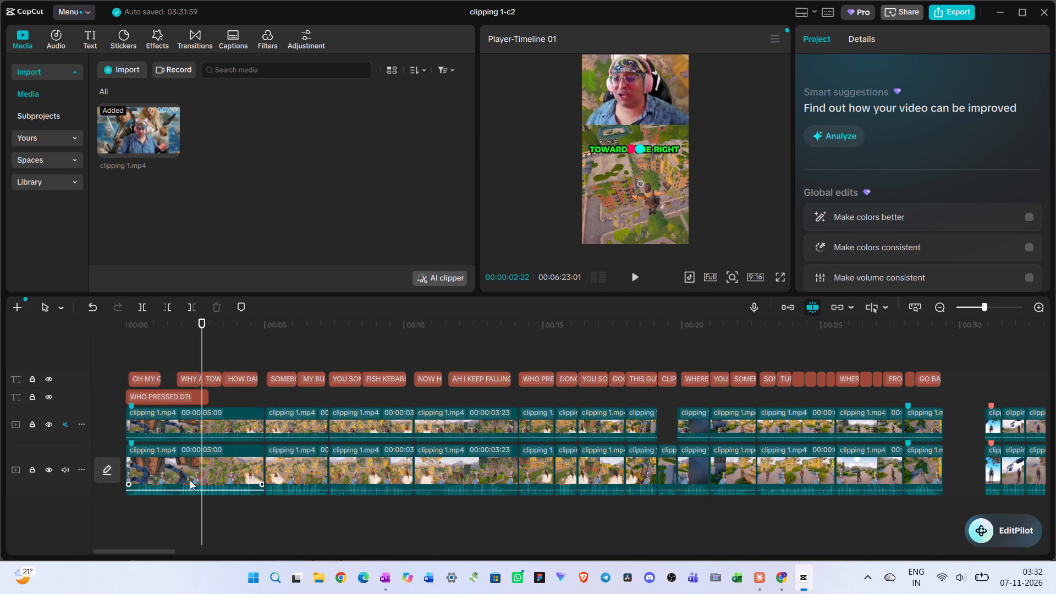
pyautogui.click(193, 471)
pyautogui.rightClick(193, 471)
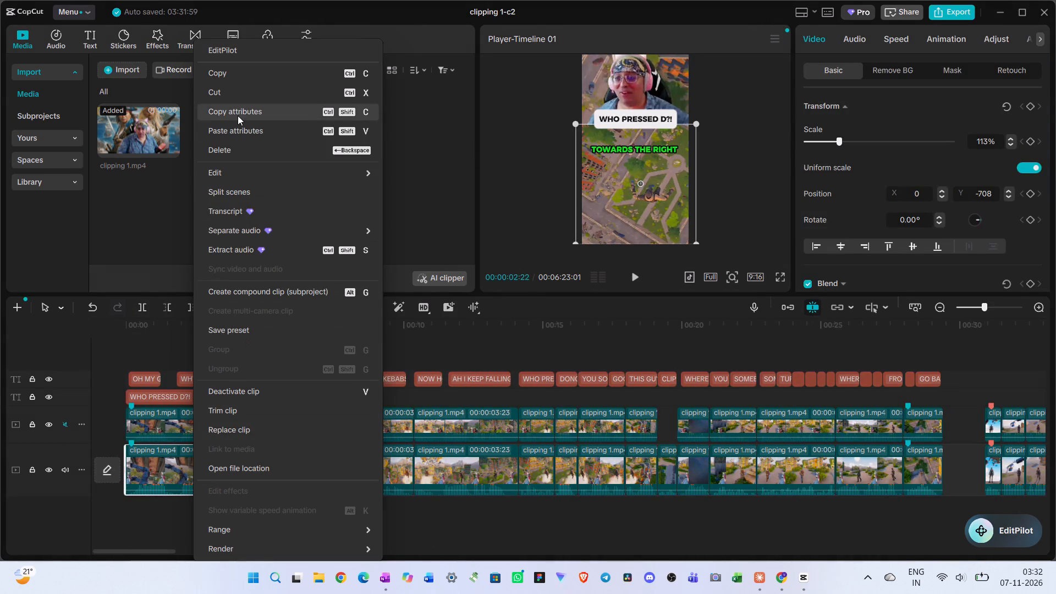
pyautogui.click(243, 108)
pyautogui.keyDown('ctrl'); pyautogui.scroll(-6, 640, 553); pyautogui.keyUp('ctrl')
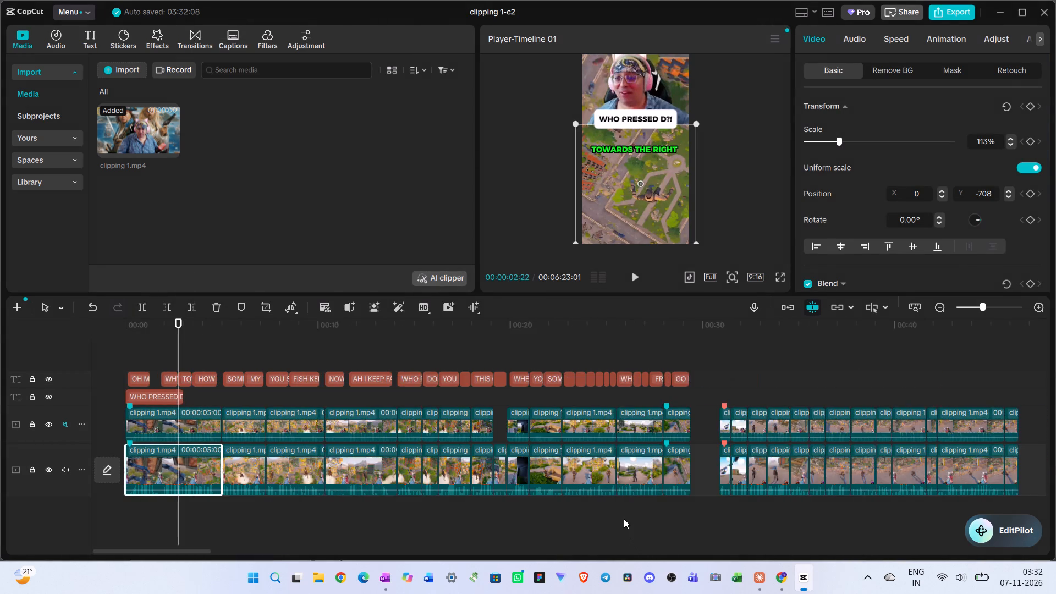
pyautogui.keyDown('ctrl'); pyautogui.scroll(-2, 624, 519); pyautogui.keyUp('ctrl')
pyautogui.moveTo(851, 471); pyautogui.dragTo(607, 481)
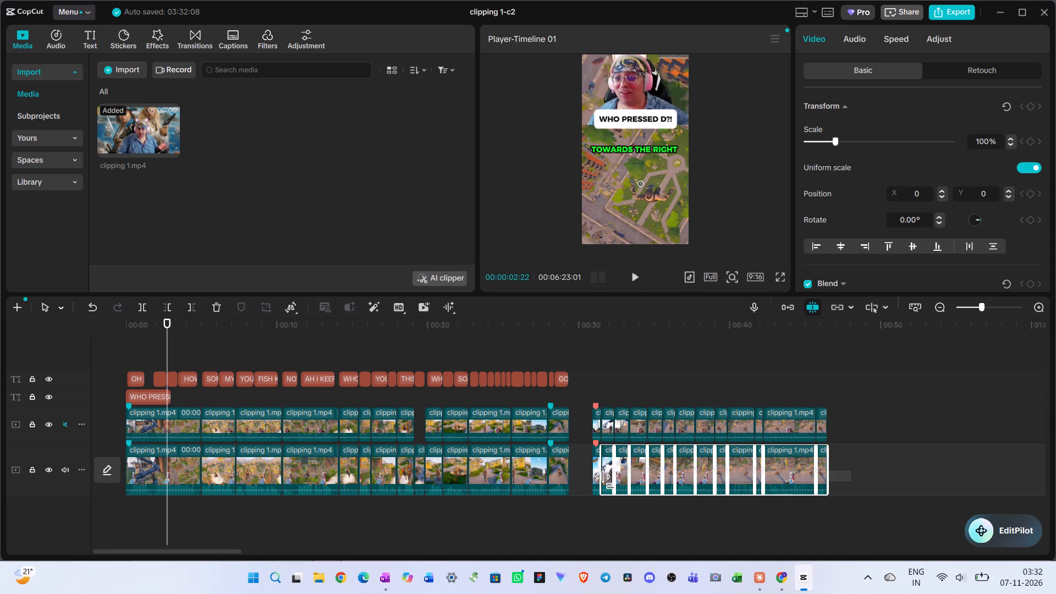
pyautogui.moveTo(607, 481); pyautogui.dragTo(600, 481)
pyautogui.rightClick(790, 477)
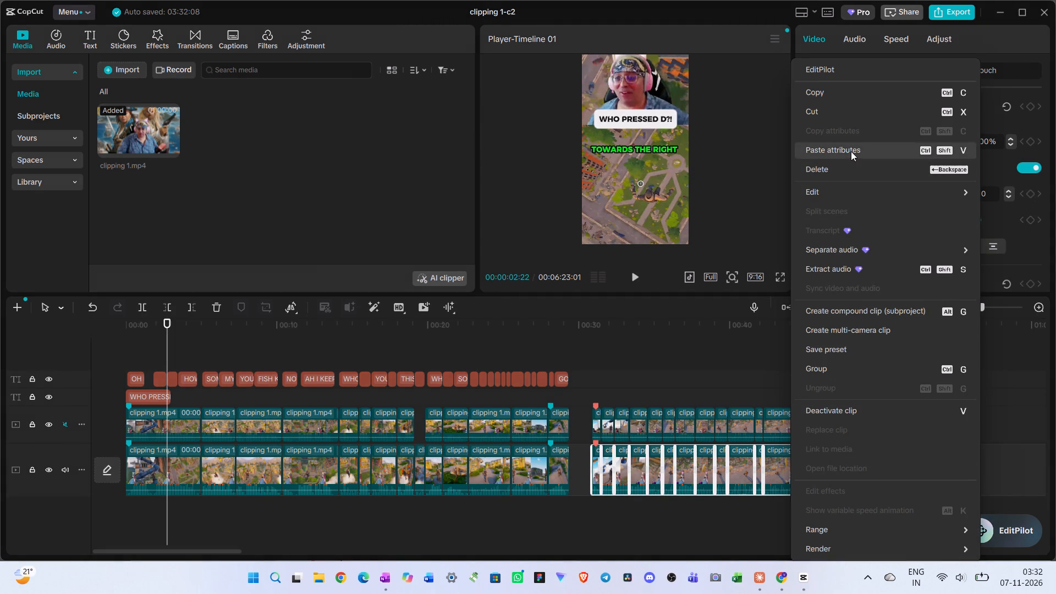
pyautogui.click(851, 151)
pyautogui.click(679, 383)
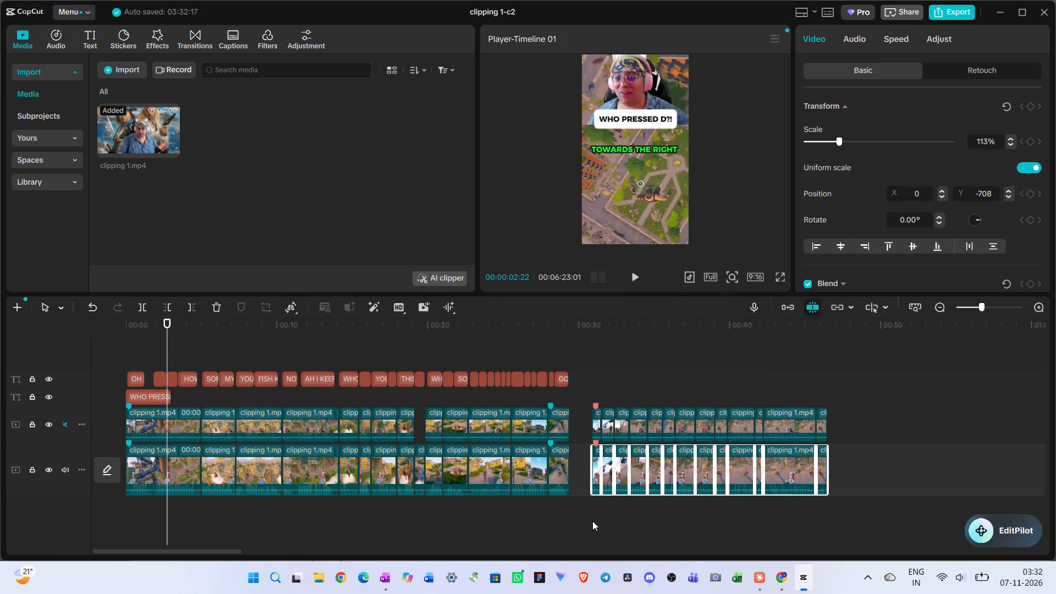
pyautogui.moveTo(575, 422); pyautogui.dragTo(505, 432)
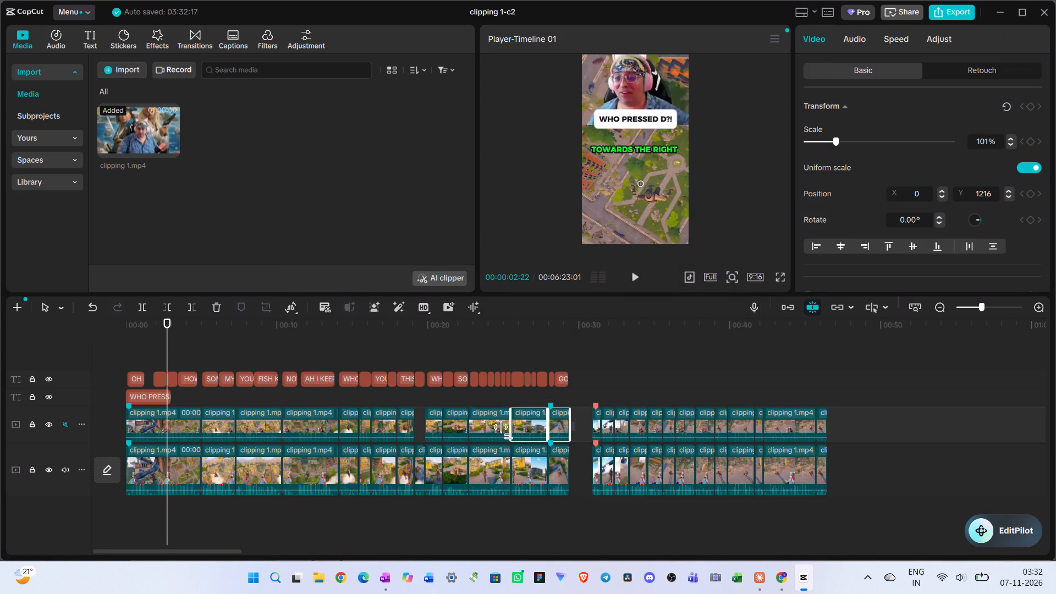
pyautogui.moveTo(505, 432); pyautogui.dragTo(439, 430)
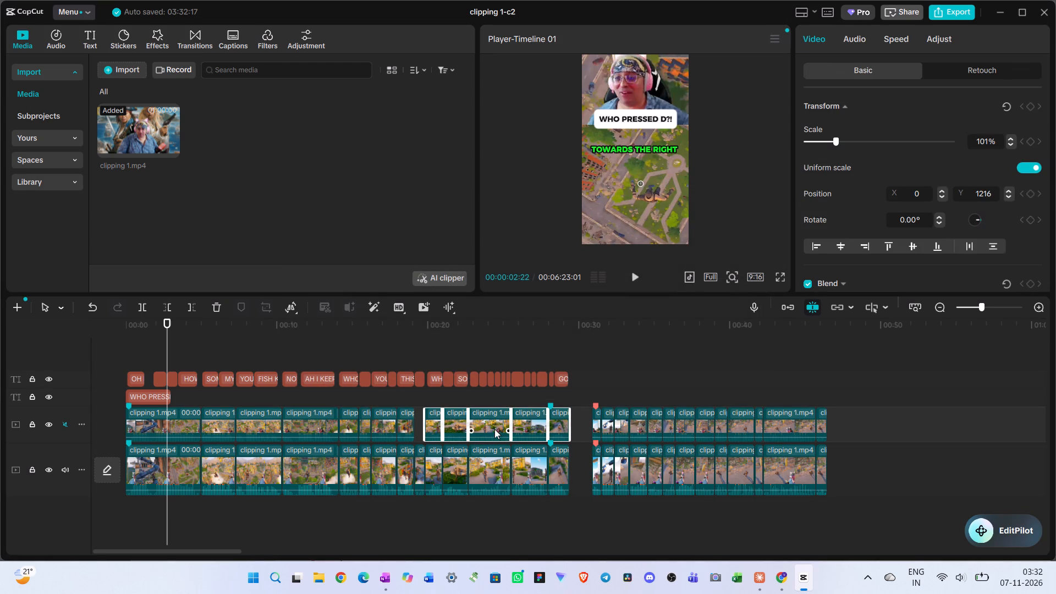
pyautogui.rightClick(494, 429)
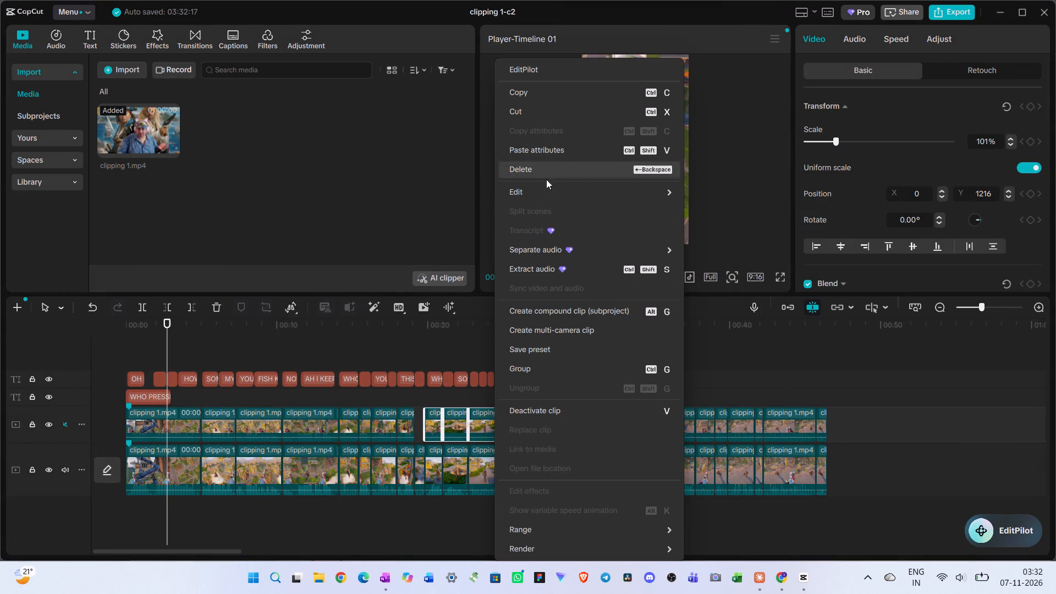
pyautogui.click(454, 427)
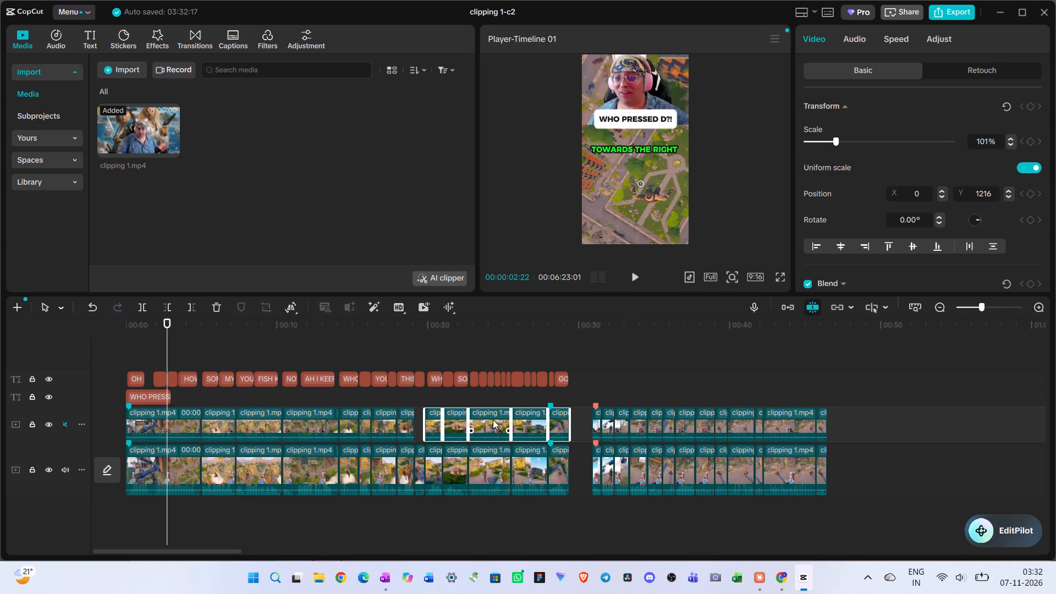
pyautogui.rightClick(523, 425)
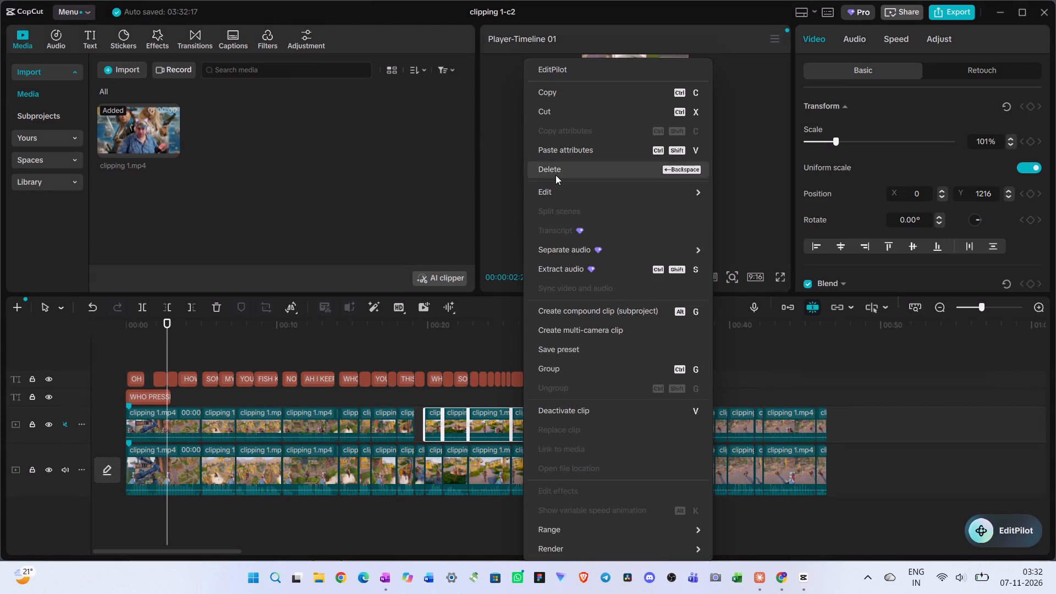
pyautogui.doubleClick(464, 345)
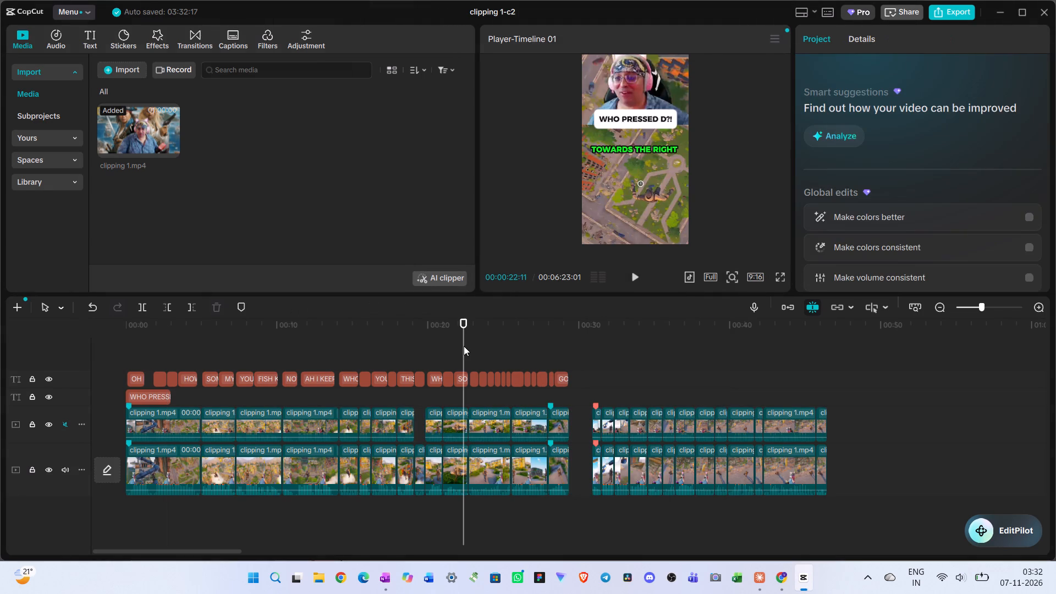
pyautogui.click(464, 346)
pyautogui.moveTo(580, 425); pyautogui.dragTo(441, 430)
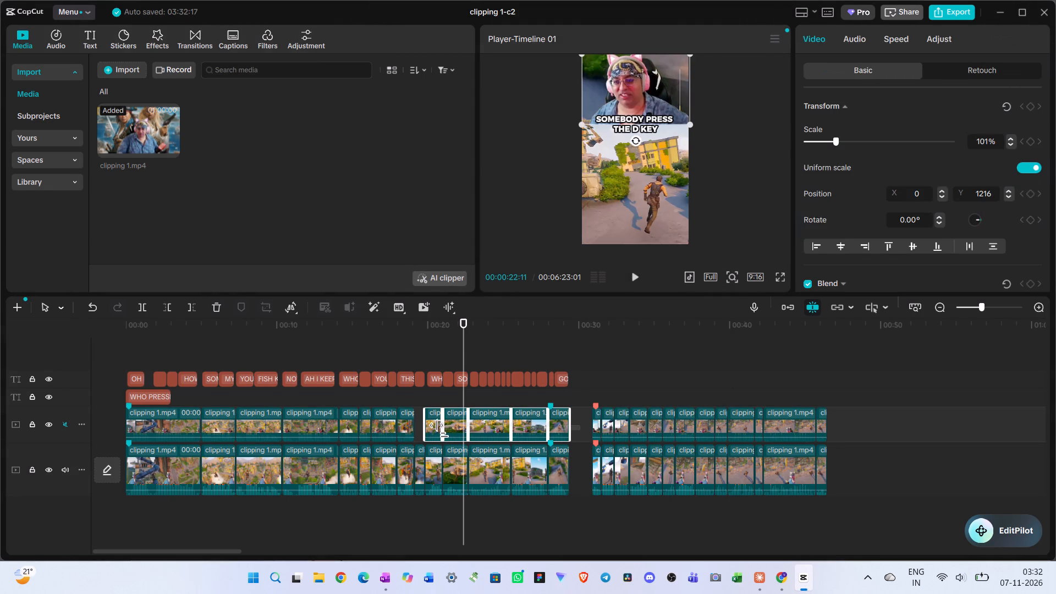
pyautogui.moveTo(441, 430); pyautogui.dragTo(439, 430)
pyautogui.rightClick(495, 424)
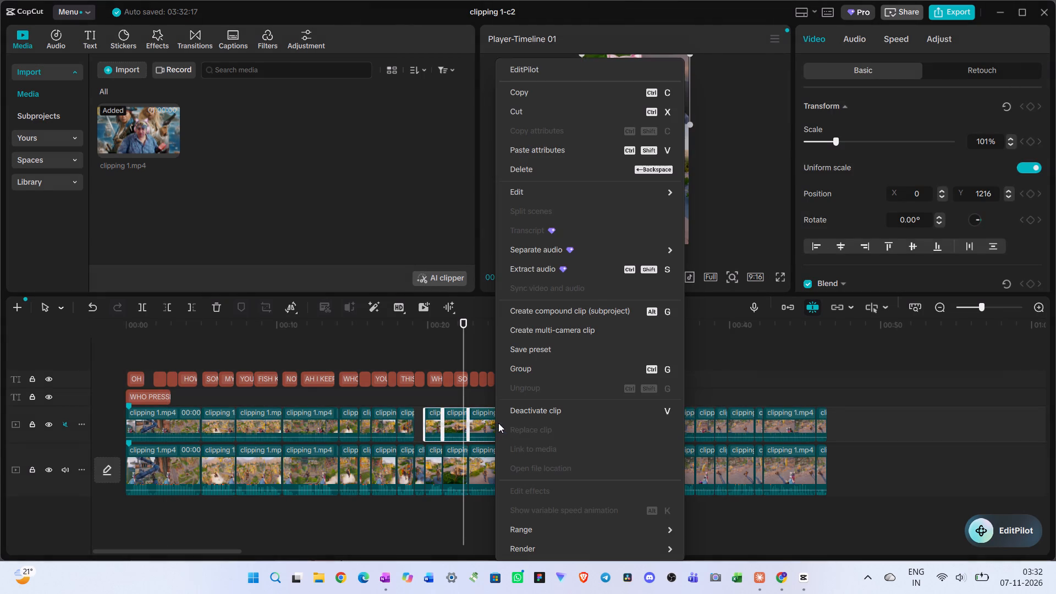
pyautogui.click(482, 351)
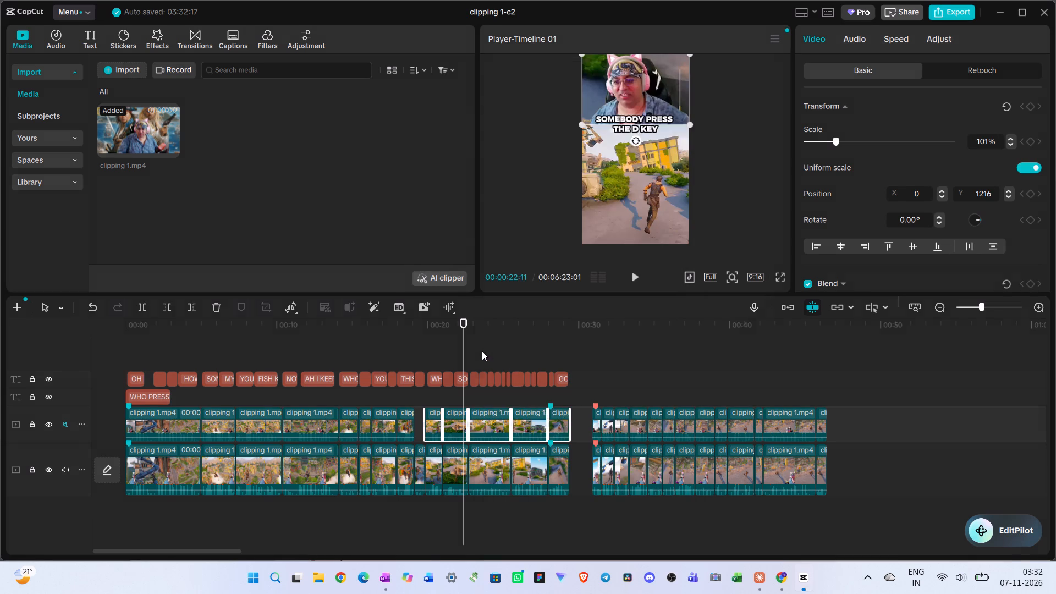
# Preview the opening of the second short to check its layout.
pyautogui.moveTo(482, 351); pyautogui.dragTo(569, 363)
pyautogui.click(581, 361)
pyautogui.moveTo(581, 361); pyautogui.dragTo(588, 361)
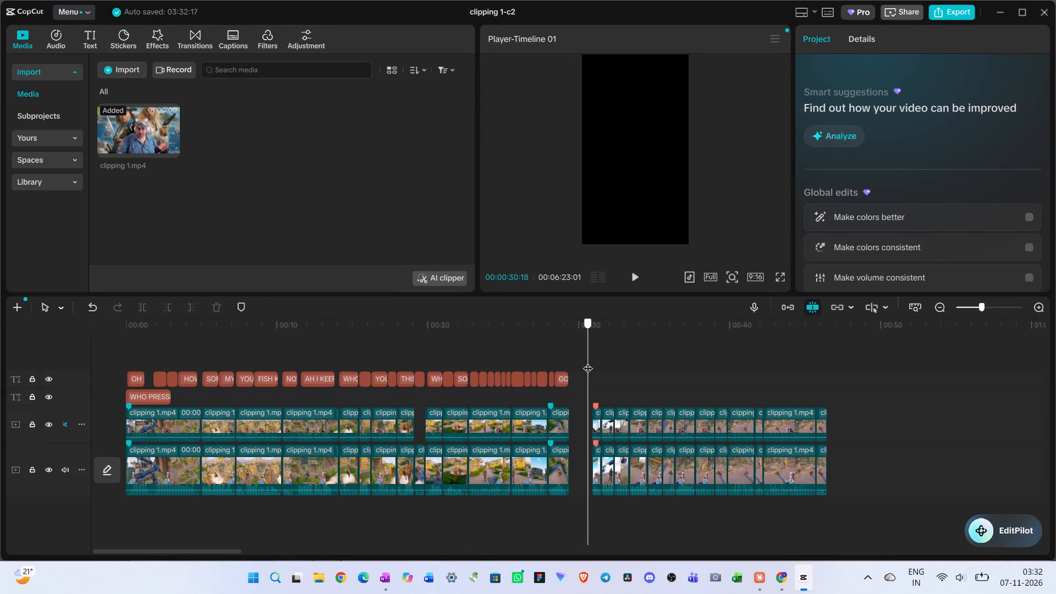
pyautogui.moveTo(588, 361); pyautogui.dragTo(590, 362)
pyautogui.press('space')
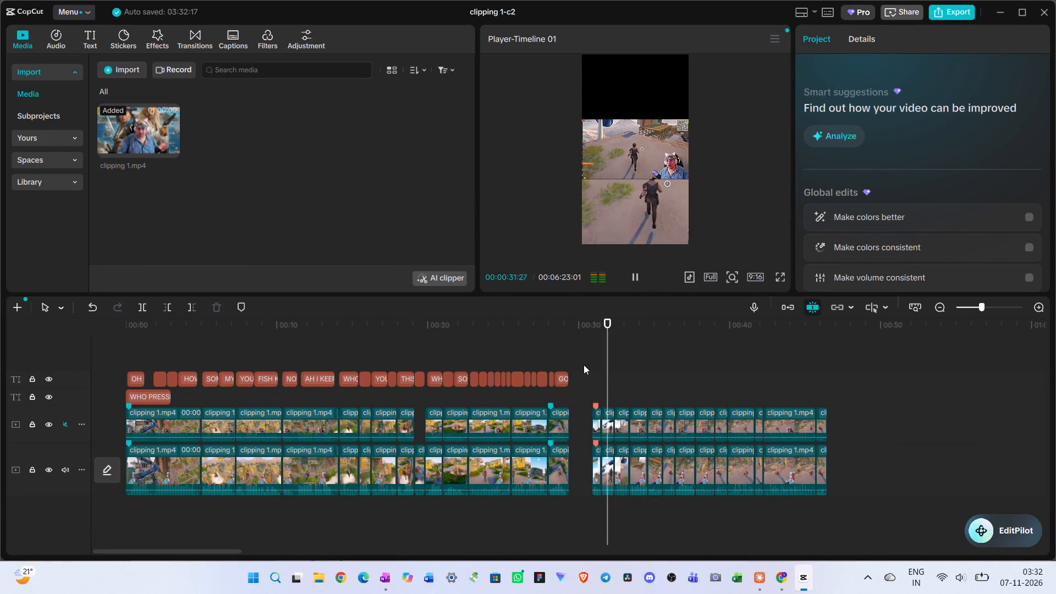
pyautogui.press('space')
# Copy the attributes of a first-short clip on the upper track and paste them onto all upper-track pieces of the second short.
pyautogui.click(530, 426)
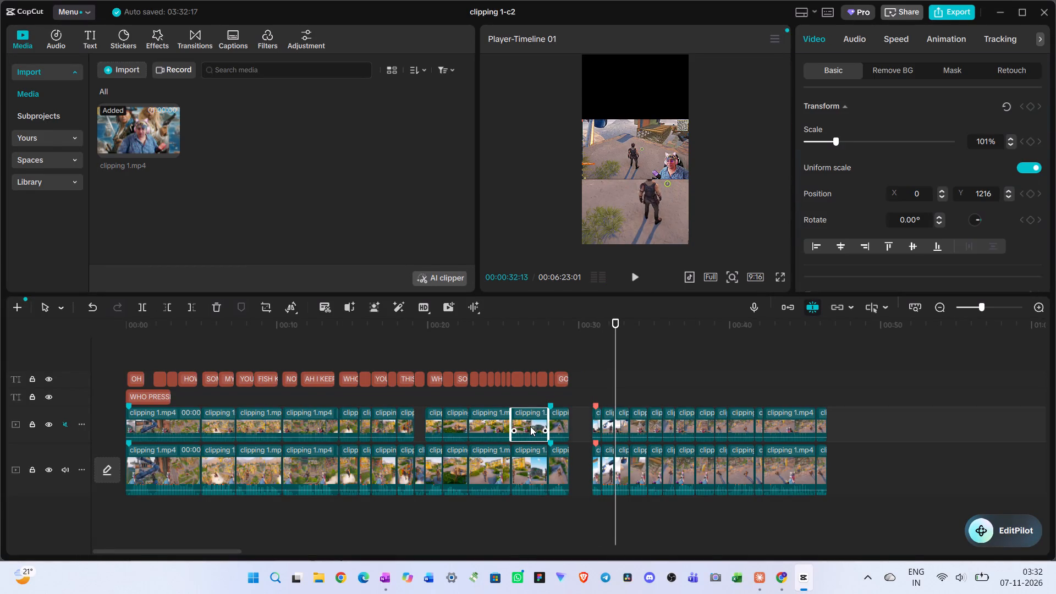
pyautogui.rightClick(530, 426)
pyautogui.click(598, 108)
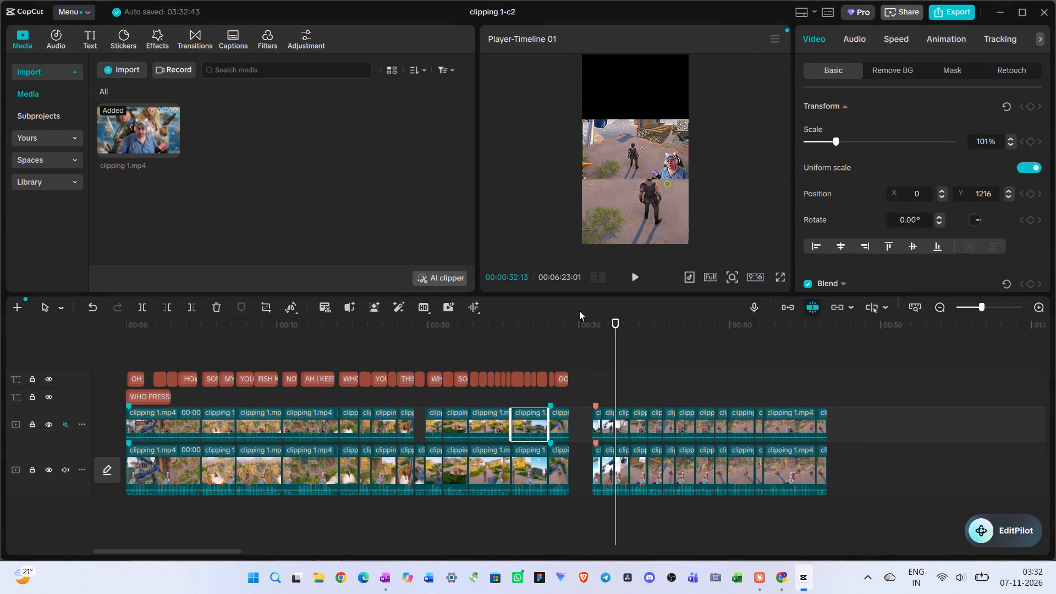
pyautogui.doubleClick(592, 383)
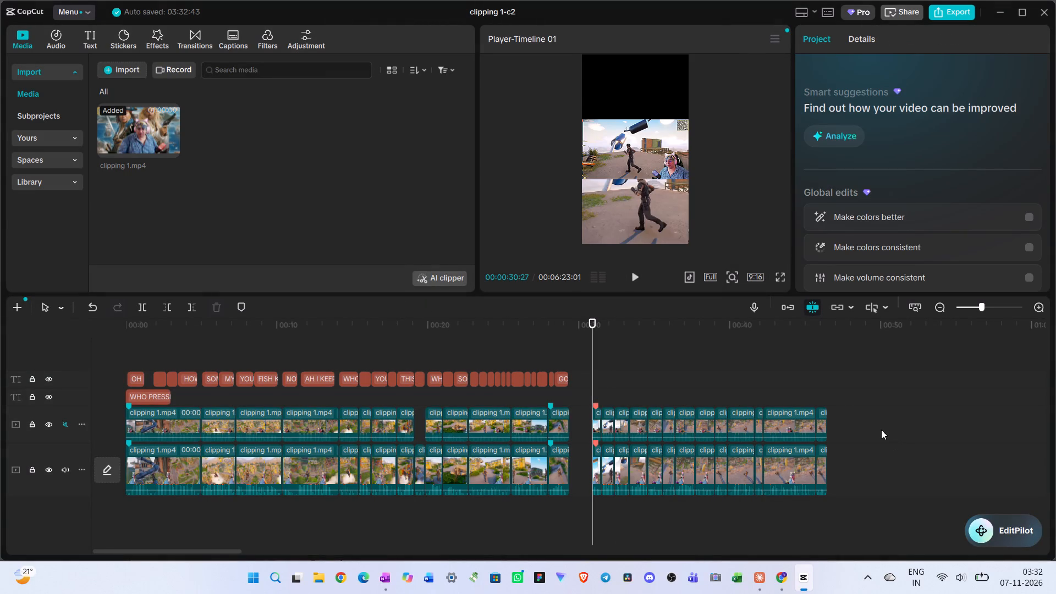
pyautogui.moveTo(858, 417); pyautogui.dragTo(592, 430)
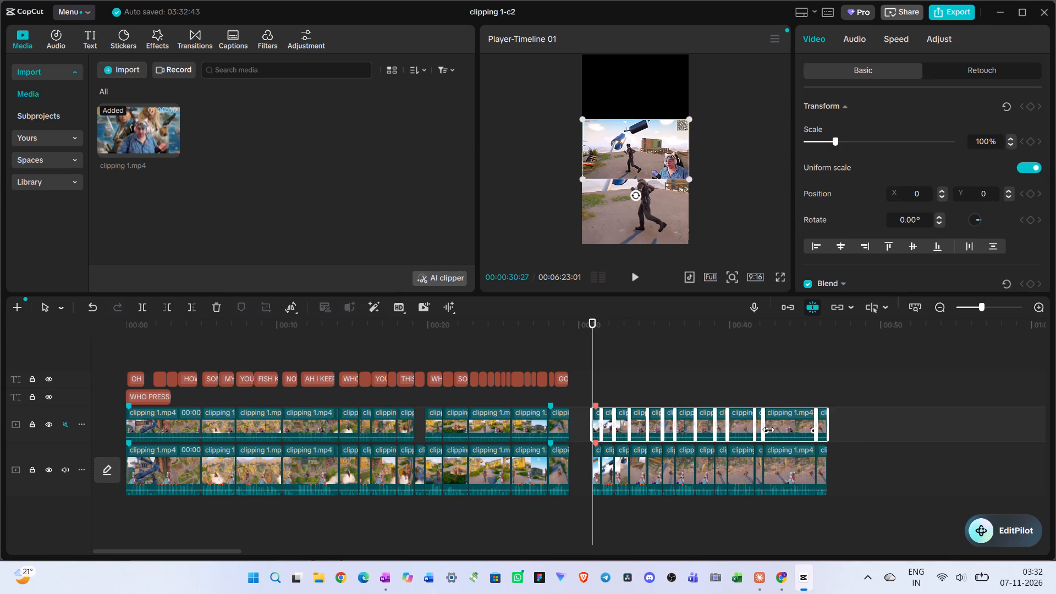
pyautogui.rightClick(783, 426)
pyautogui.click(819, 150)
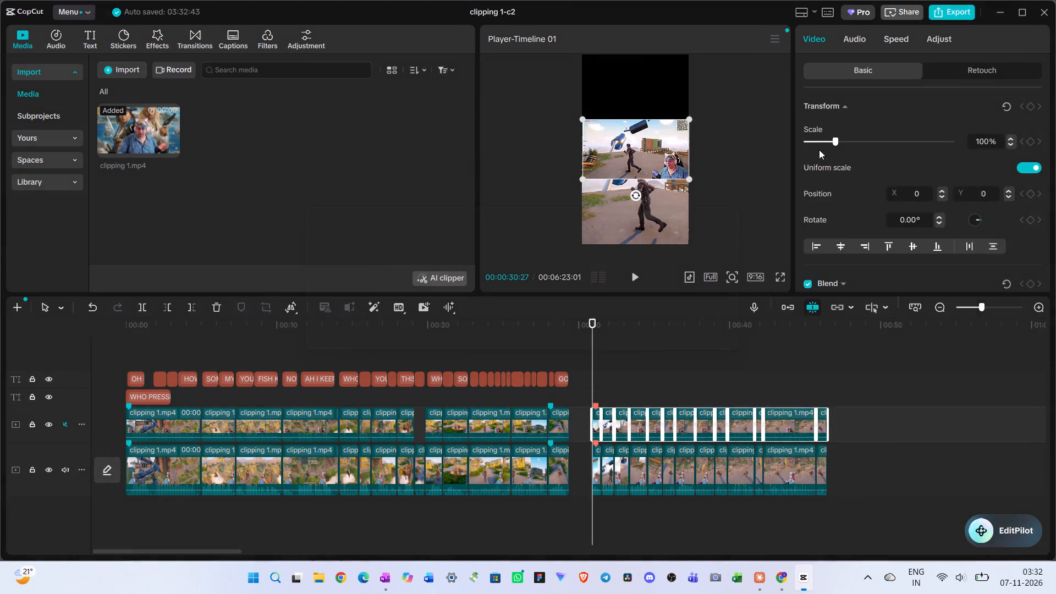
pyautogui.click(689, 391)
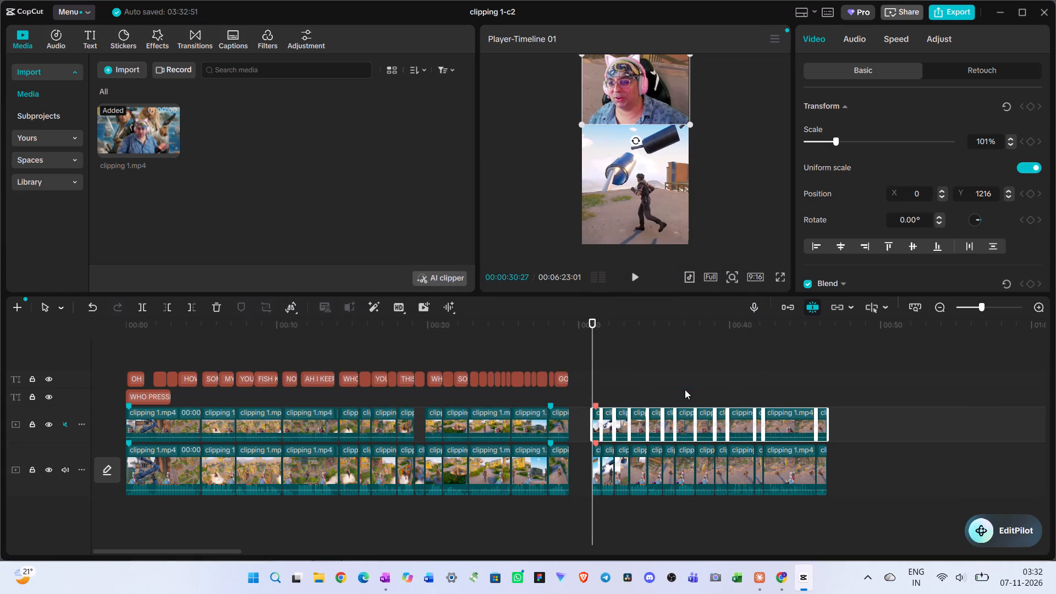
# Play the second short from 00:00:30:27 through its end to check the facecam-and-gameplay layout.
pyautogui.click(590, 389)
pyautogui.click(639, 278)
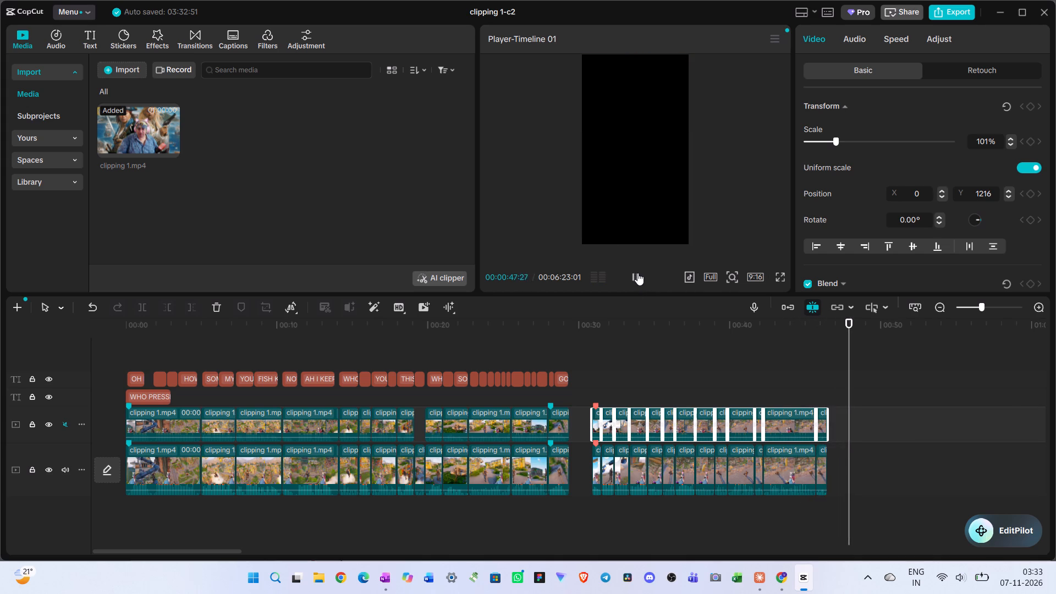
pyautogui.click(597, 380)
pyautogui.moveTo(597, 380); pyautogui.dragTo(588, 382)
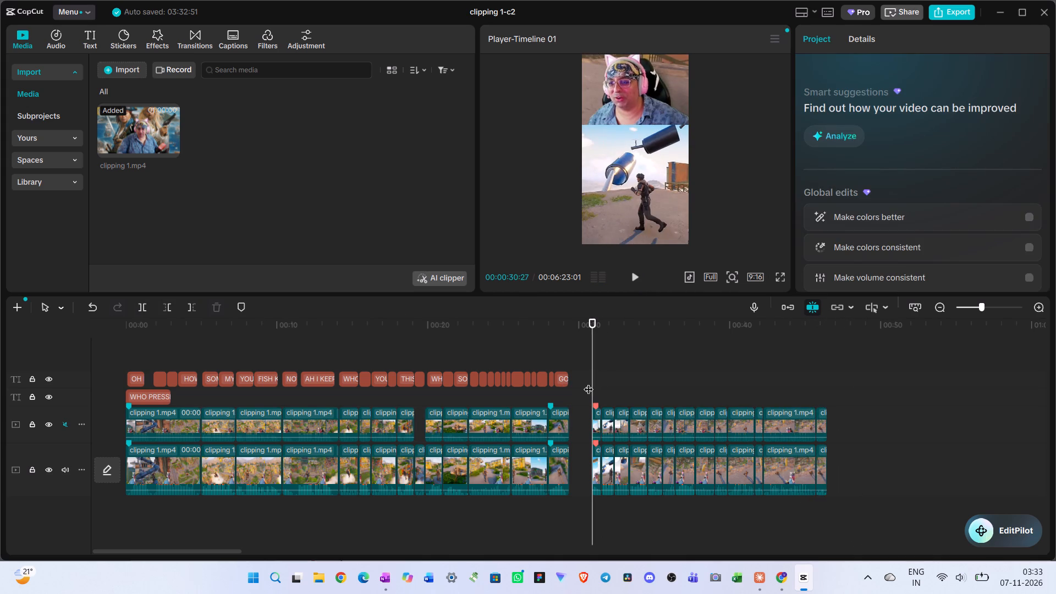
# Delete all first-short clips before the gap at 00:00:30 from both video tracks.
pyautogui.keyDown('ctrl'); pyautogui.scroll(-1, 573, 455); pyautogui.keyUp('ctrl')
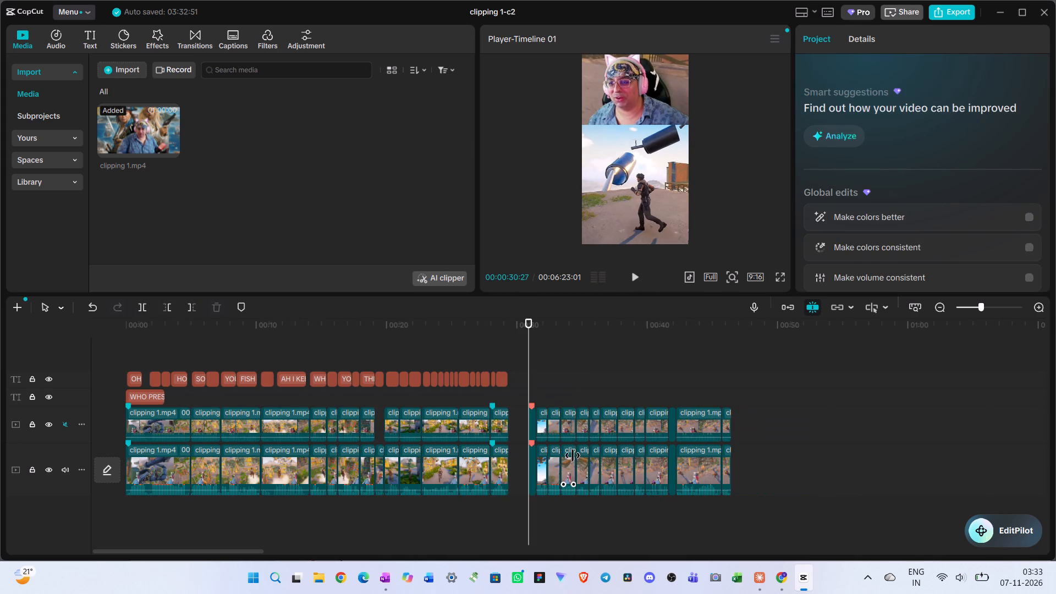
pyautogui.keyDown('ctrl'); pyautogui.scroll(1, 541, 485); pyautogui.keyUp('ctrl')
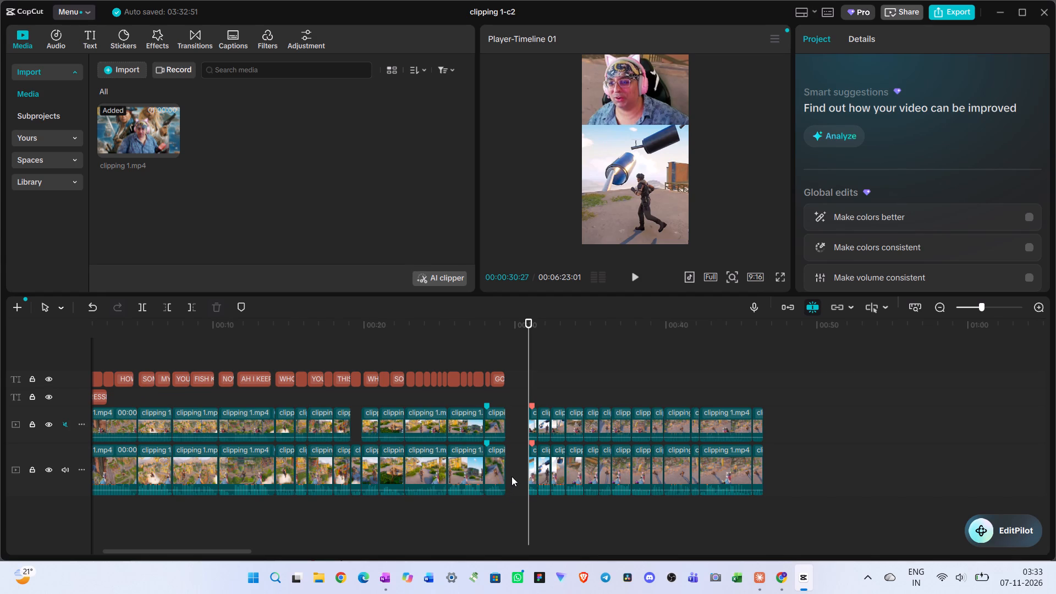
pyautogui.click(509, 510)
pyautogui.moveTo(509, 510); pyautogui.dragTo(593, 457)
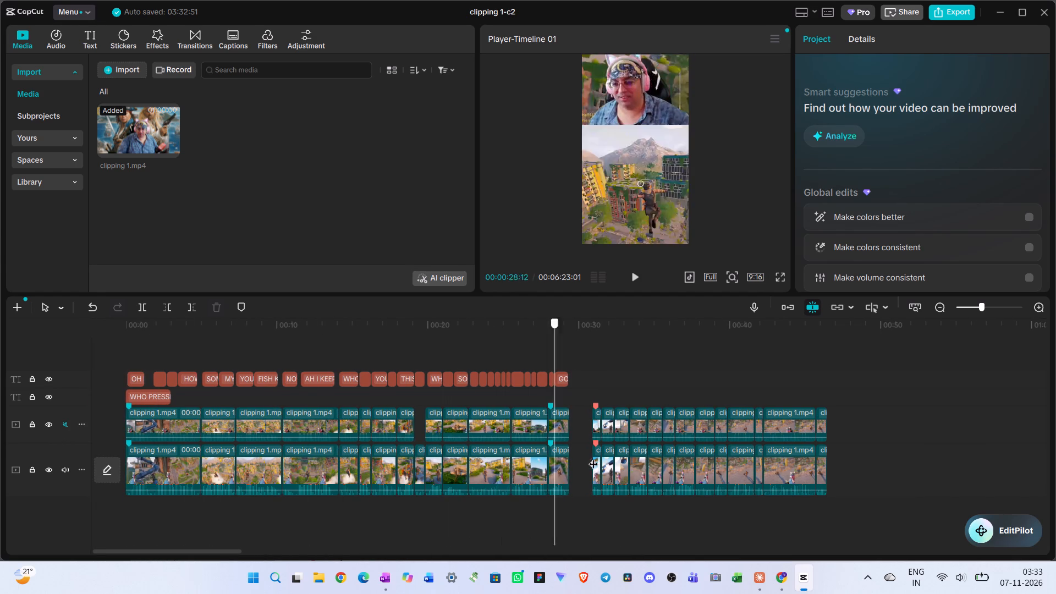
pyautogui.moveTo(593, 457); pyautogui.dragTo(584, 480)
pyautogui.moveTo(575, 482); pyautogui.dragTo(575, 481)
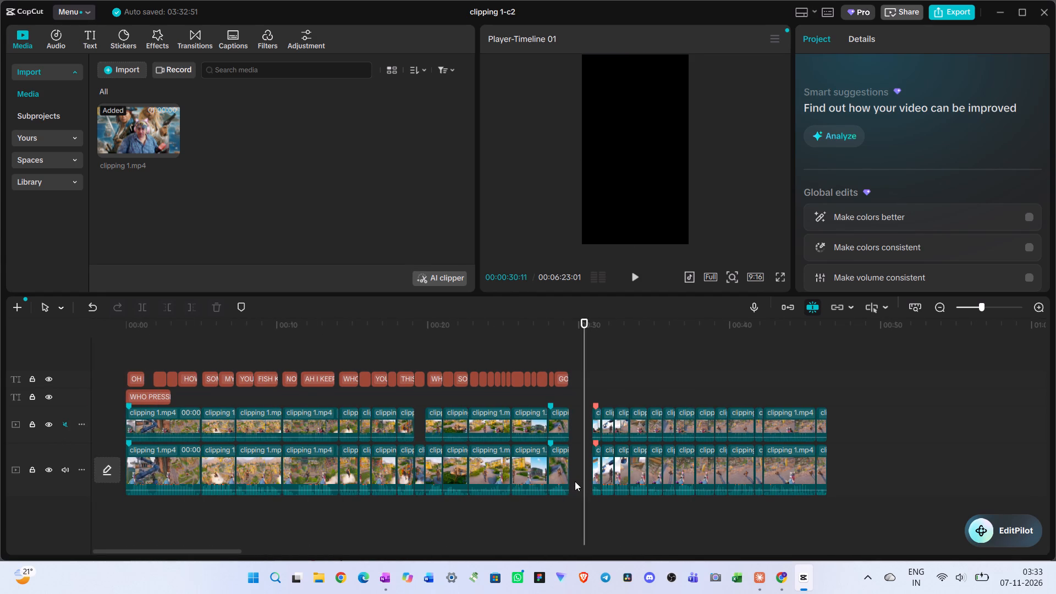
pyautogui.moveTo(575, 481); pyautogui.dragTo(140, 437)
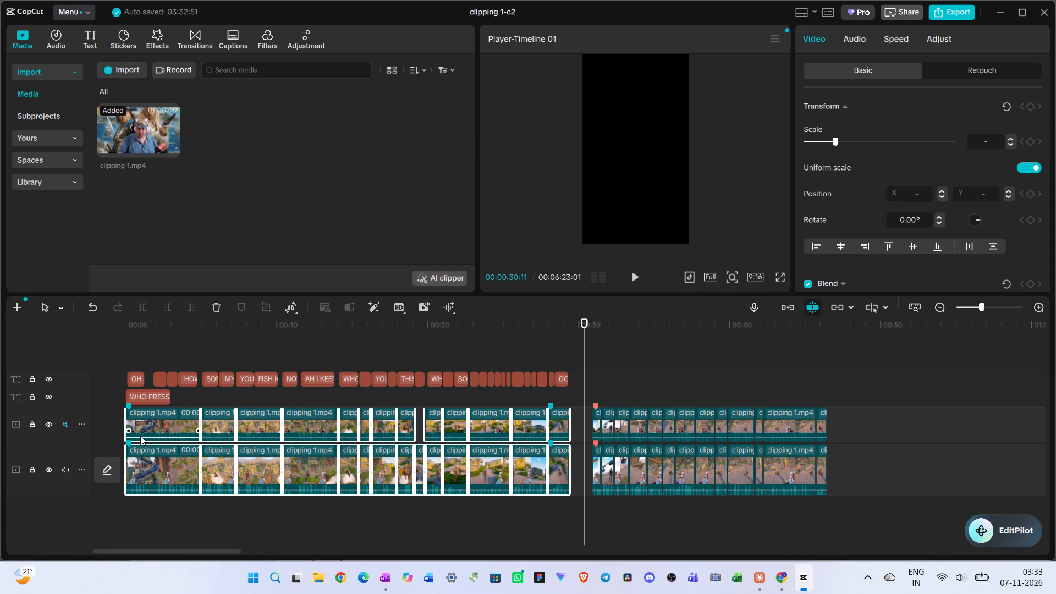
pyautogui.press('Delete')
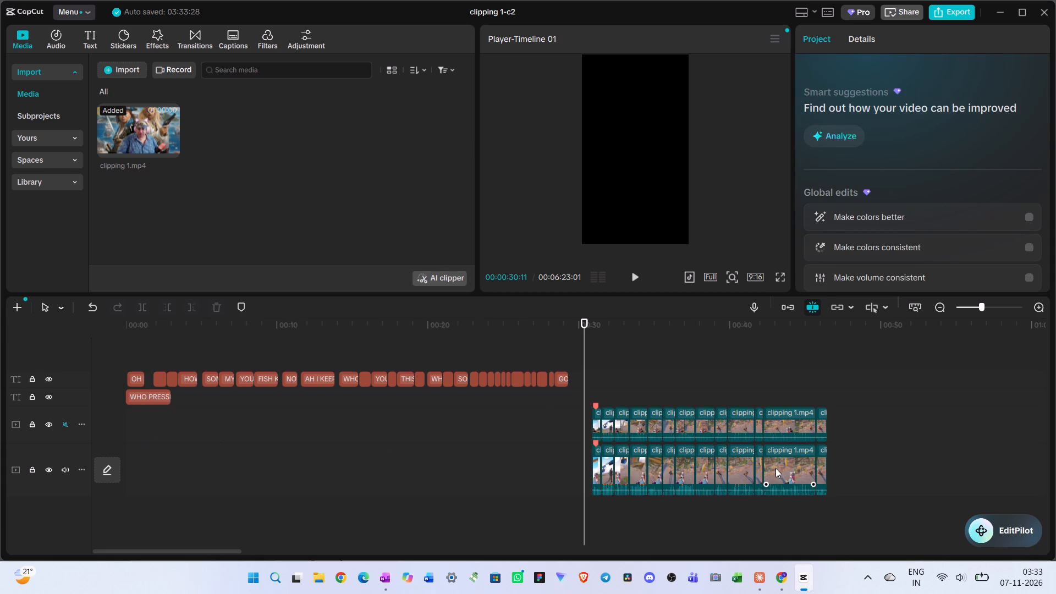
# Move all second-short pieces on both video tracks together to the timeline start at 00:00:00:00.
pyautogui.moveTo(846, 464); pyautogui.dragTo(569, 421)
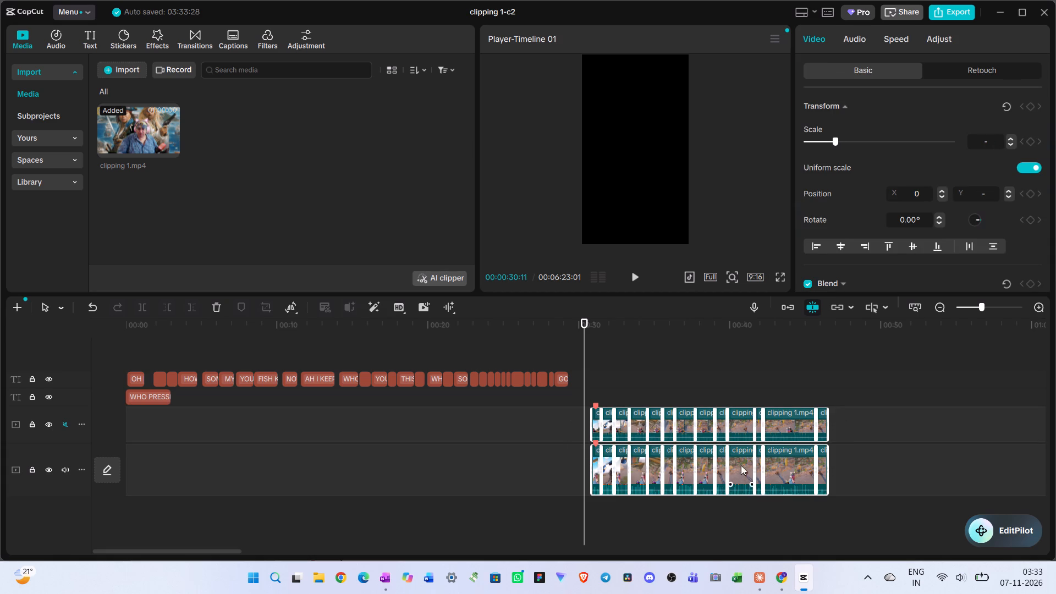
pyautogui.moveTo(796, 474); pyautogui.dragTo(305, 485)
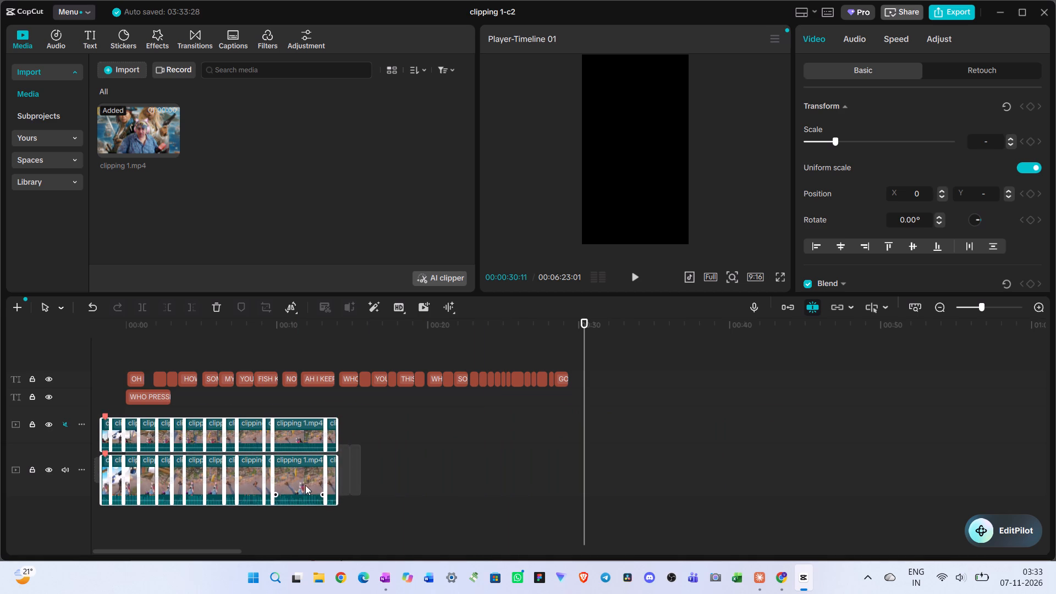
pyautogui.click(453, 441)
pyautogui.moveTo(453, 441); pyautogui.dragTo(123, 415)
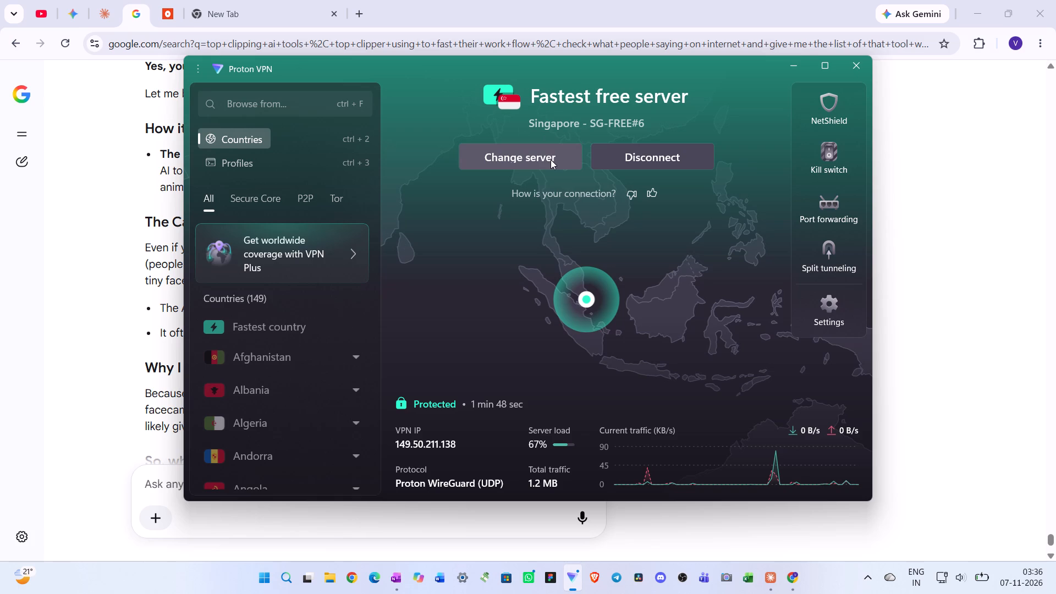
pyautogui.click(786, 61)
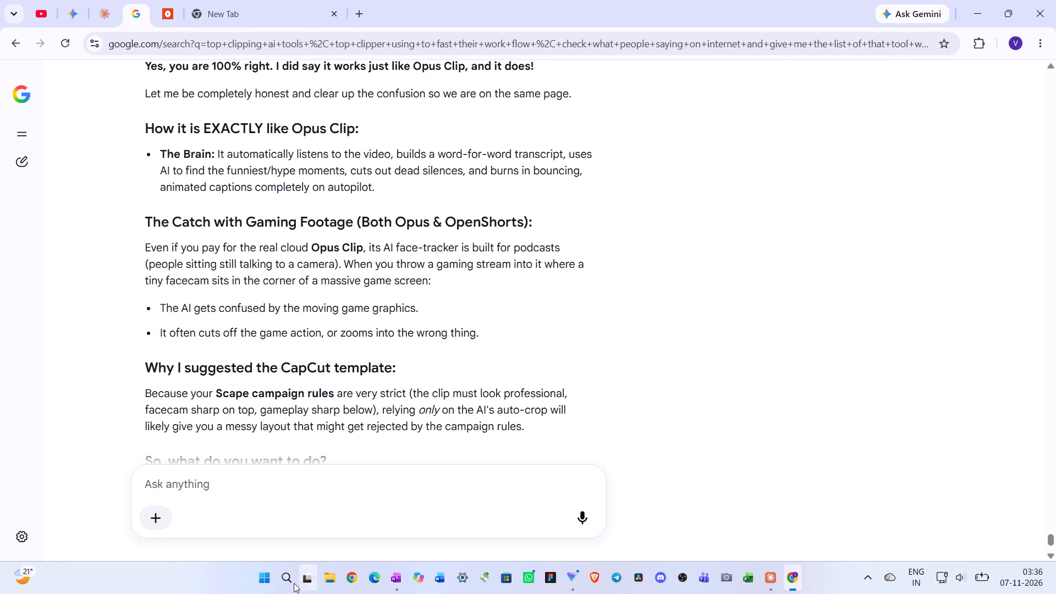
# Relaunch CapCut and open the clipping 1-c2 project.
pyautogui.click(280, 580)
pyautogui.click(341, 148)
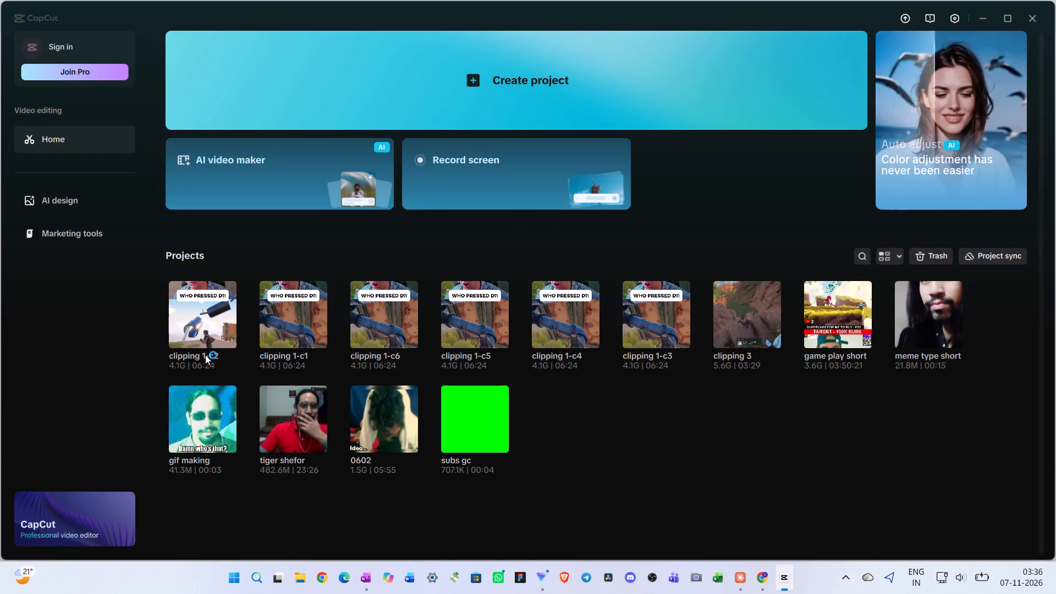
pyautogui.click(199, 315)
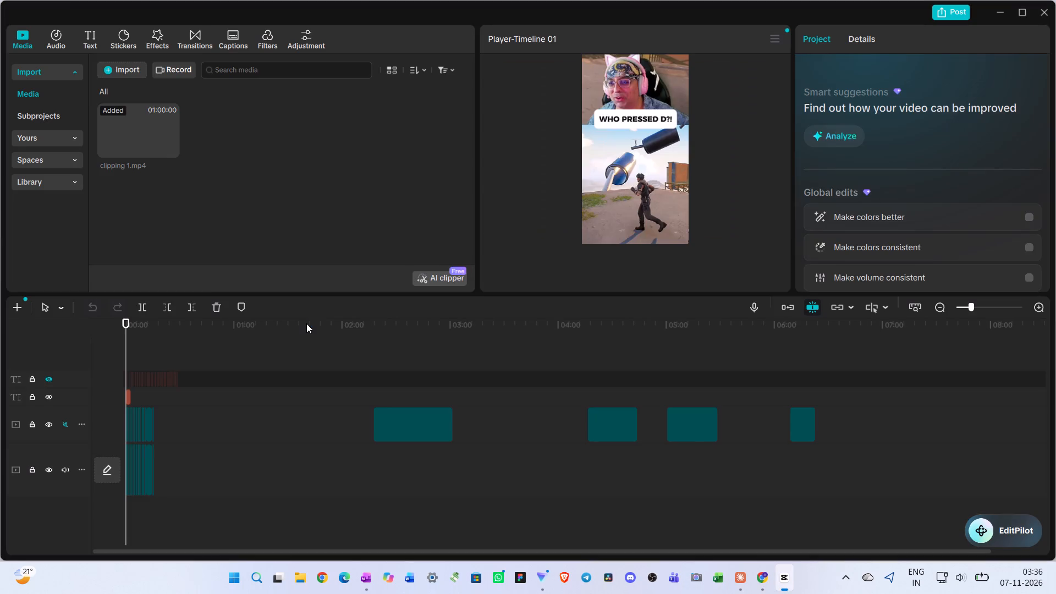
# Select the "WHO PRESSED D?!" title in the timeline and copy the #2 overlay text "I SAVED HIM 😂" from OneNote's Clipping campain page.
pyautogui.keyDown('ctrl'); pyautogui.scroll(2, 218, 423); pyautogui.keyUp('ctrl')
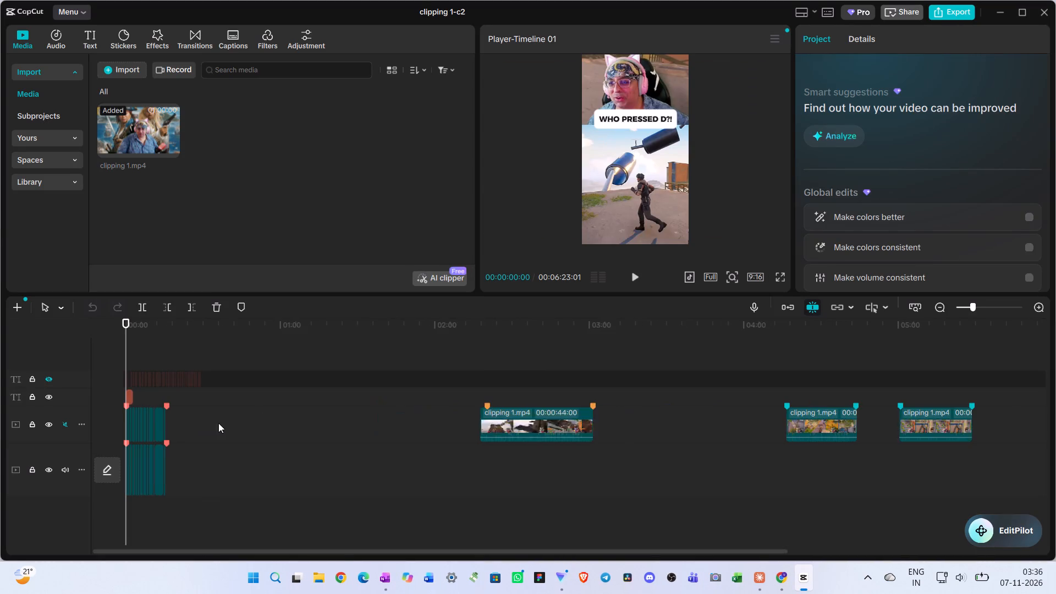
pyautogui.keyDown('ctrl'); pyautogui.scroll(20, 218, 423); pyautogui.keyUp('ctrl')
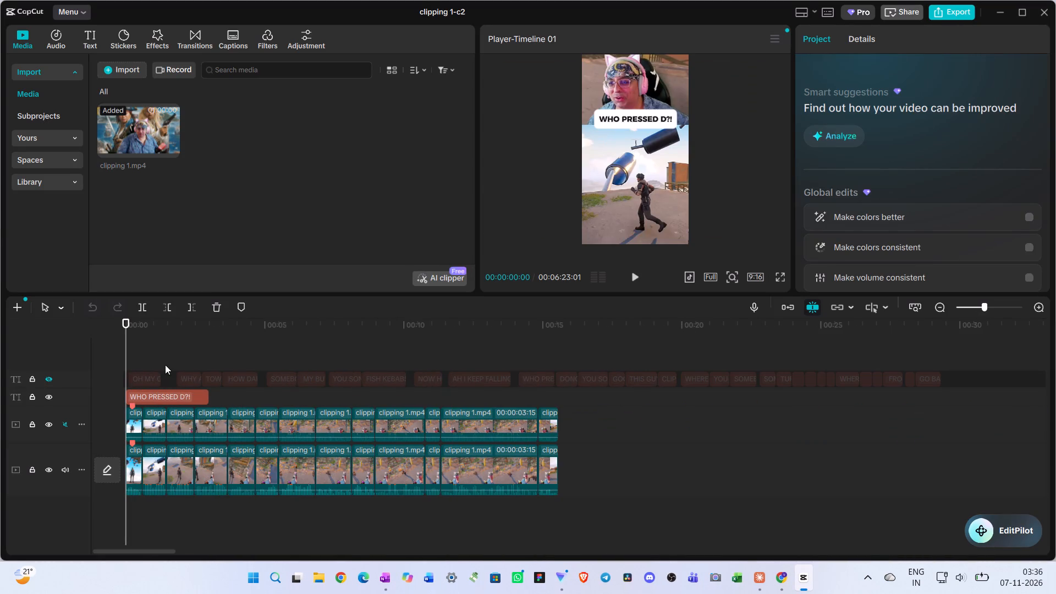
pyautogui.click(165, 351)
pyautogui.moveTo(165, 351); pyautogui.dragTo(145, 347)
pyautogui.click(170, 397)
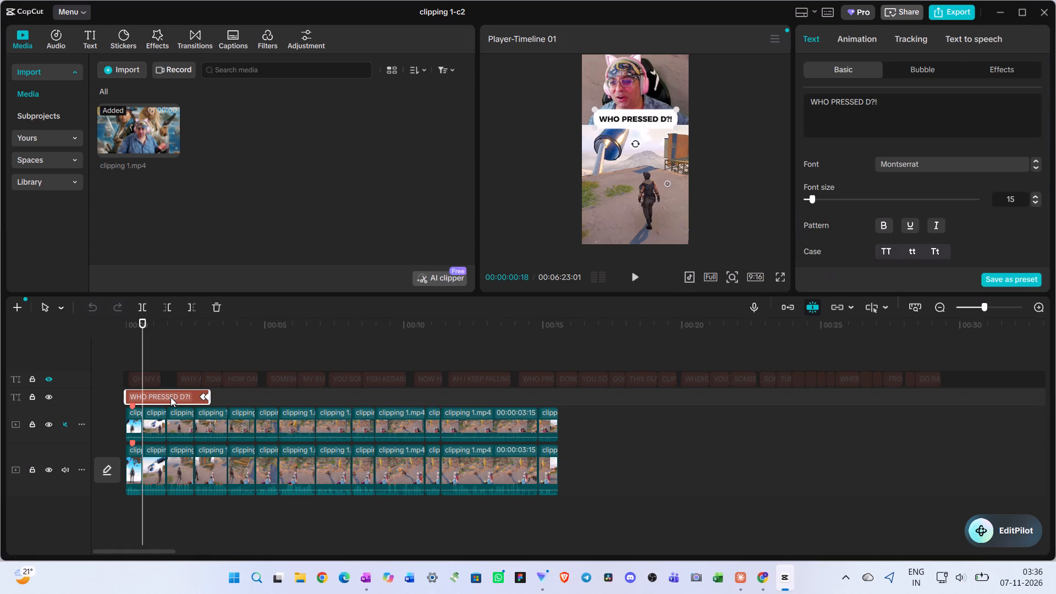
pyautogui.hotkey('alt', 'Tab')
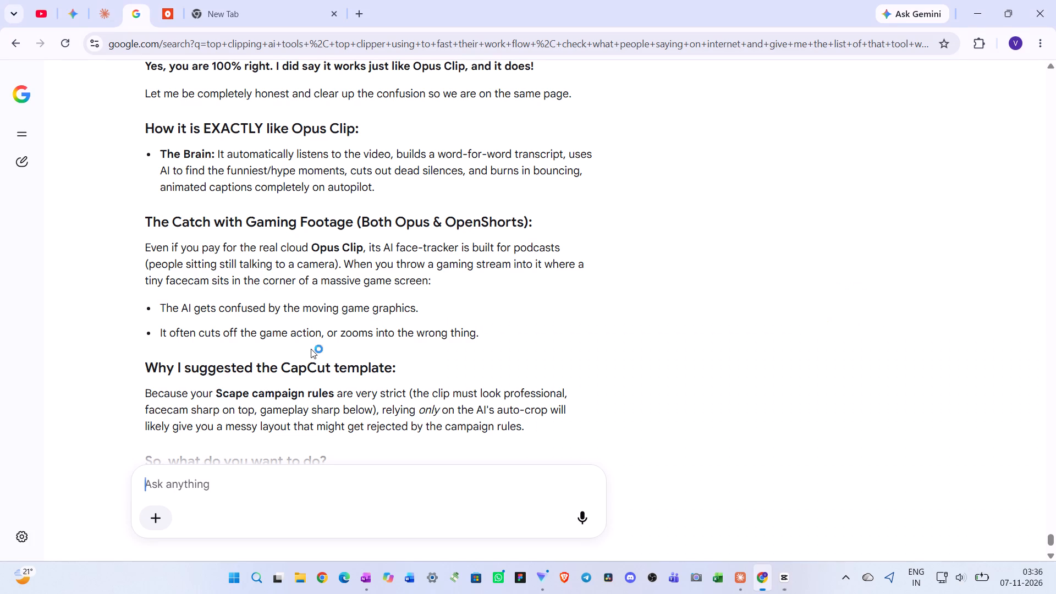
pyautogui.hotkey('alt', 'Tab')
pyautogui.hotkey('alt', 'Tab')
pyautogui.hotkey('alt', 'Tab')
pyautogui.hotkey('alt', 'Tab')
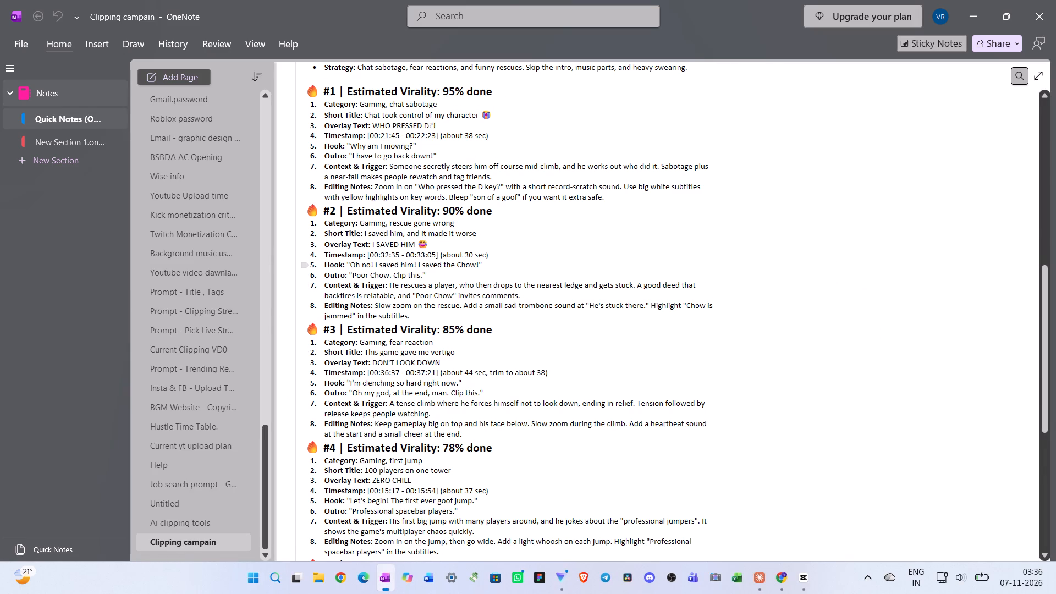
pyautogui.keyDown('ctrl'); pyautogui.scroll(2, 435, 268); pyautogui.keyUp('ctrl')
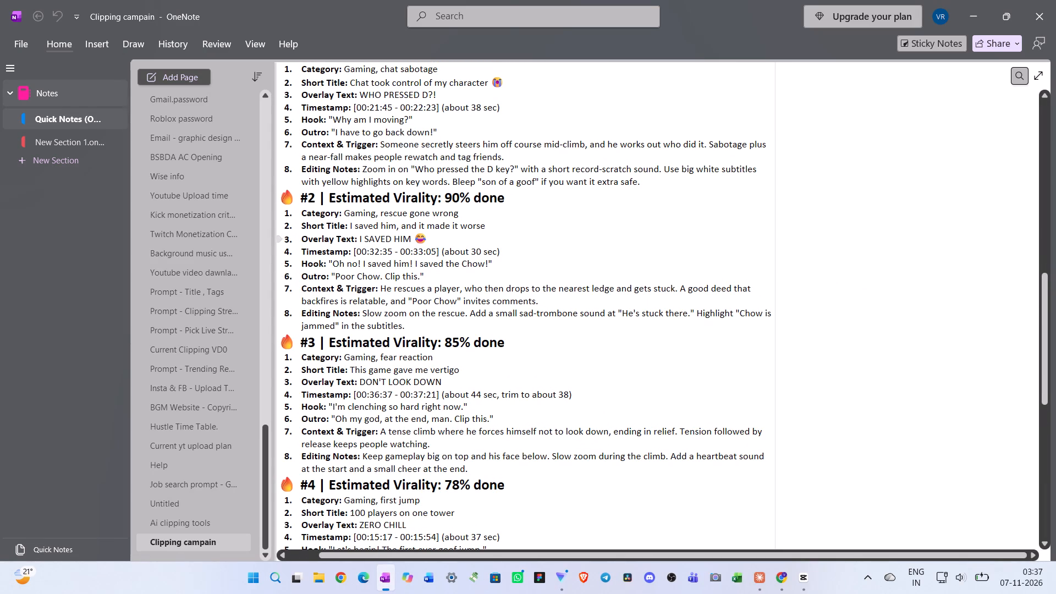
pyautogui.moveTo(432, 239); pyautogui.dragTo(359, 236)
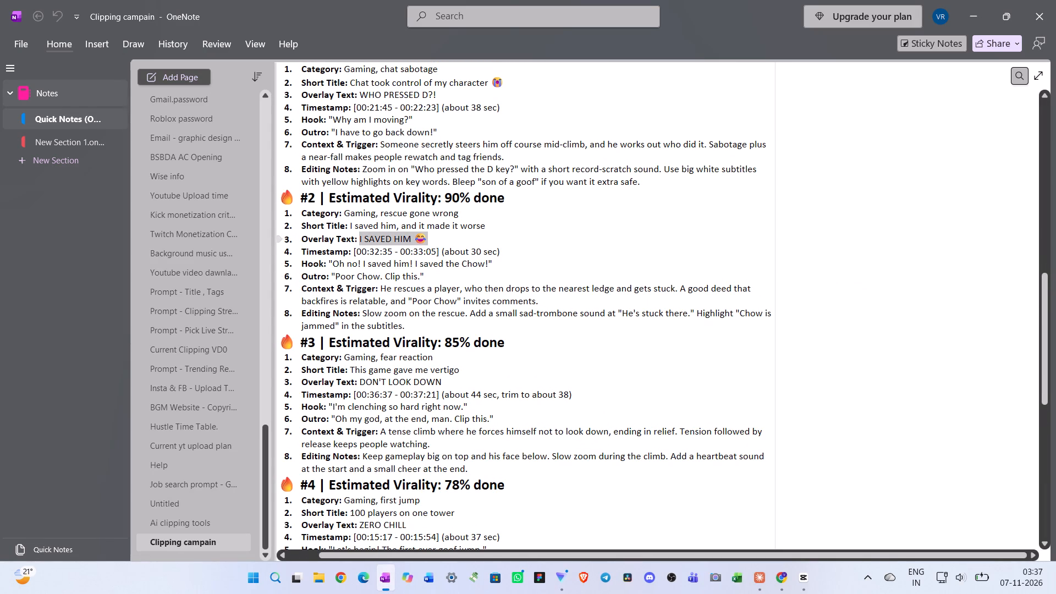
pyautogui.hotkey('ctrl', 'c')
pyautogui.keyDown('ctrl'); pyautogui.scroll(-1, 409, 255); pyautogui.keyUp('ctrl')
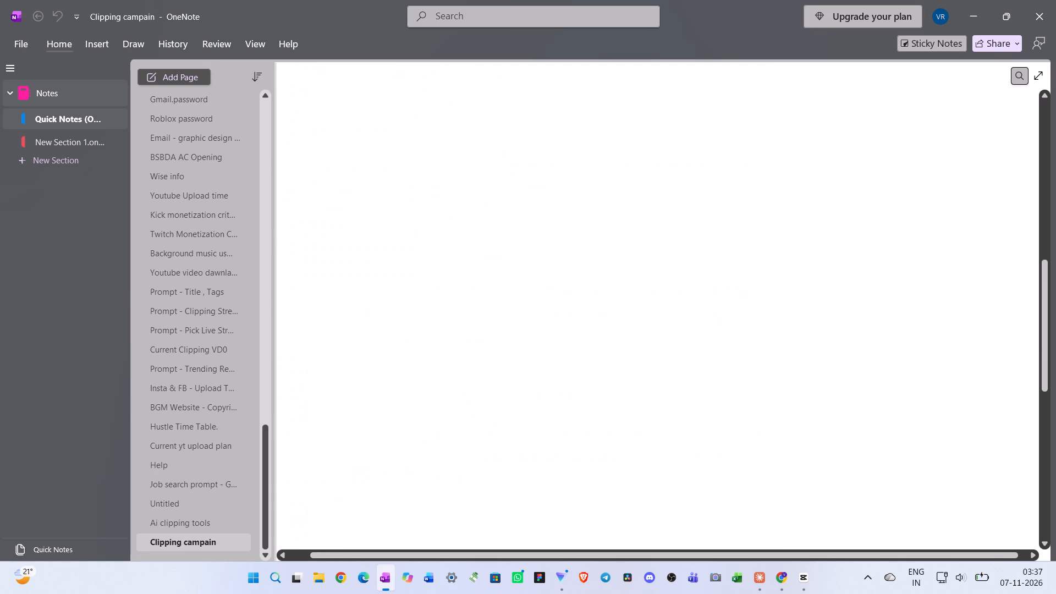
pyautogui.scroll(1, 425, 275)
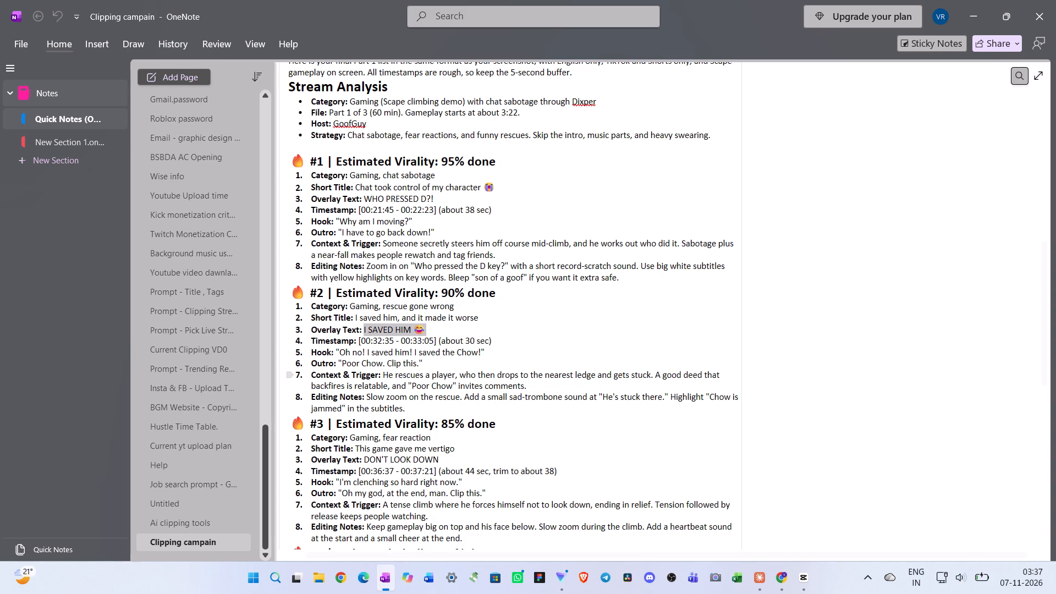
# Back in CapCut, replace the "WHO PRESSED D?!" title text with the copied "I SAVED HIM 😂".
pyautogui.hotkey('alt', 'Tab')
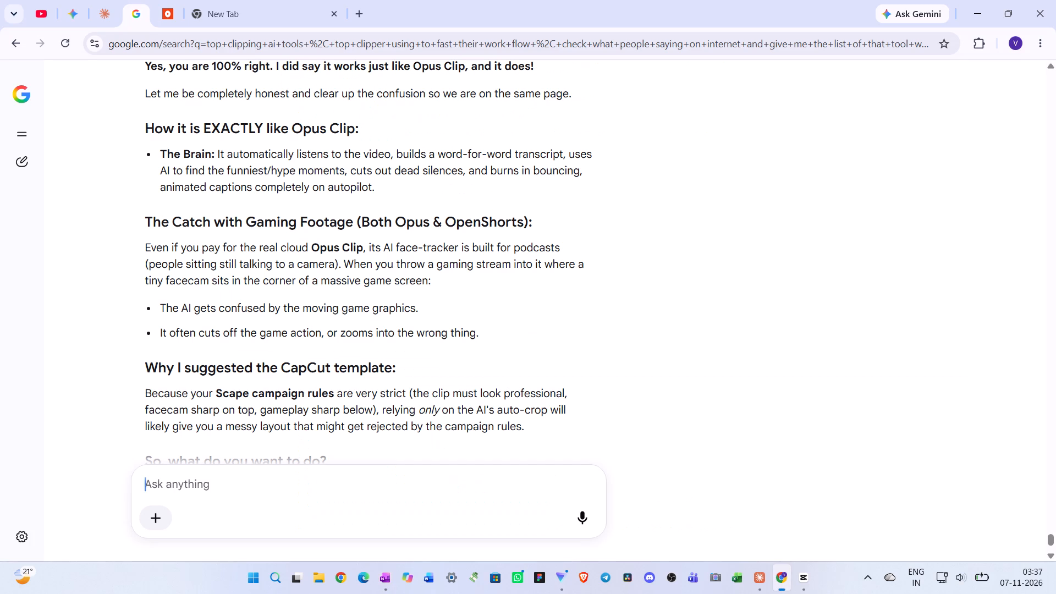
pyautogui.hotkey('alt', 'Tab')
pyautogui.hotkey('alt', 'Tab')
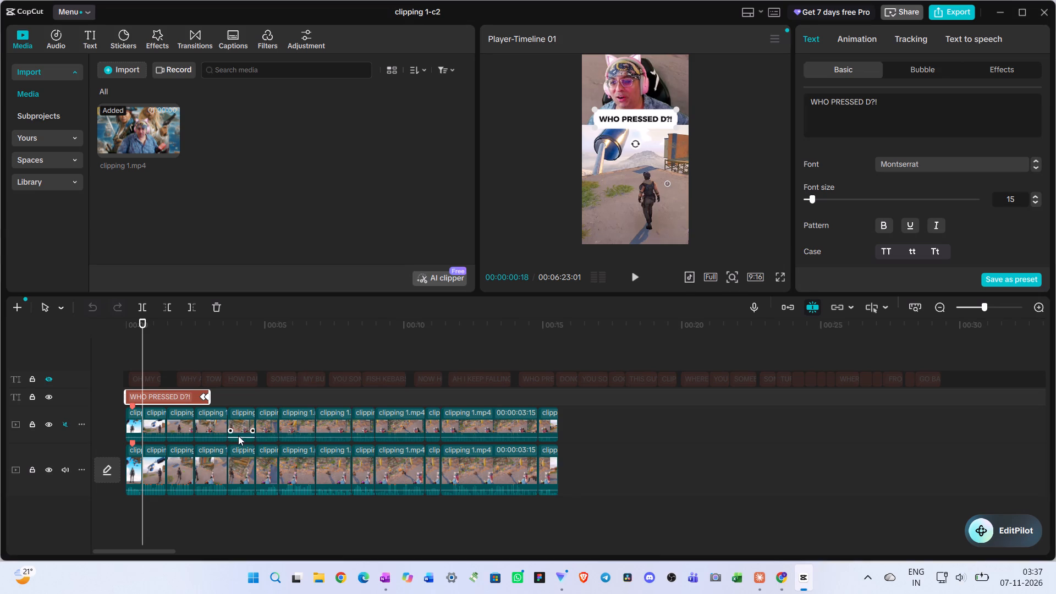
pyautogui.moveTo(892, 103); pyautogui.dragTo(786, 112)
pyautogui.moveTo(786, 112); pyautogui.dragTo(784, 94)
pyautogui.press('BackSpace')
pyautogui.hotkey('ctrl', 'v')
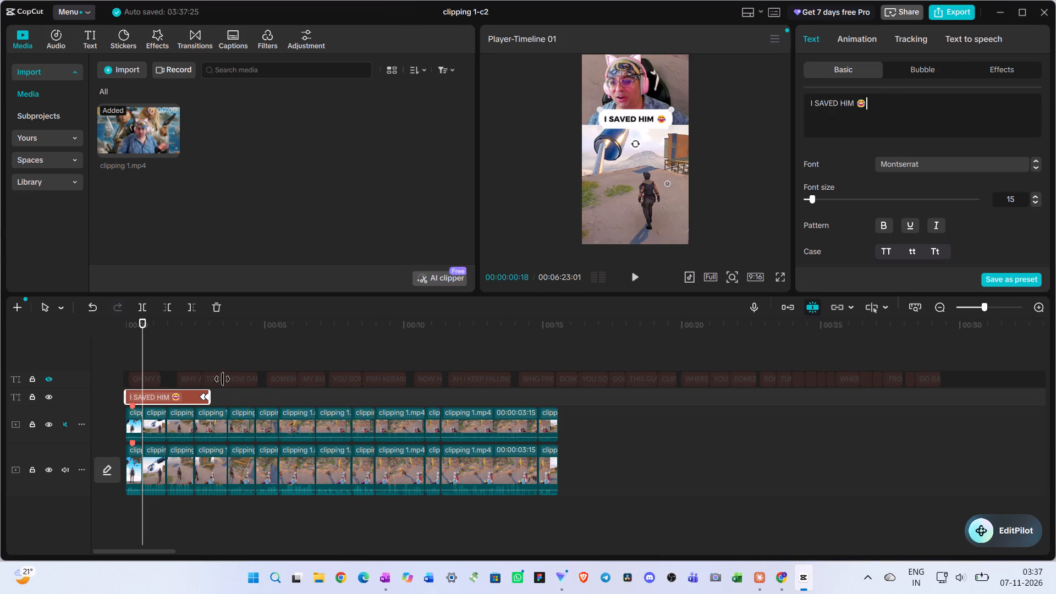
# Play the short from its start to check the new title and the cuts, and return the playhead to 00:00.
pyautogui.click(192, 348)
pyautogui.moveTo(192, 348); pyautogui.dragTo(0, 315)
pyautogui.press('space')
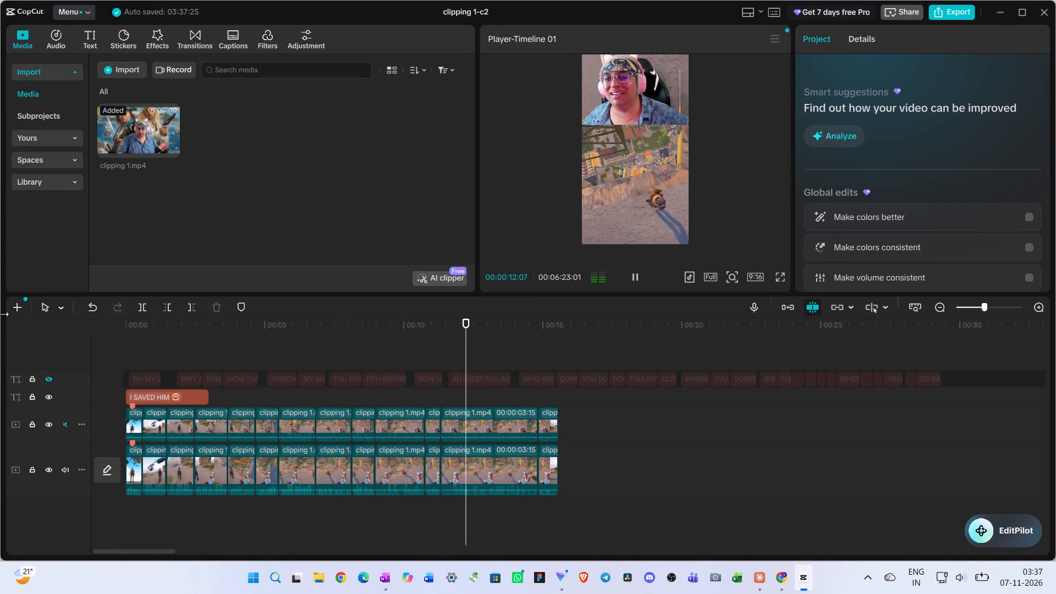
pyautogui.click(191, 350)
pyautogui.moveTo(191, 350); pyautogui.dragTo(112, 346)
pyautogui.keyDown('ctrl'); pyautogui.scroll(2, 150, 359); pyautogui.keyUp('ctrl')
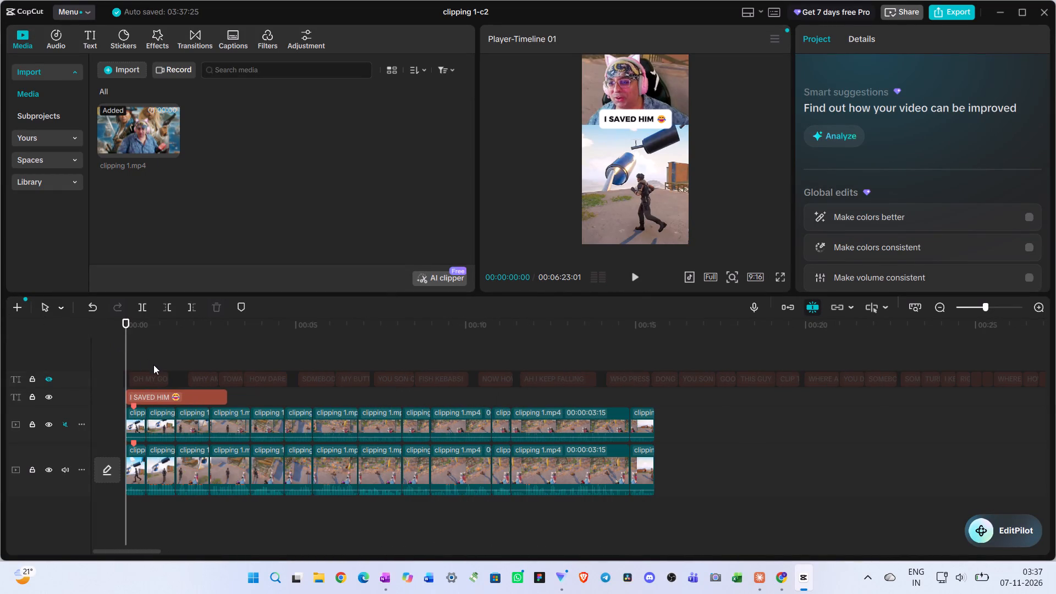
pyautogui.keyDown('ctrl'); pyautogui.scroll(-2, 156, 355); pyautogui.keyUp('ctrl')
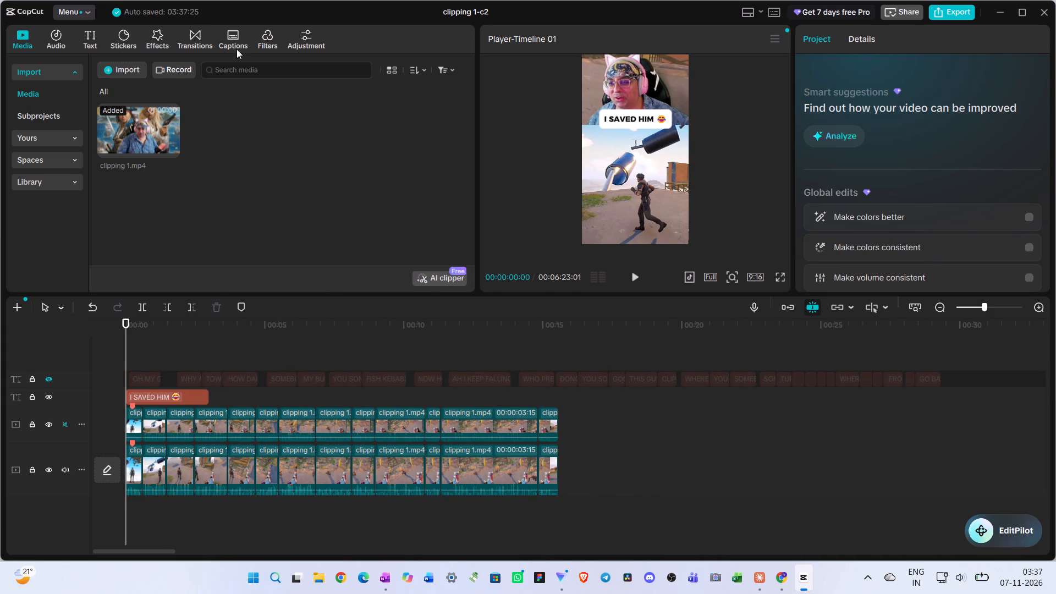
# Select all the clips on the bottom video track and generate English auto captions for them.
pyautogui.moveTo(580, 471); pyautogui.dragTo(183, 505)
pyautogui.moveTo(183, 505); pyautogui.dragTo(107, 474)
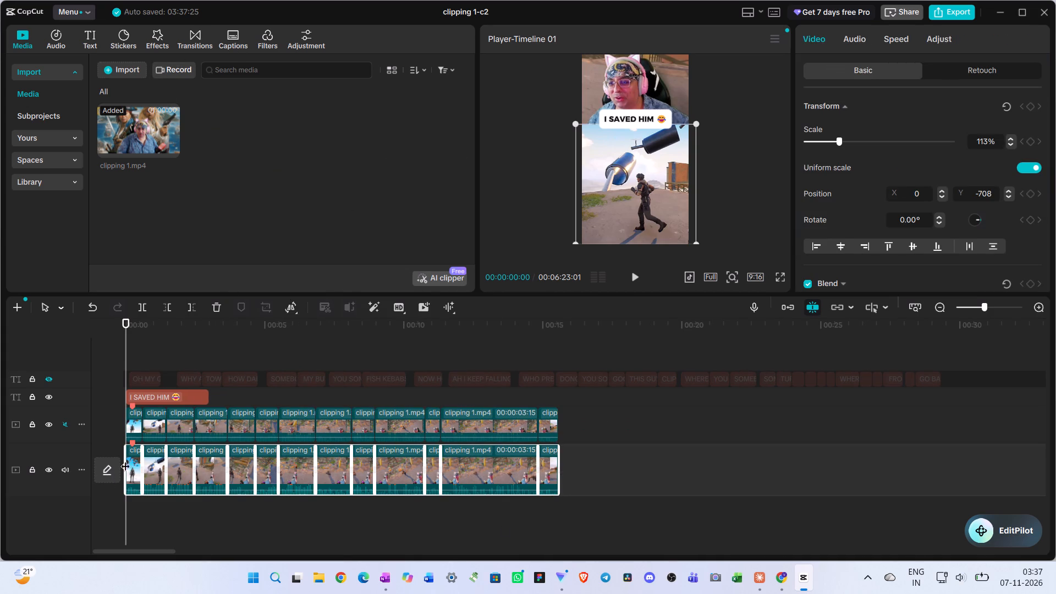
pyautogui.click(232, 37)
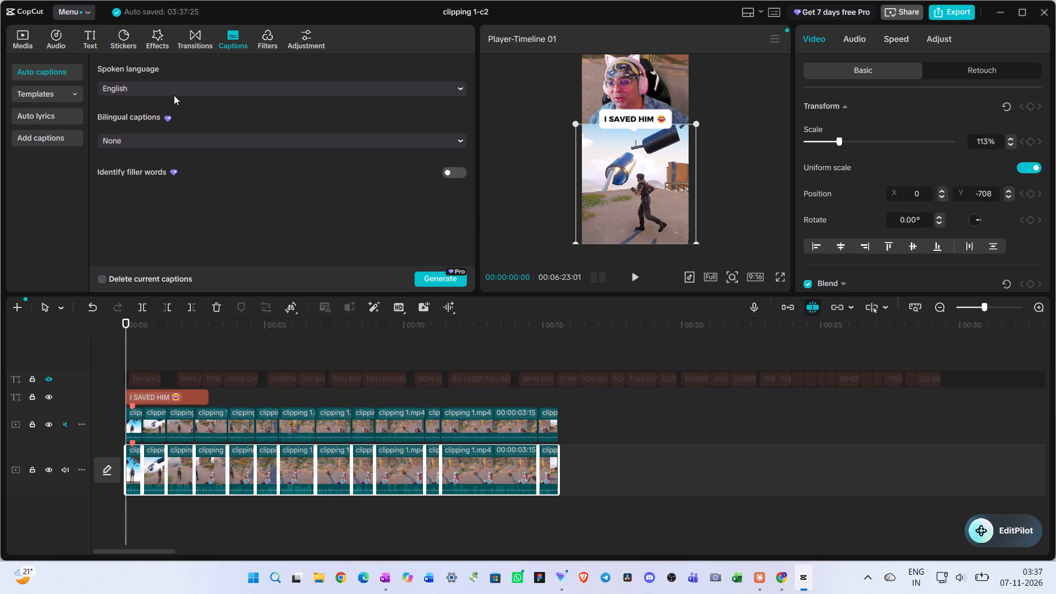
pyautogui.click(432, 273)
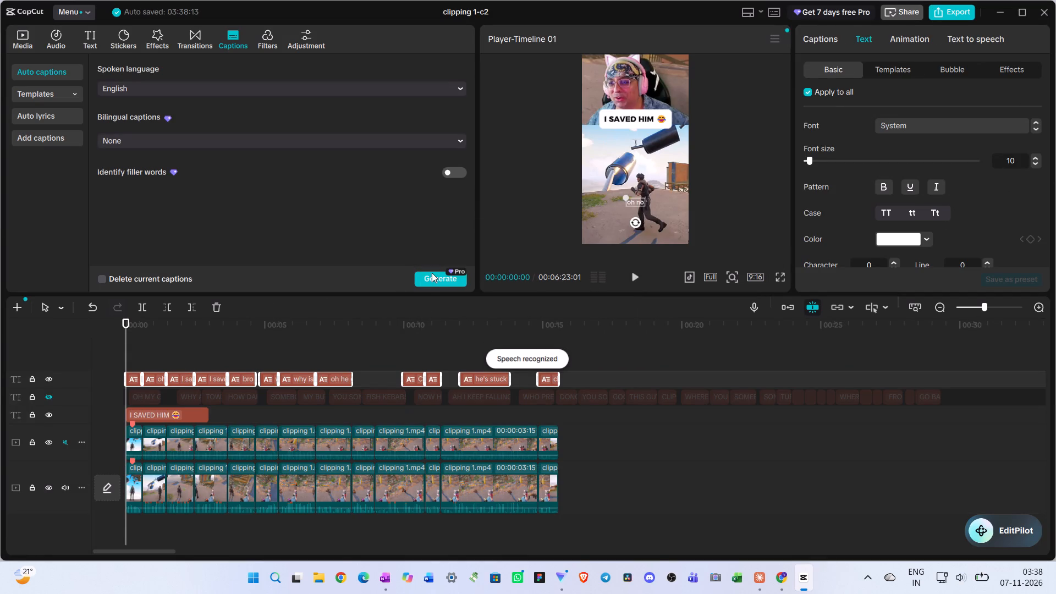
# Play the short from 00:00 through its last clip to check the generated auto captions against the speech.
pyautogui.doubleClick(237, 342)
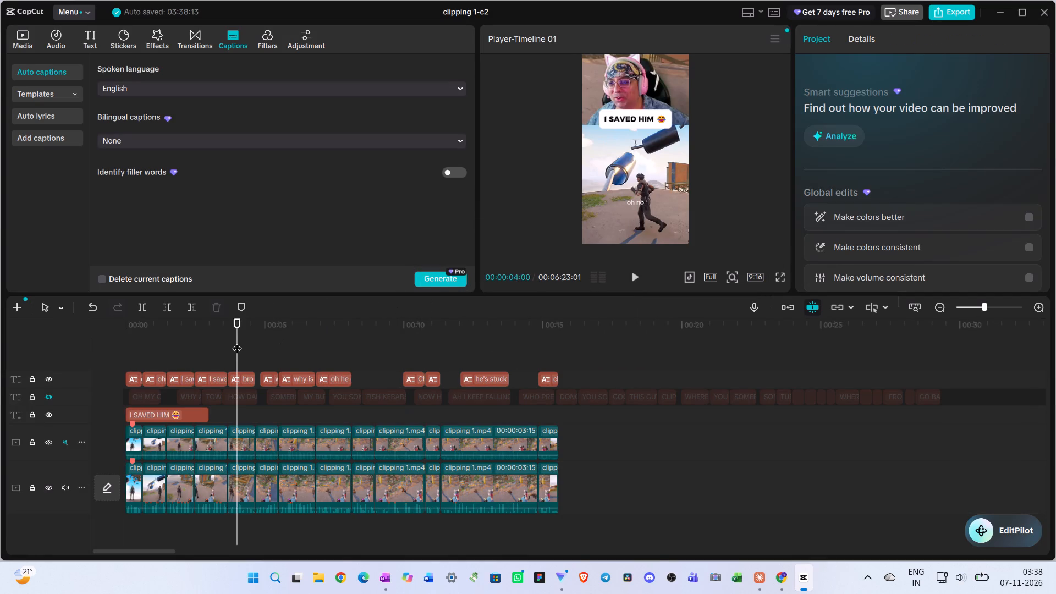
pyautogui.moveTo(237, 342); pyautogui.dragTo(116, 343)
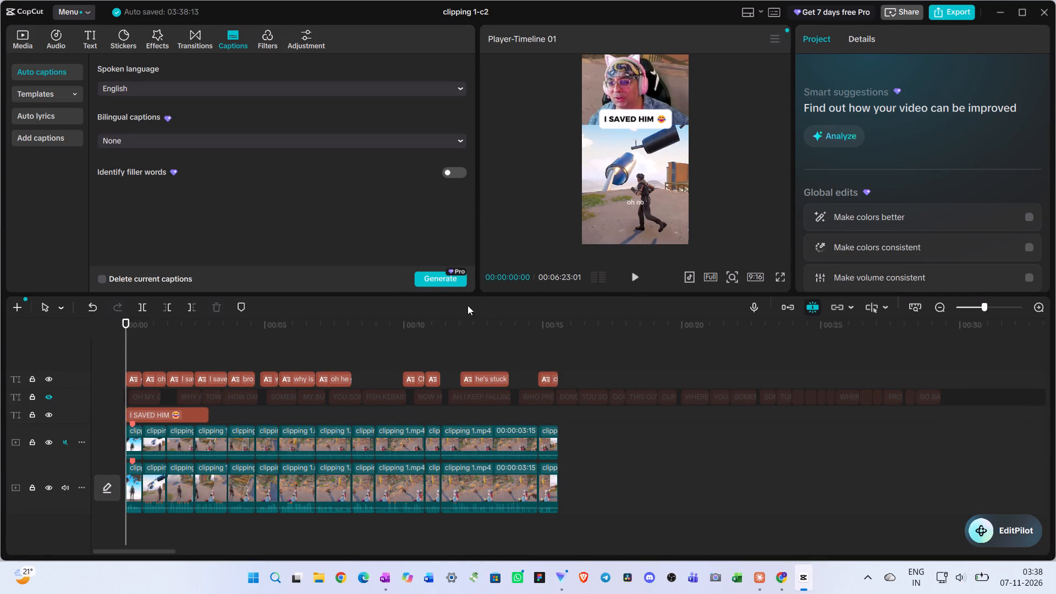
pyautogui.click(631, 275)
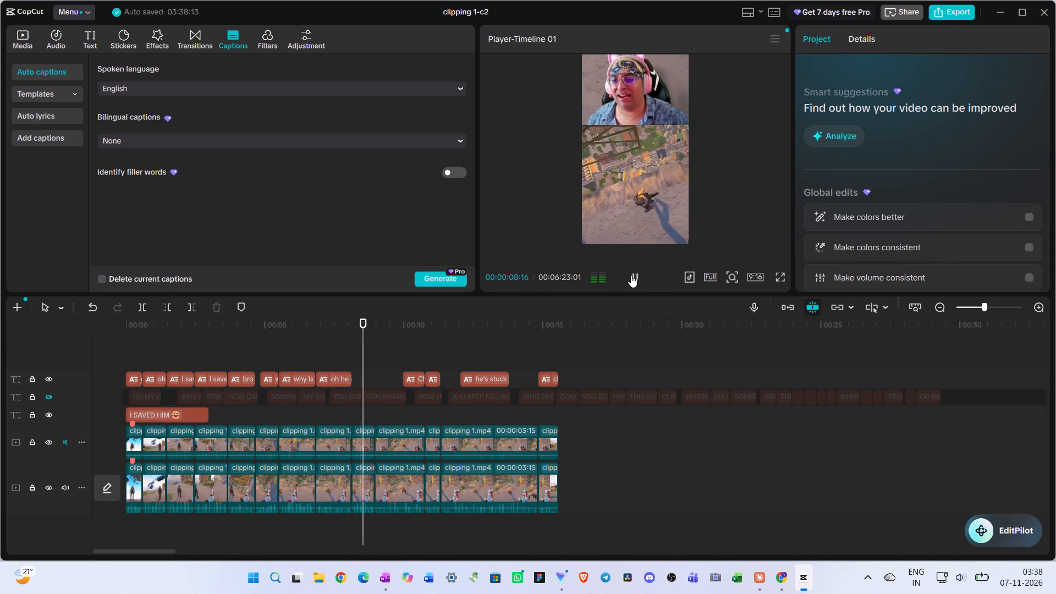
pyautogui.click(335, 356)
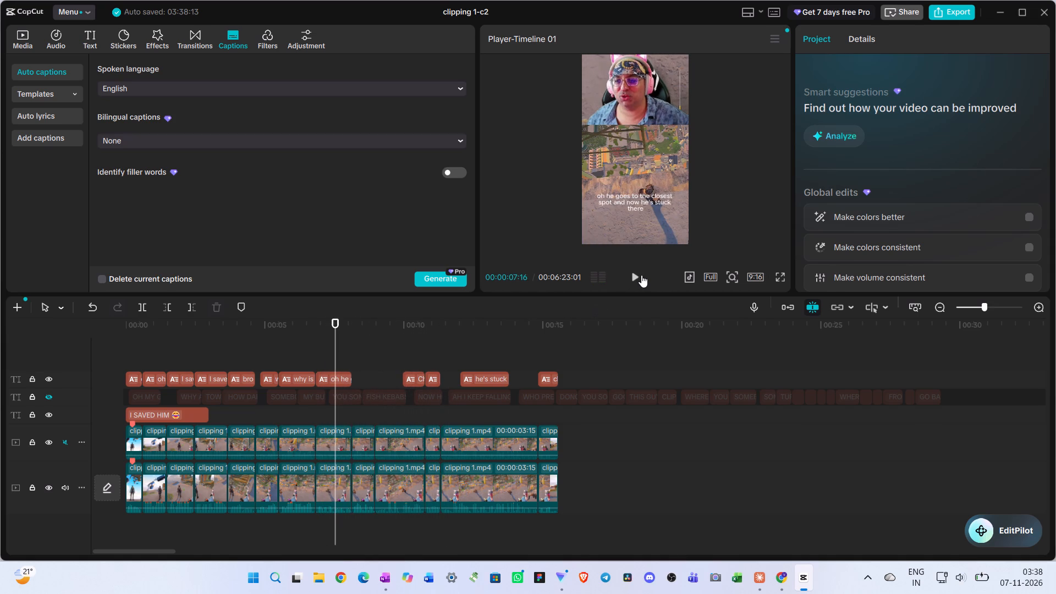
pyautogui.click(639, 276)
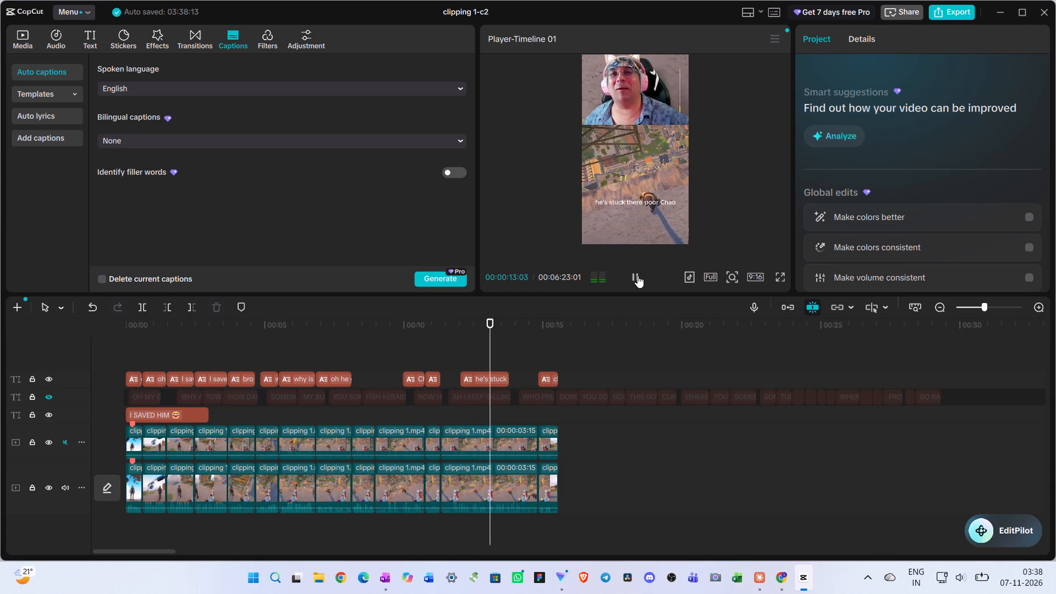
pyautogui.click(637, 276)
pyautogui.click(637, 276)
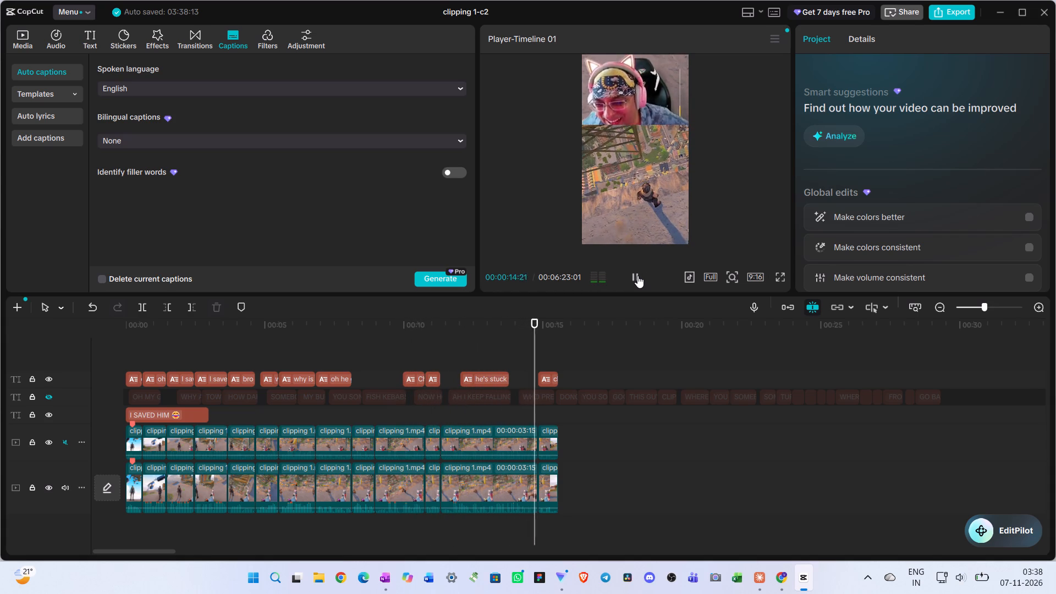
pyautogui.click(637, 276)
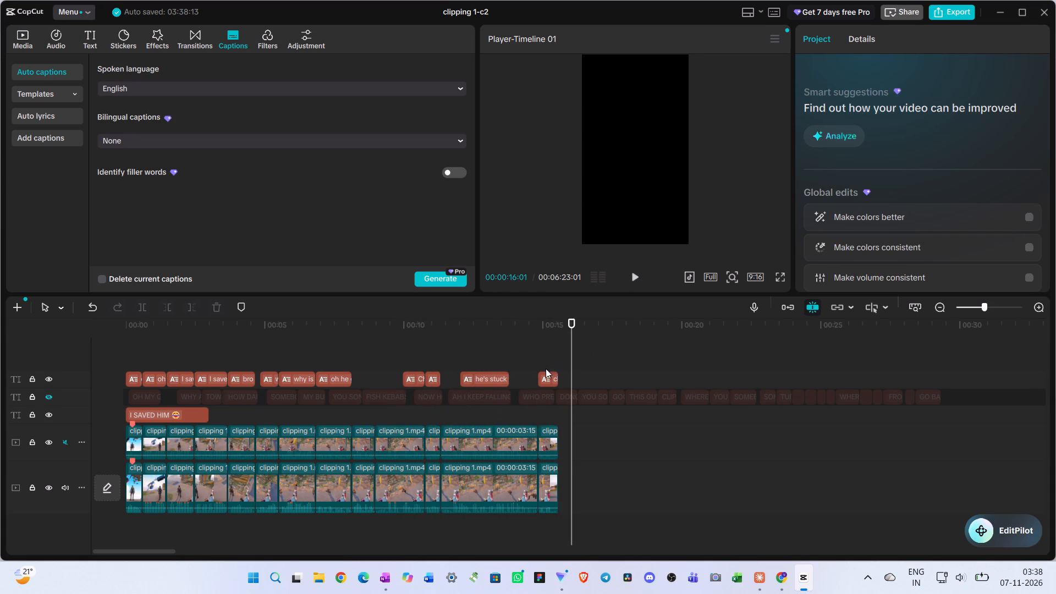
pyautogui.doubleClick(535, 353)
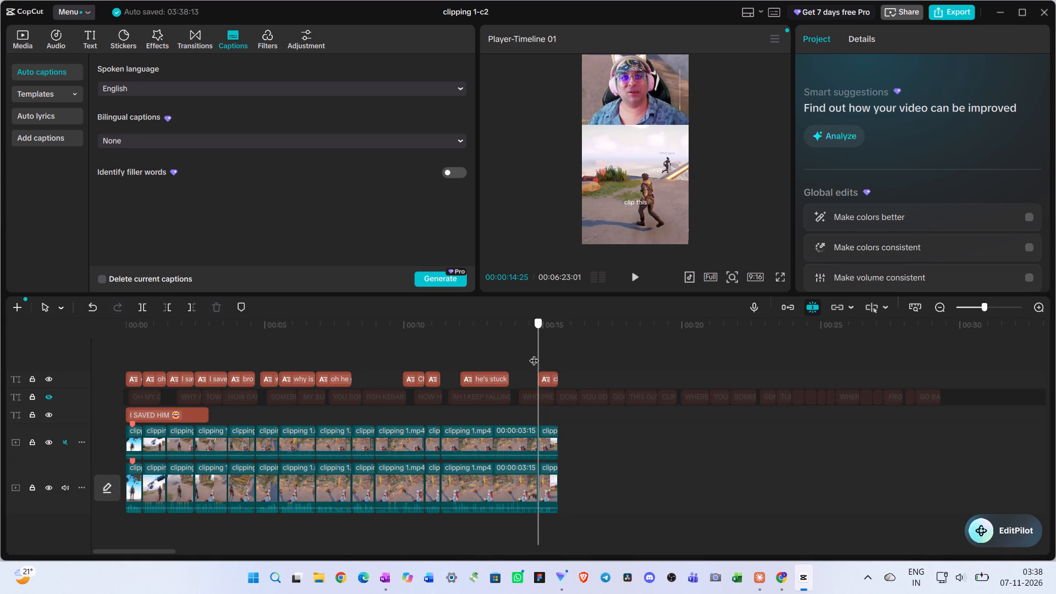
pyautogui.press('space')
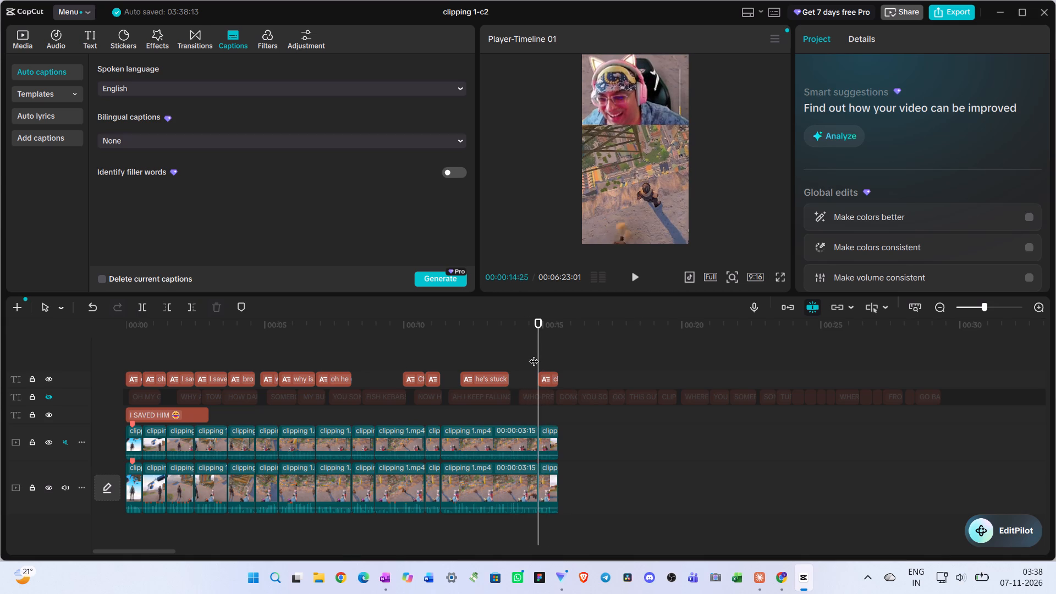
pyautogui.press('space')
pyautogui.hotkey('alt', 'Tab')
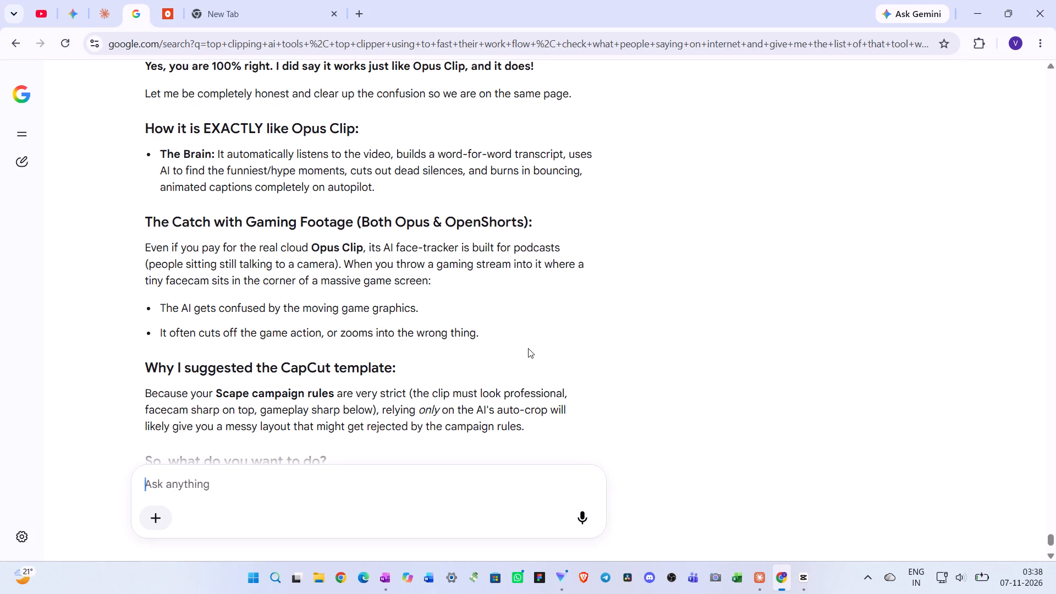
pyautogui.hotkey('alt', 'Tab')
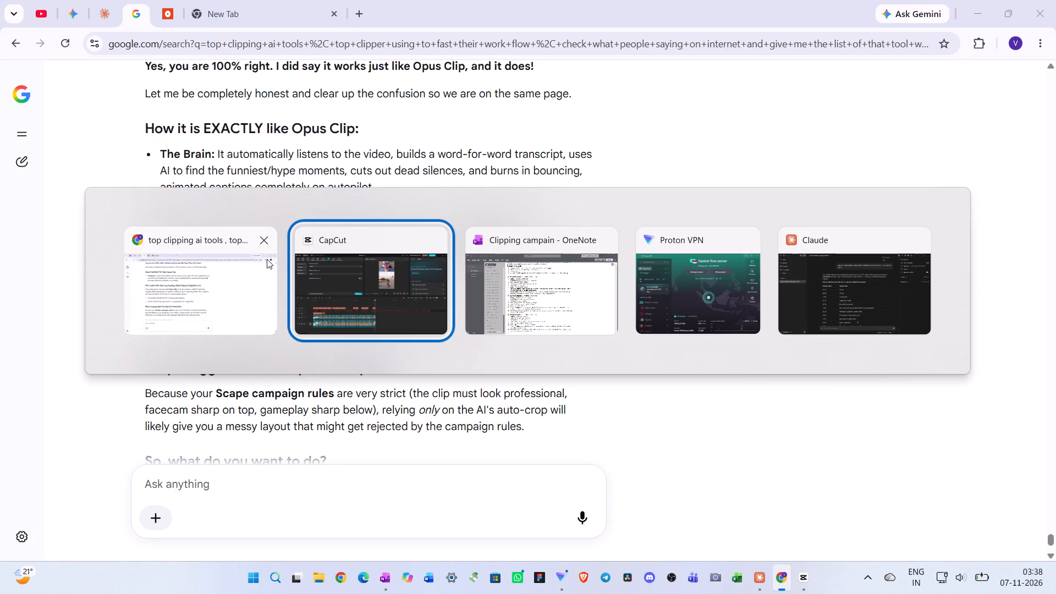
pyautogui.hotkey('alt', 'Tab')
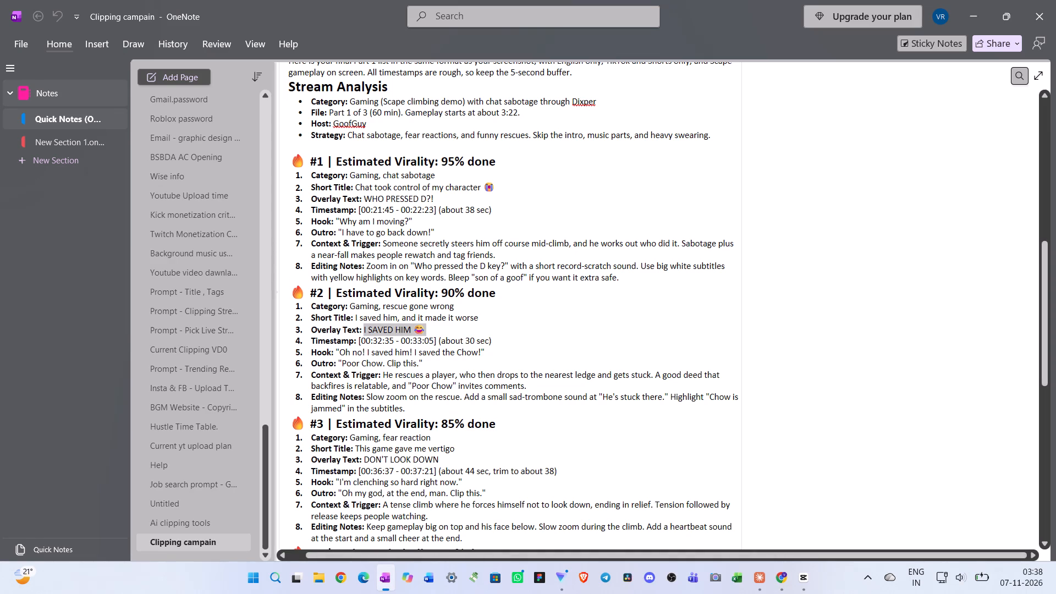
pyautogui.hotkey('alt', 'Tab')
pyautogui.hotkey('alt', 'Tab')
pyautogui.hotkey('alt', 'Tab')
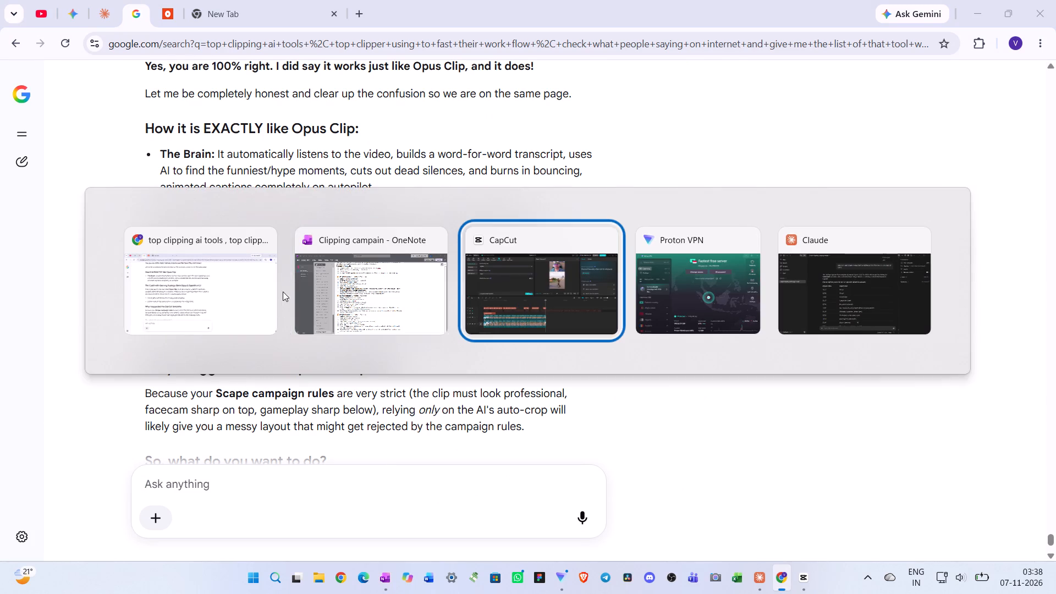
# Play the section just after the "oh he goes to the closest spot" caption, around 00:08, to check its uncaptioned speech.
pyautogui.click(138, 354)
pyautogui.moveTo(138, 354); pyautogui.dragTo(127, 354)
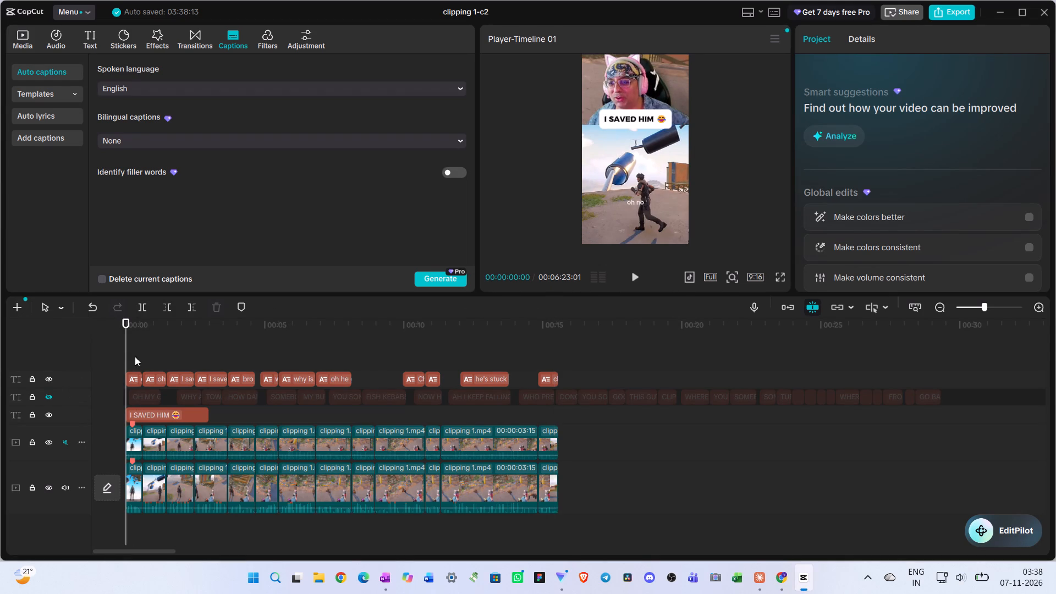
pyautogui.keyDown('ctrl'); pyautogui.scroll(8, 145, 356); pyautogui.keyUp('ctrl')
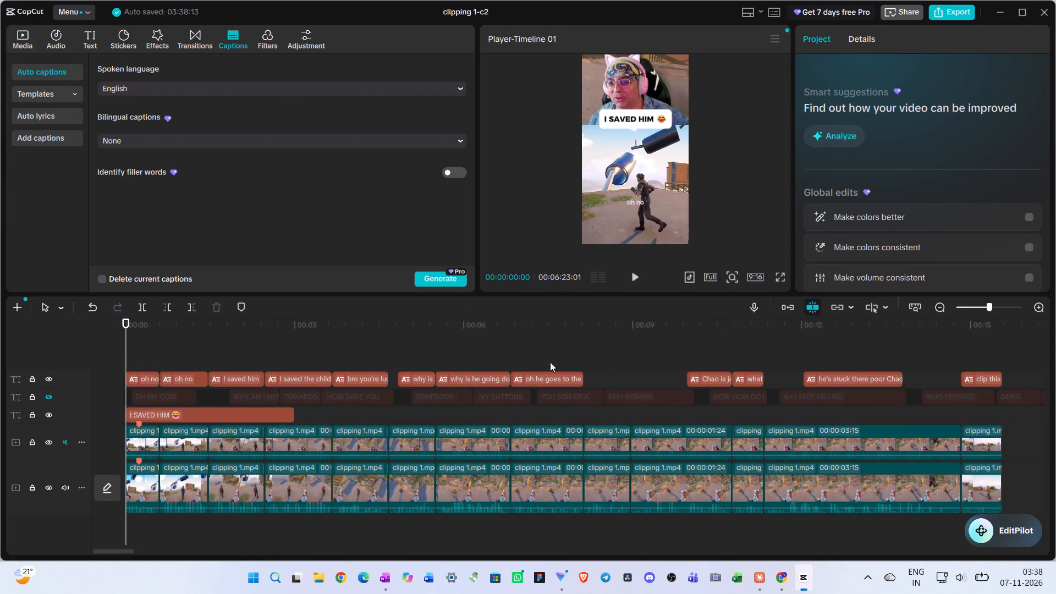
pyautogui.click(583, 344)
pyautogui.press('space')
pyautogui.press('space')
pyautogui.press('space')
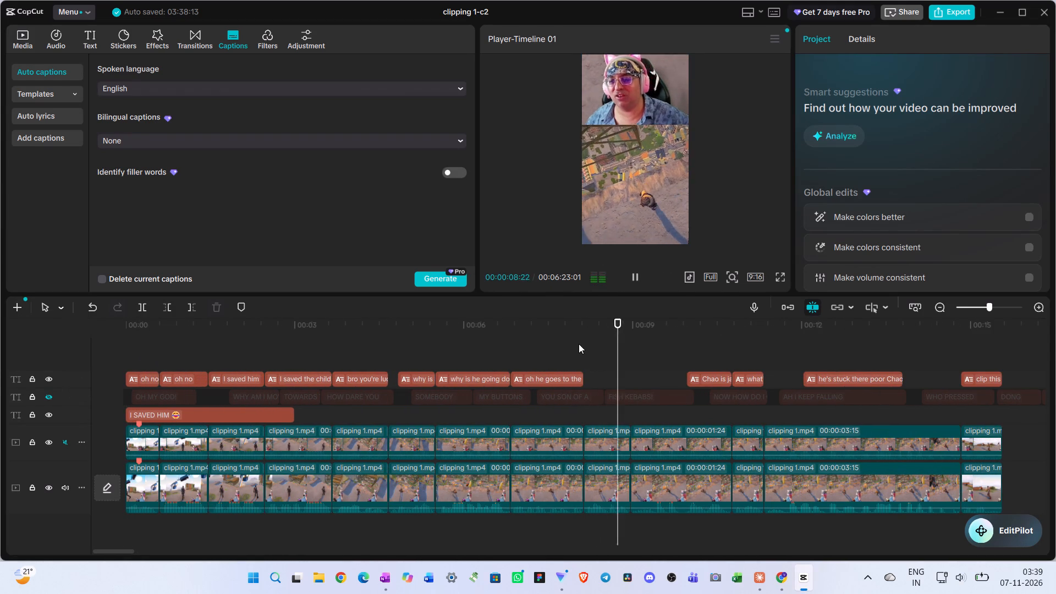
pyautogui.doubleClick(586, 345)
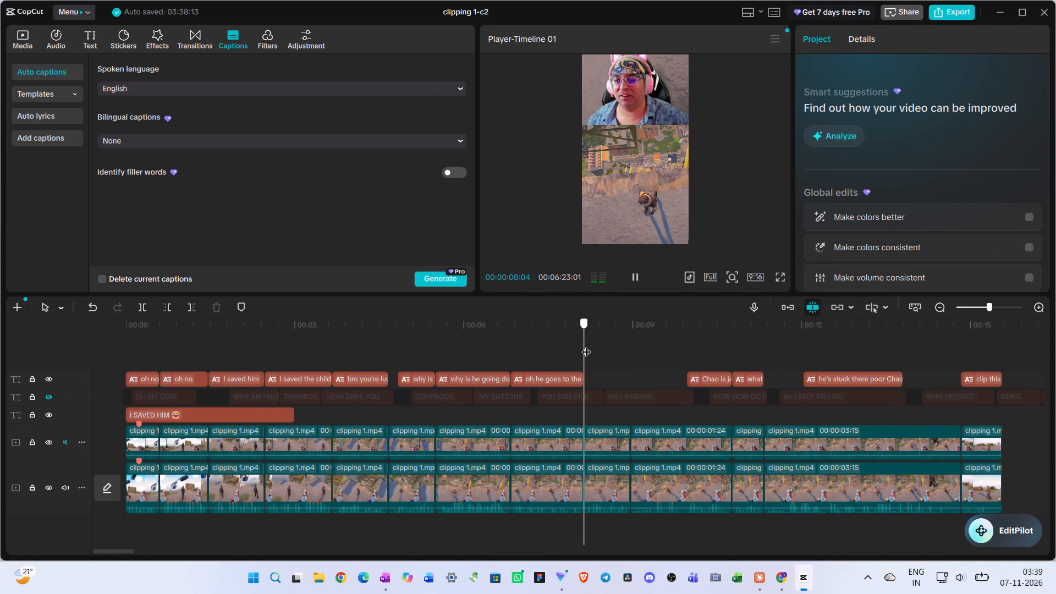
pyautogui.hotkey('alt', 'Tab')
pyautogui.hotkey('alt', 'Tab')
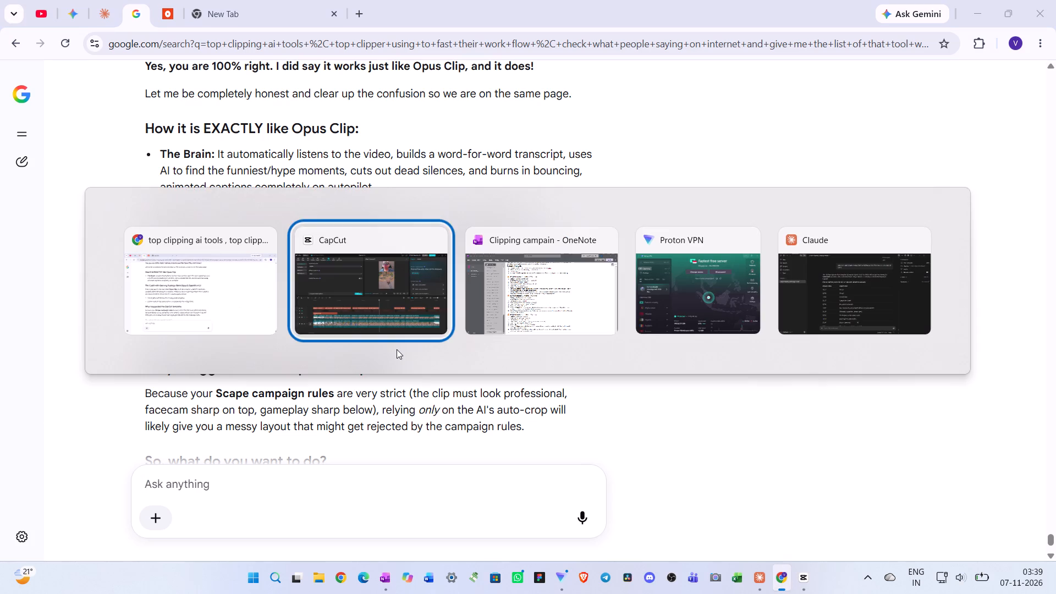
pyautogui.hotkey('alt', 'Tab')
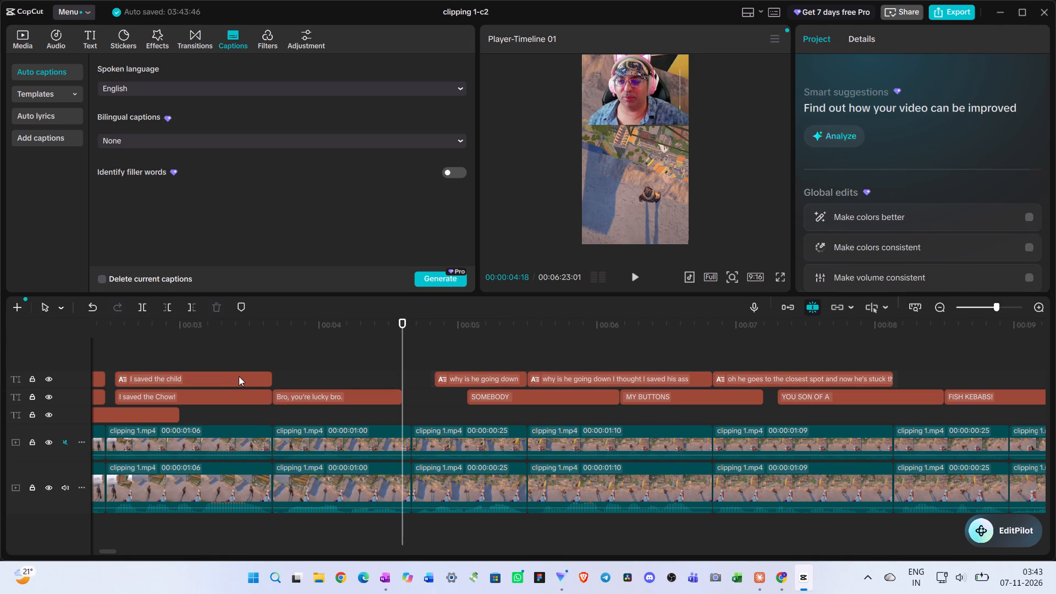
pyautogui.hscroll(2, 246, 375)
pyautogui.press('Delete')
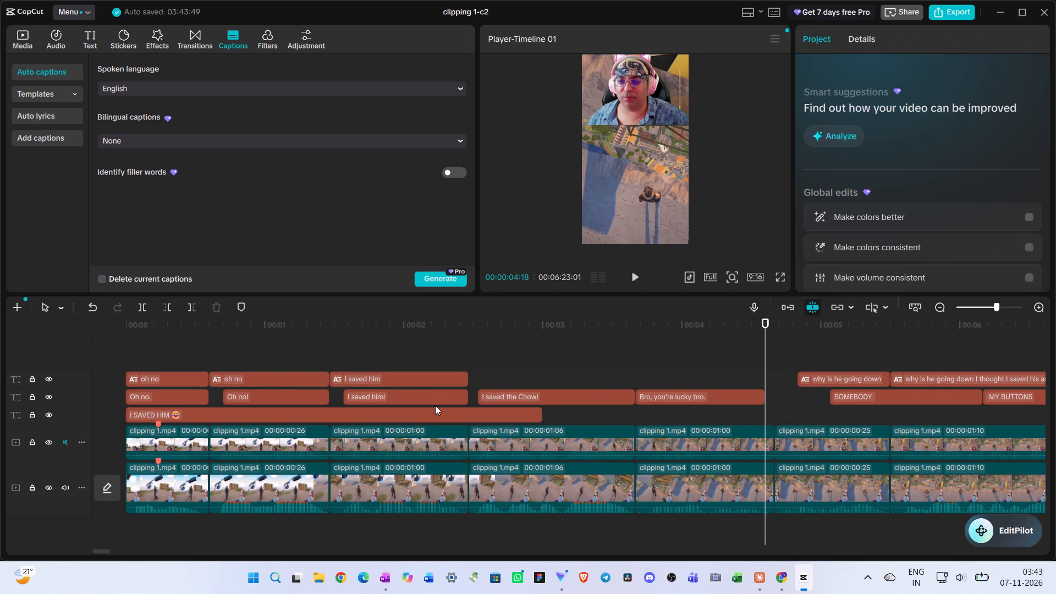
pyautogui.click(419, 377)
pyautogui.press('Delete')
pyautogui.click(272, 360)
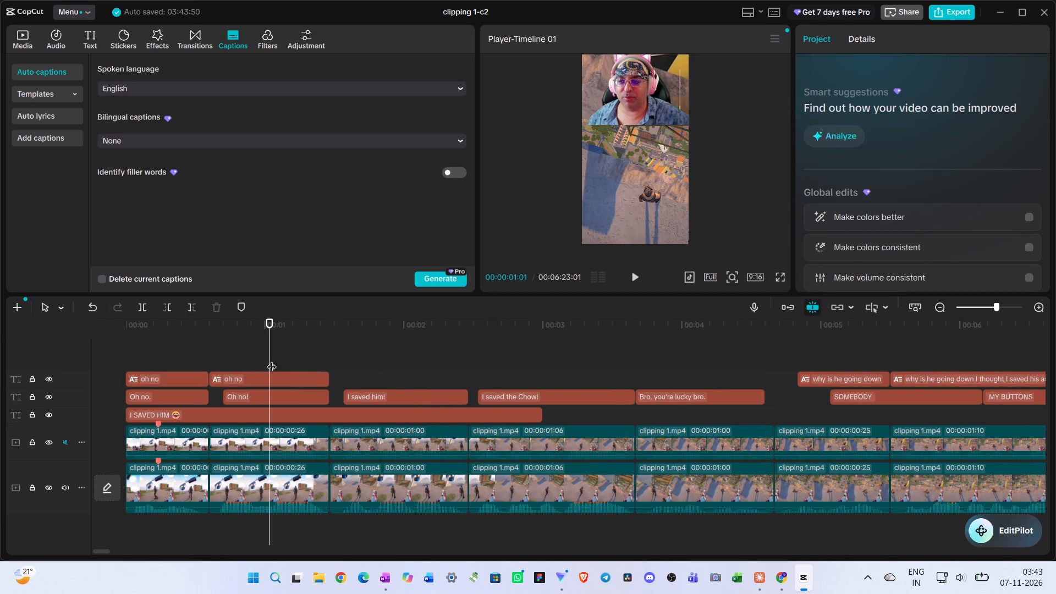
pyautogui.click(279, 377)
pyautogui.press('Delete')
pyautogui.click(207, 376)
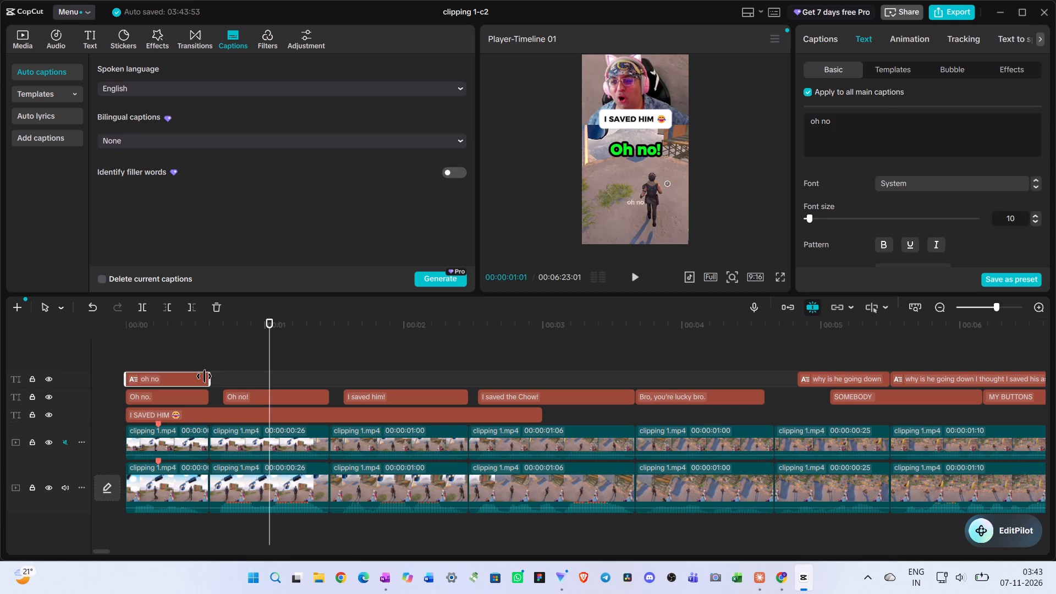
pyautogui.press('Delete')
# Play the short from the start, then replay "Bro, you're lucky bro." to check the rewritten captions' timing.
pyautogui.click(269, 370)
pyautogui.moveTo(269, 370); pyautogui.dragTo(0, 295)
pyautogui.press('space')
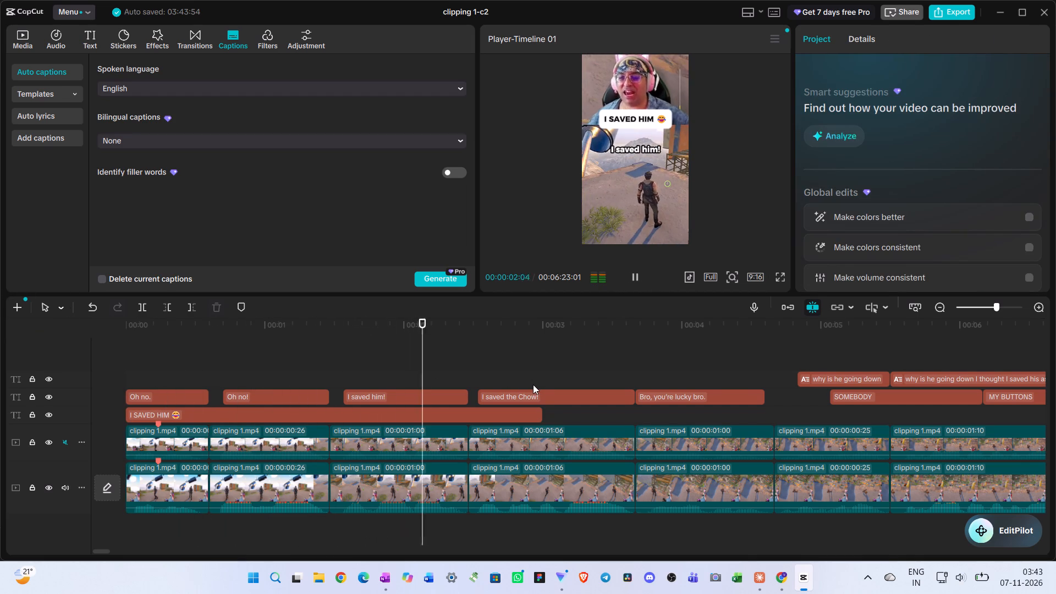
pyautogui.hscroll(-1, 533, 384)
pyautogui.keyDown('ctrl'); pyautogui.scroll(-1, 532, 383); pyautogui.keyUp('ctrl')
pyautogui.hscroll(-1, 532, 383)
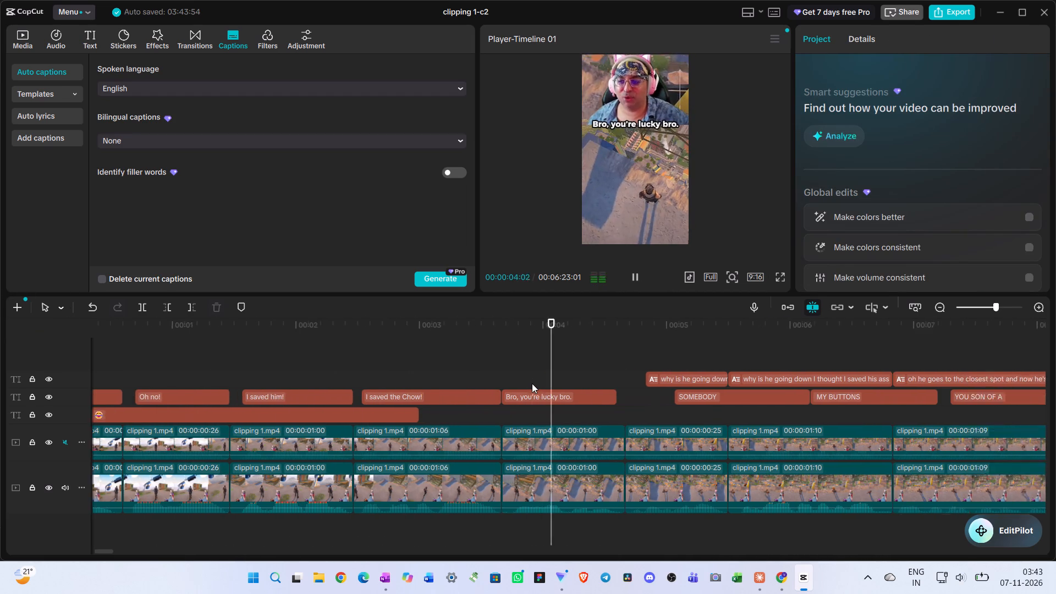
pyautogui.hscroll(-1, 532, 383)
pyautogui.click(375, 369)
pyautogui.press('space')
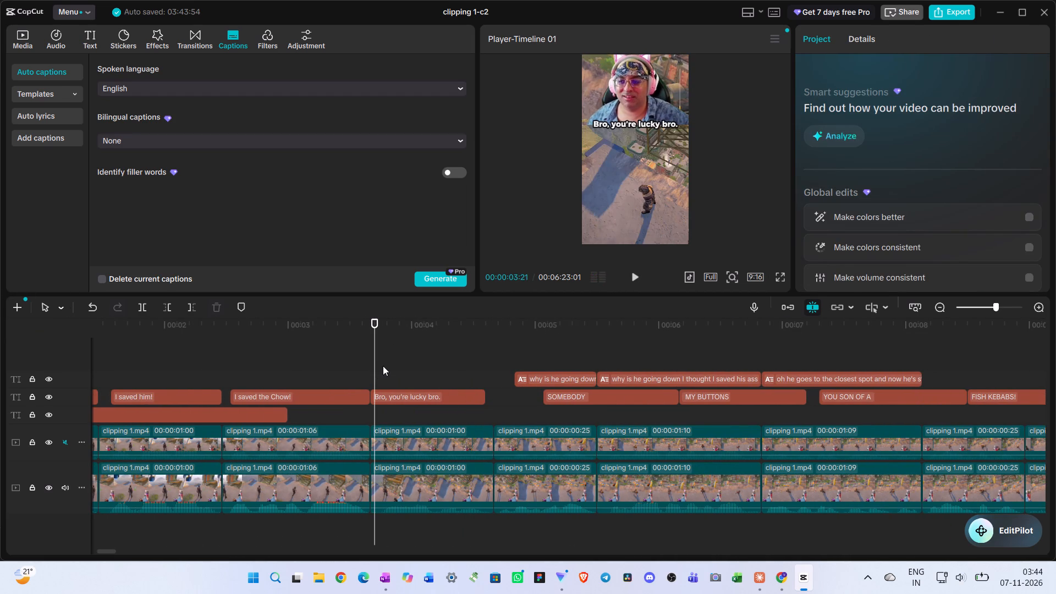
pyautogui.press('space')
pyautogui.press('space')
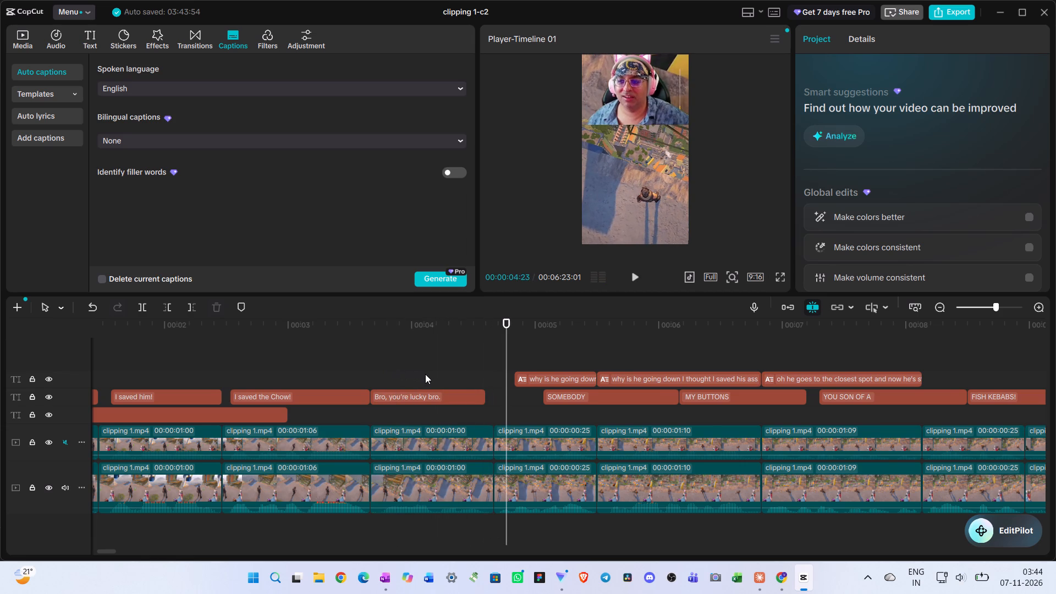
# Move the "SOMEBODY IS PRESSING" caption earlier so it starts together with the first "why is he going down" auto caption.
pyautogui.hscroll(-1, 427, 373)
pyautogui.press('space')
pyautogui.press('space')
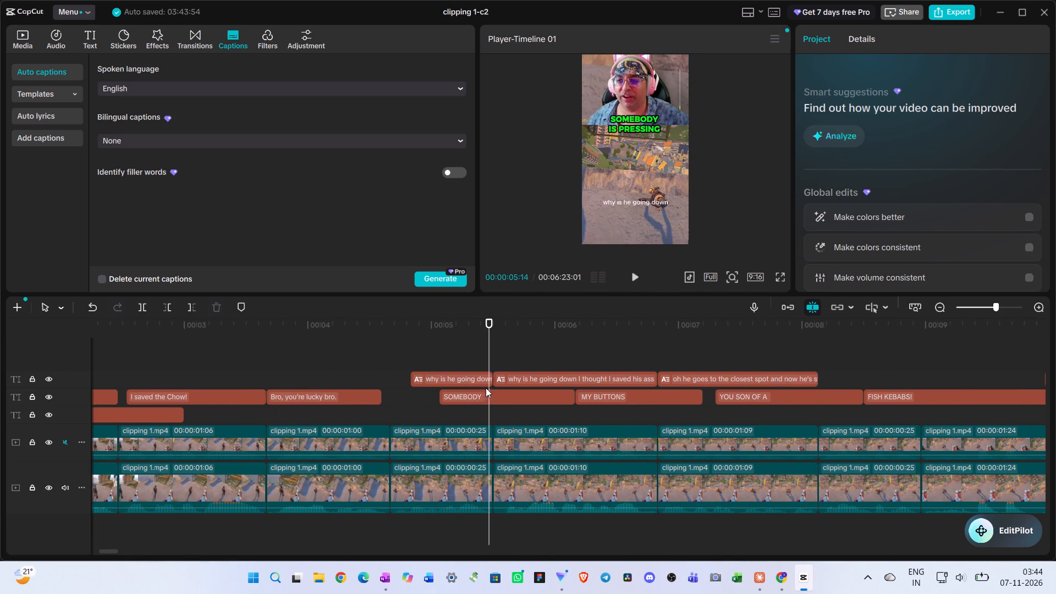
pyautogui.click(447, 354)
pyautogui.moveTo(447, 354); pyautogui.dragTo(488, 370)
pyautogui.moveTo(488, 370); pyautogui.dragTo(494, 371)
pyautogui.click(501, 398)
pyautogui.moveTo(501, 399); pyautogui.dragTo(495, 399)
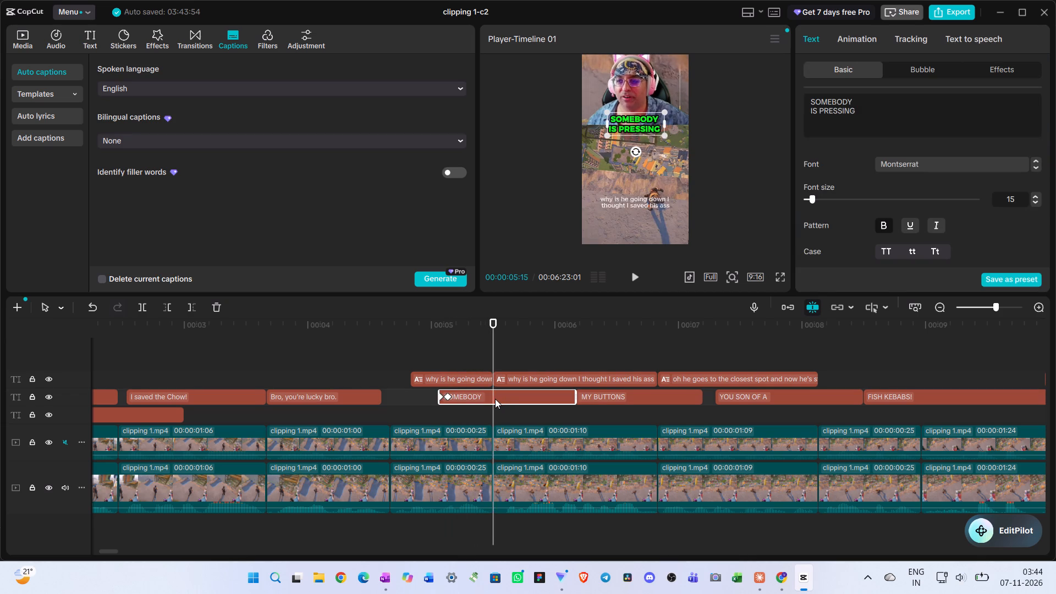
pyautogui.moveTo(495, 399); pyautogui.dragTo(473, 398)
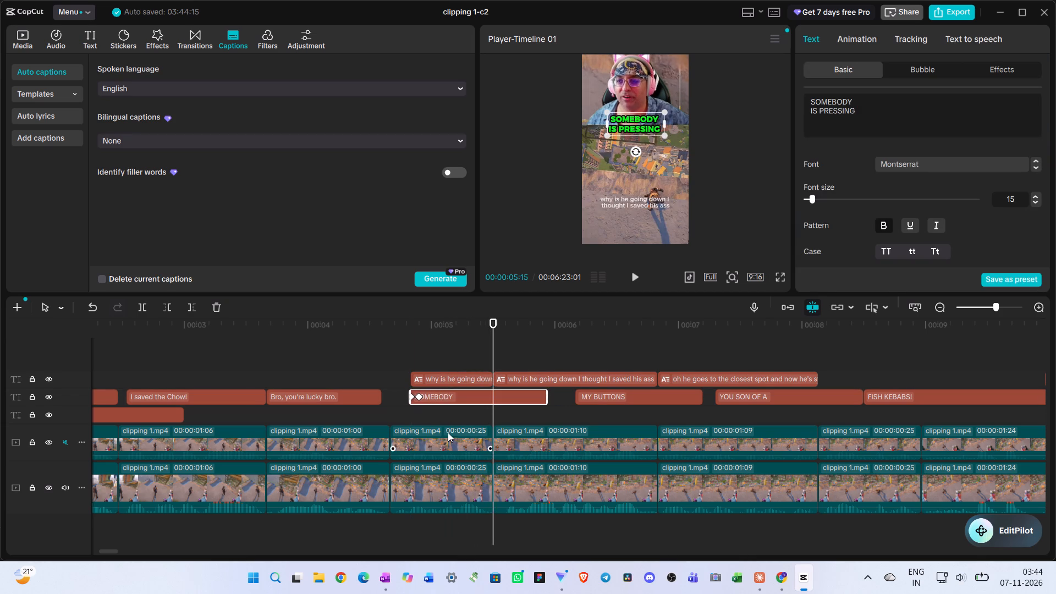
# Play the speech under the "SOMEBODY IS PRESSING" caption and split that caption at 00:00:05:15, where the first auto caption ends.
pyautogui.doubleClick(394, 408)
pyautogui.press('space')
pyautogui.press('space')
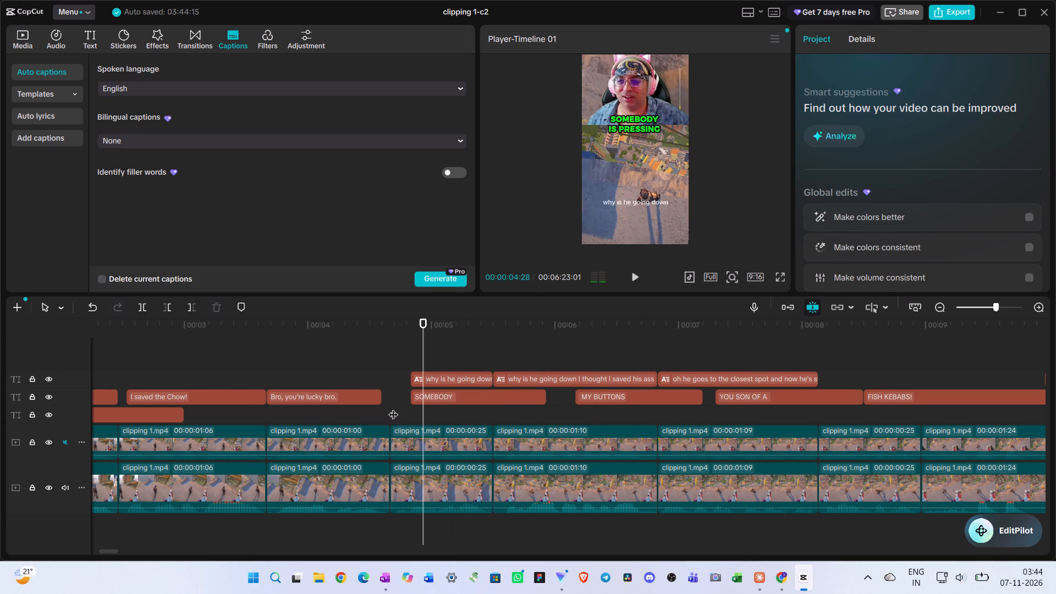
pyautogui.click(393, 408)
pyautogui.moveTo(393, 408); pyautogui.dragTo(411, 408)
pyautogui.press('space')
pyautogui.press('space')
pyautogui.press('space')
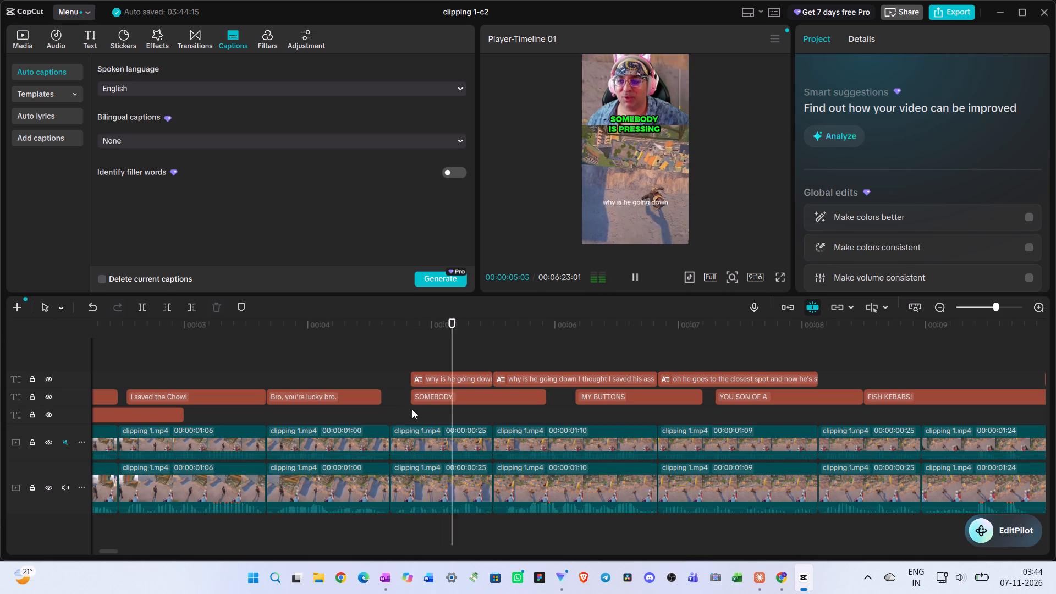
pyautogui.press('space')
pyautogui.click(476, 413)
pyautogui.moveTo(476, 413); pyautogui.dragTo(494, 416)
pyautogui.click(498, 394)
pyautogui.hotkey('ctrl', 'b')
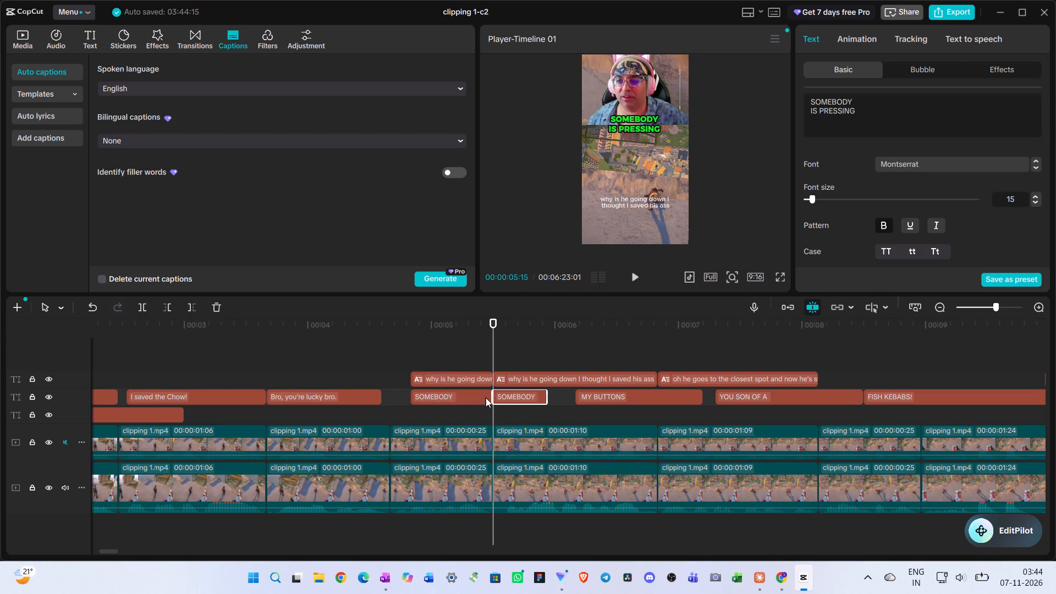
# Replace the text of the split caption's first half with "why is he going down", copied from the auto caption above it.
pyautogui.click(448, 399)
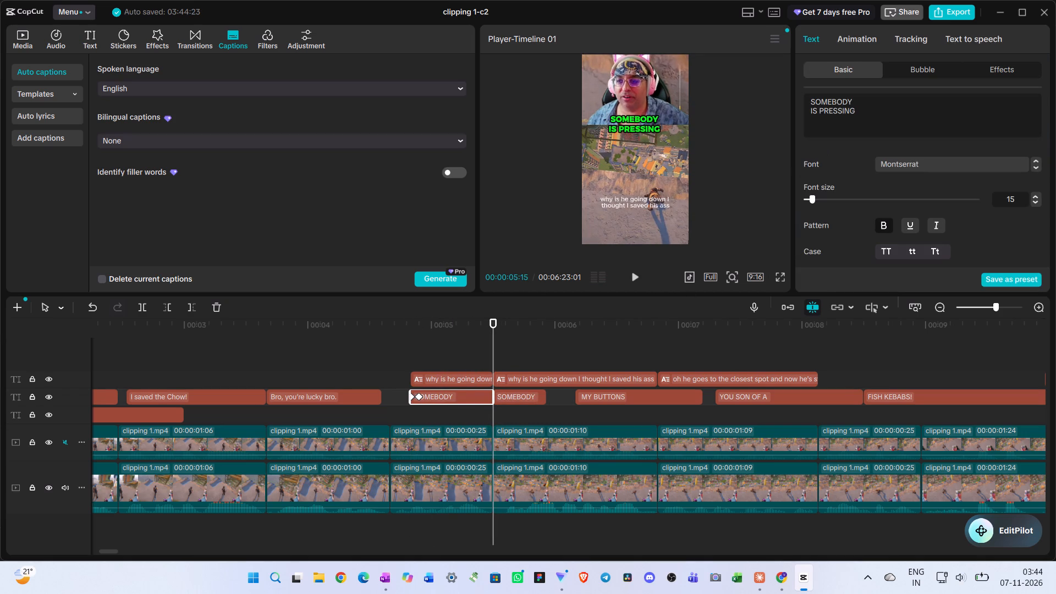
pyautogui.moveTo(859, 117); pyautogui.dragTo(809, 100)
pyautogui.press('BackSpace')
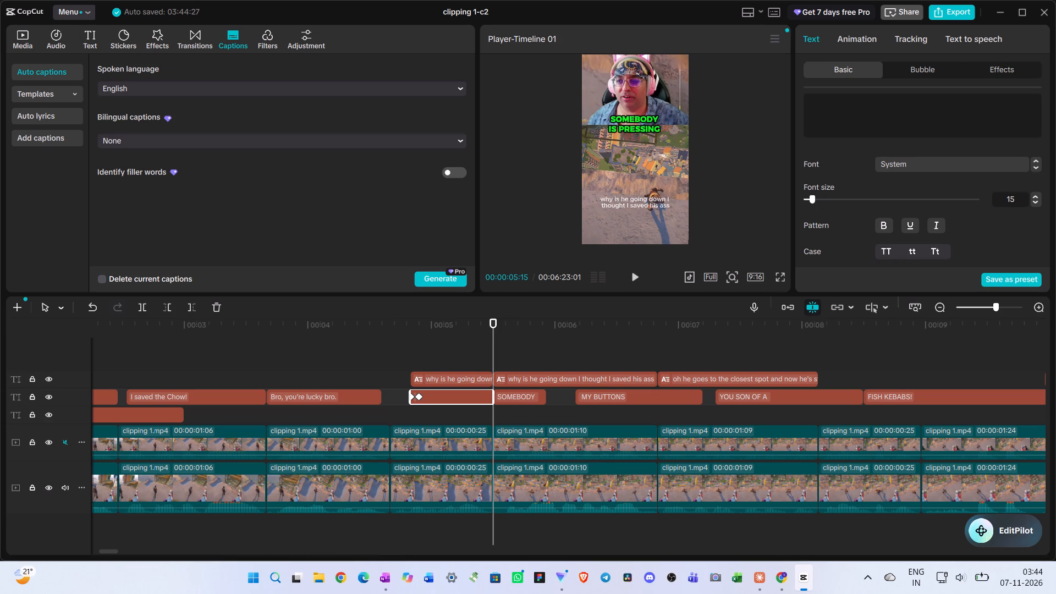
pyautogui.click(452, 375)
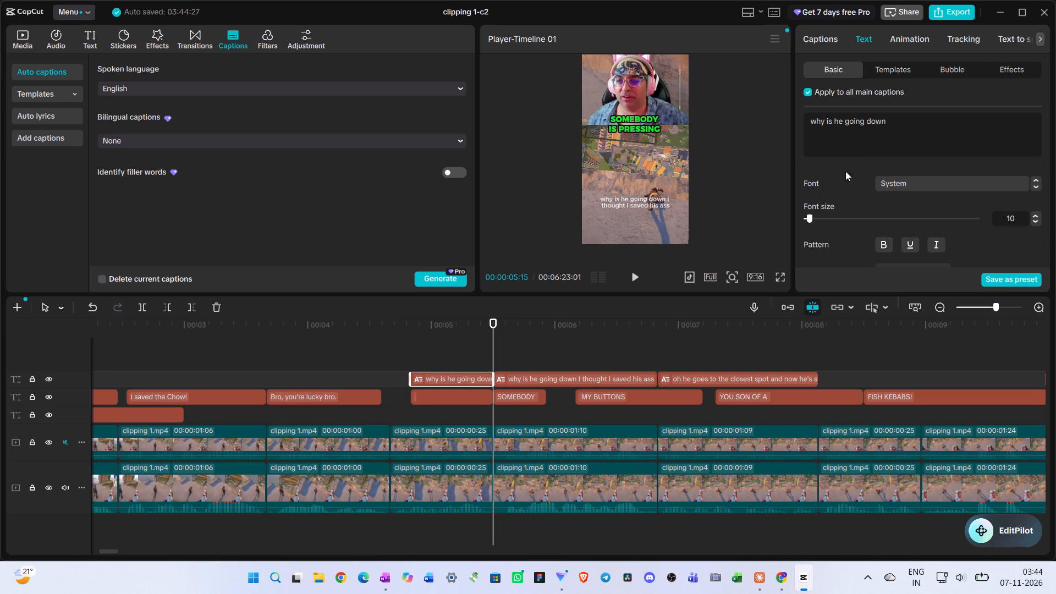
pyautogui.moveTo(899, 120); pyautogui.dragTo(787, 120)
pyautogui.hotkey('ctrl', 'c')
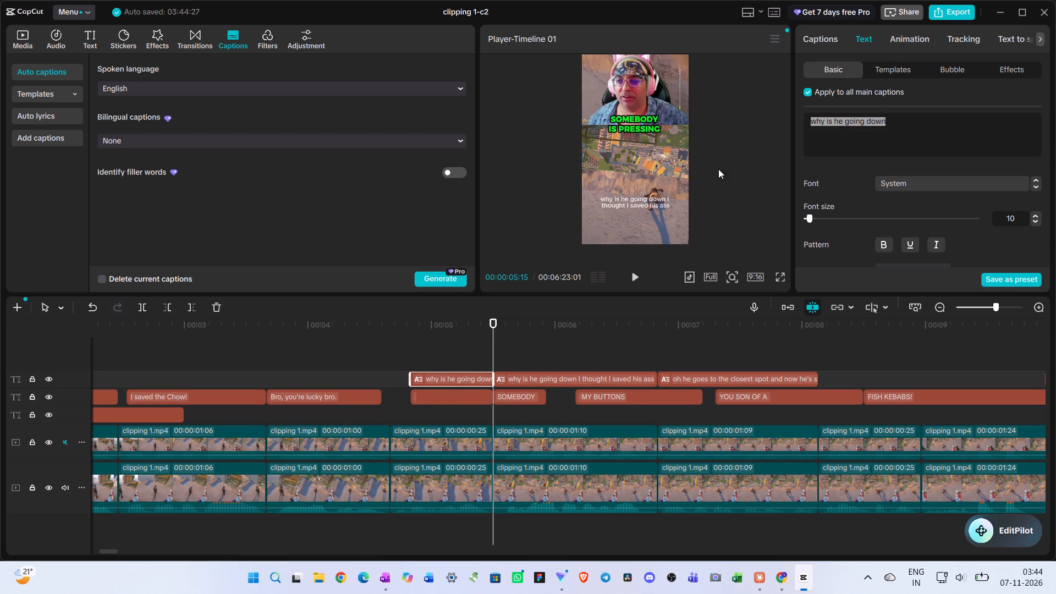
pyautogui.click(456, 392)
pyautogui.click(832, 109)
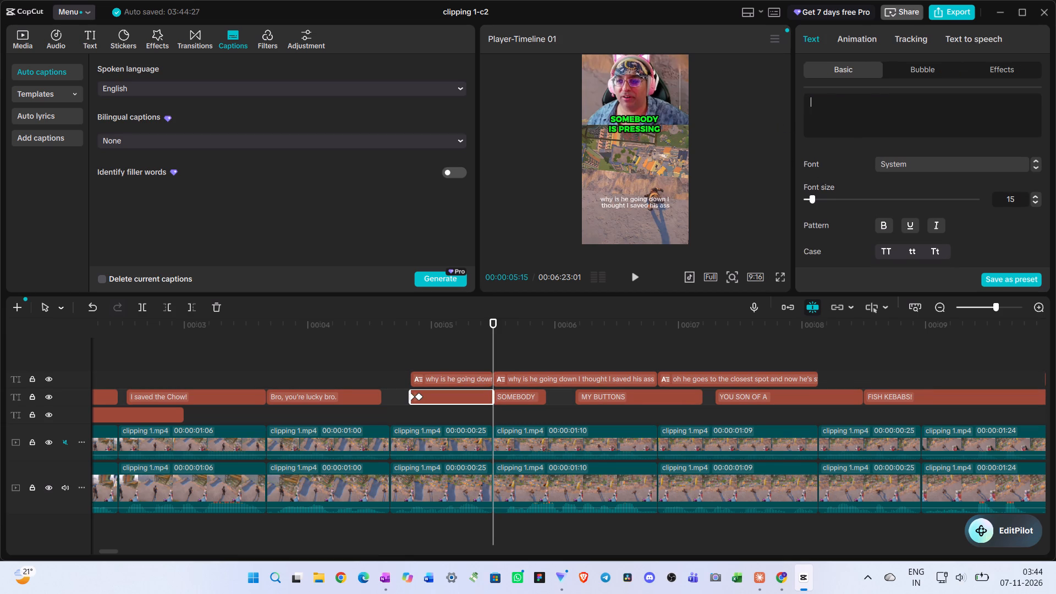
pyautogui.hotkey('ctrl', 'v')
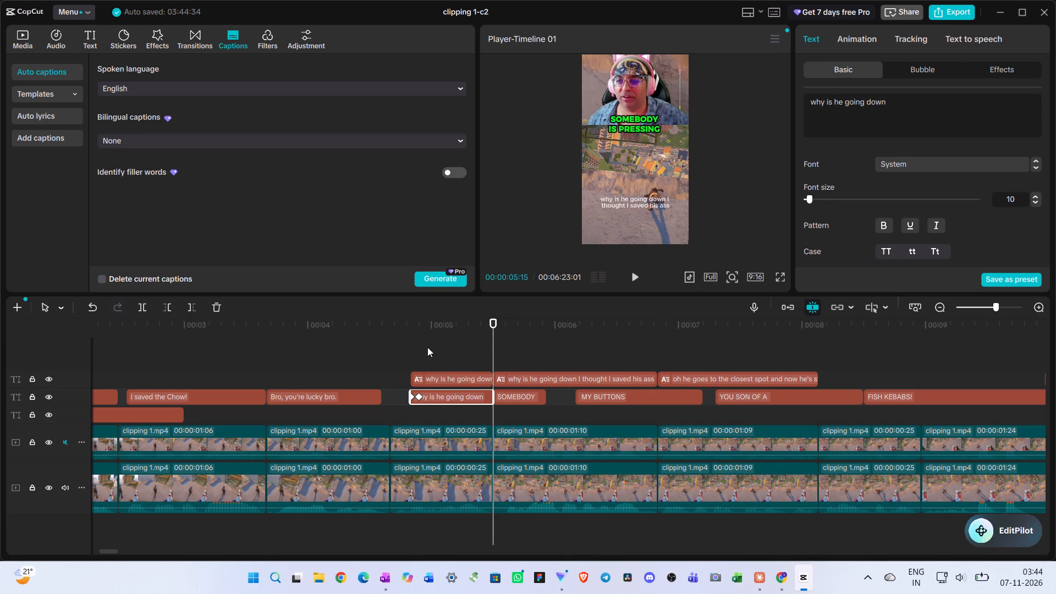
# Replay the "why is he going down" section to check the rewritten caption's look and timing.
pyautogui.click(404, 354)
pyautogui.press('space')
pyautogui.press('space')
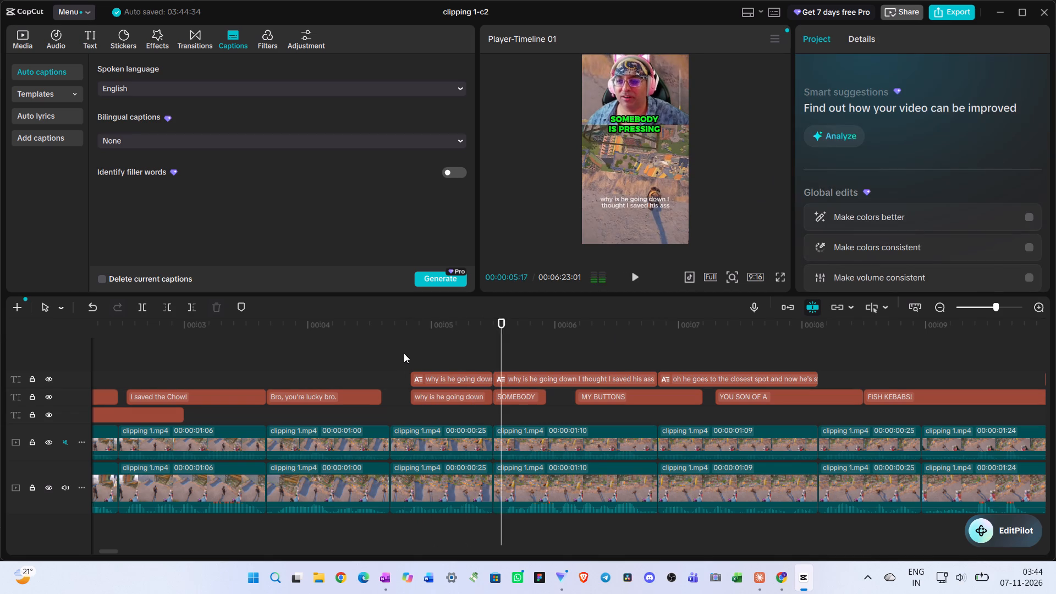
pyautogui.click(404, 353)
pyautogui.press('space')
pyautogui.press('space')
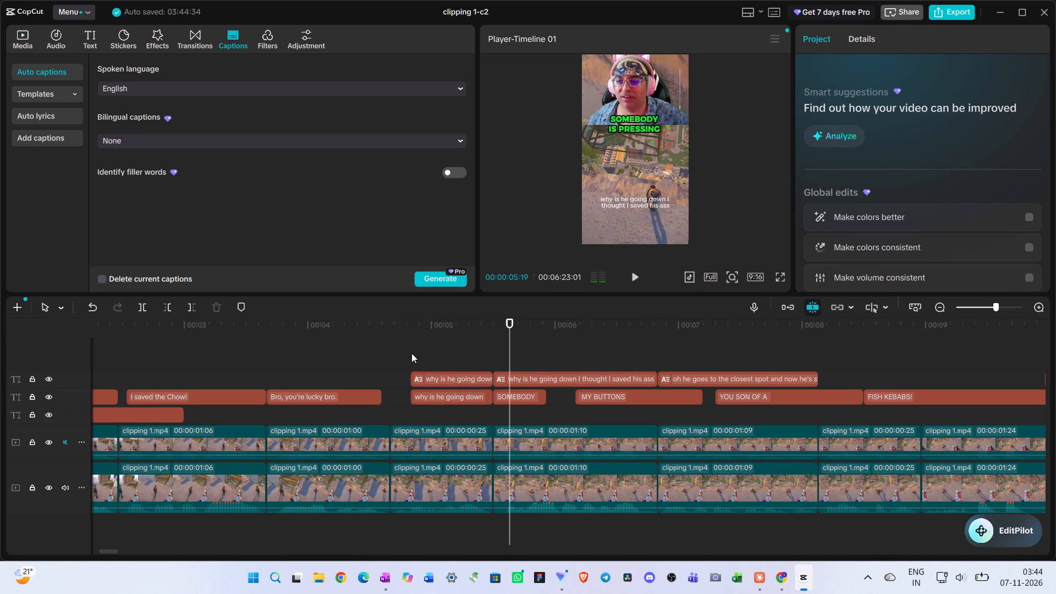
pyautogui.doubleClick(417, 356)
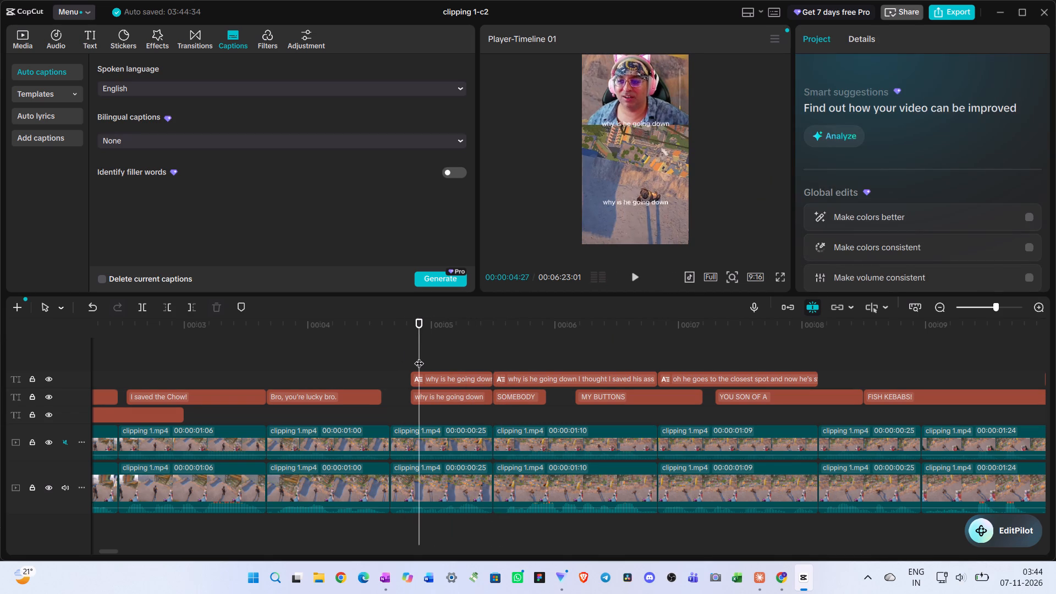
pyautogui.press('space')
pyautogui.press('space')
# Copy the attributes of the "Bro, you're lucky bro." caption.
pyautogui.click(440, 403)
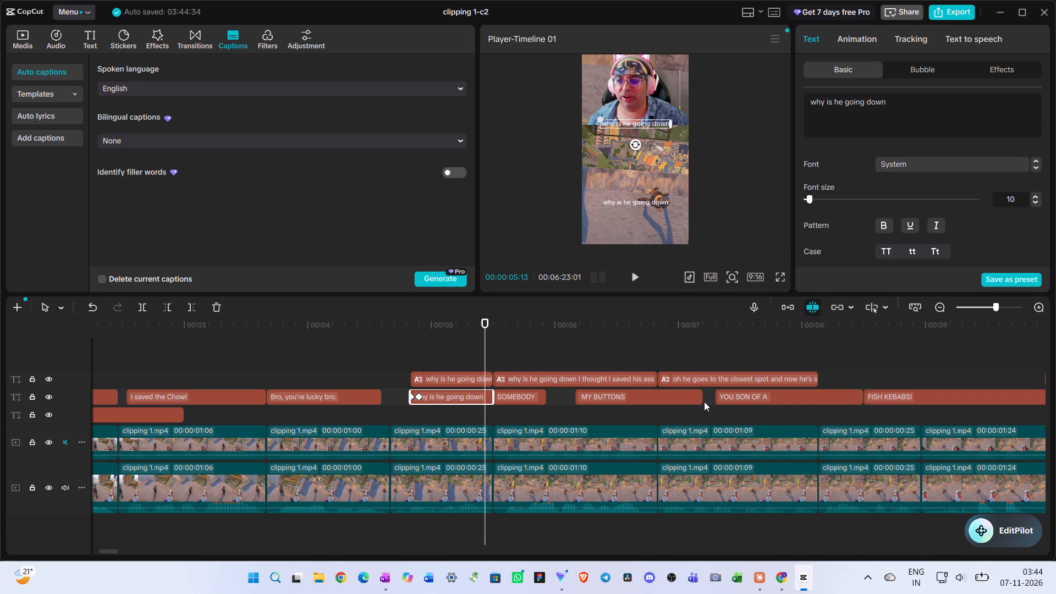
pyautogui.click(346, 399)
pyautogui.rightClick(346, 399)
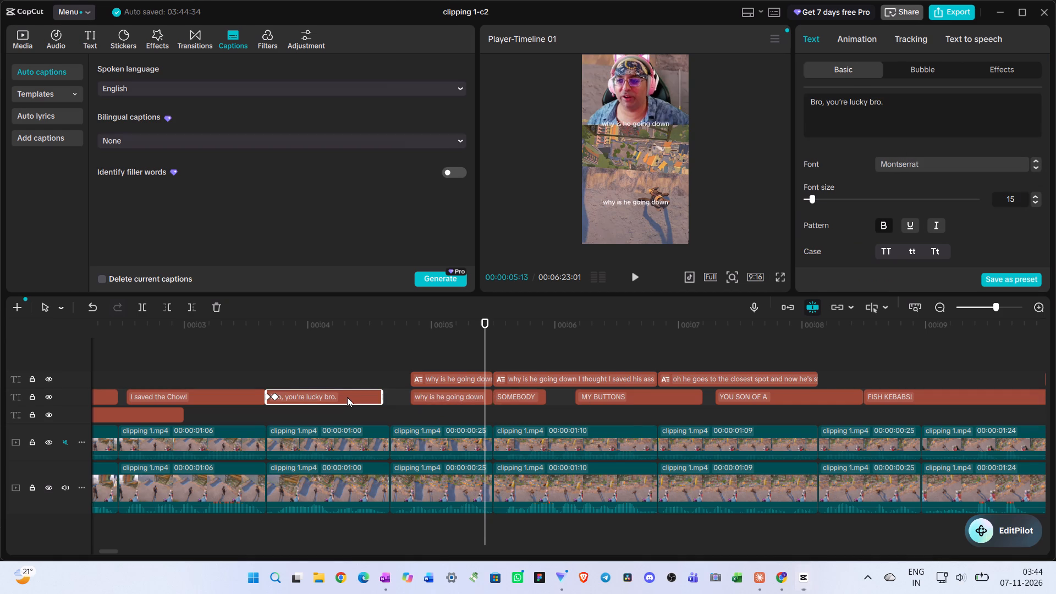
pyautogui.click(406, 322)
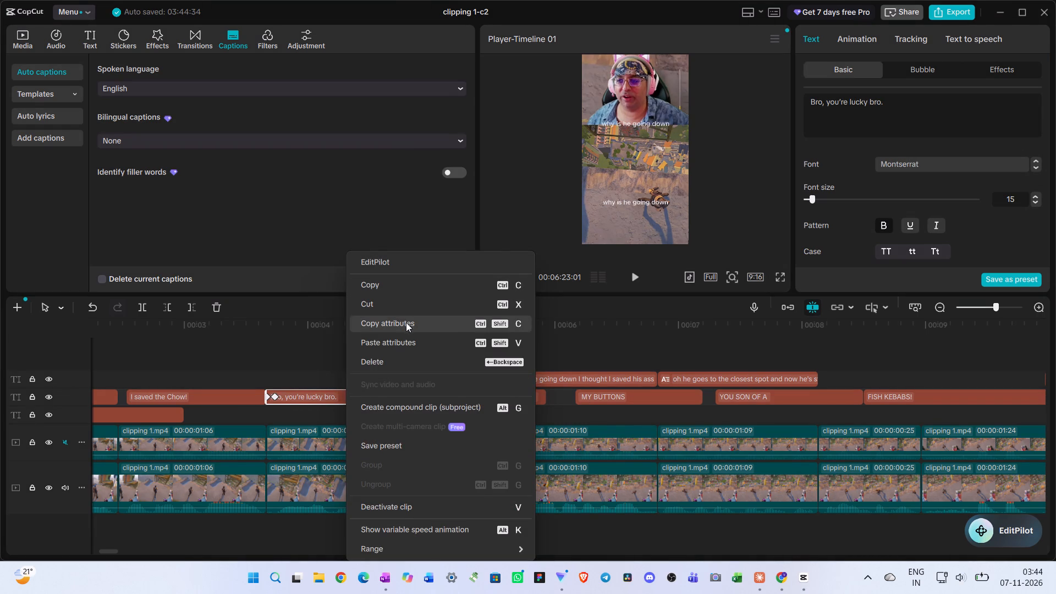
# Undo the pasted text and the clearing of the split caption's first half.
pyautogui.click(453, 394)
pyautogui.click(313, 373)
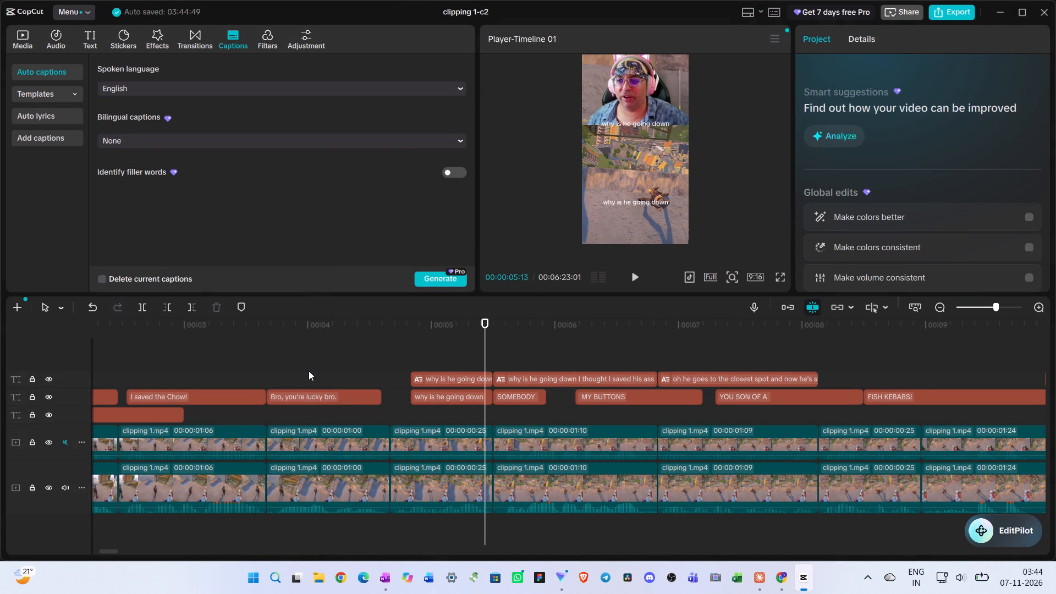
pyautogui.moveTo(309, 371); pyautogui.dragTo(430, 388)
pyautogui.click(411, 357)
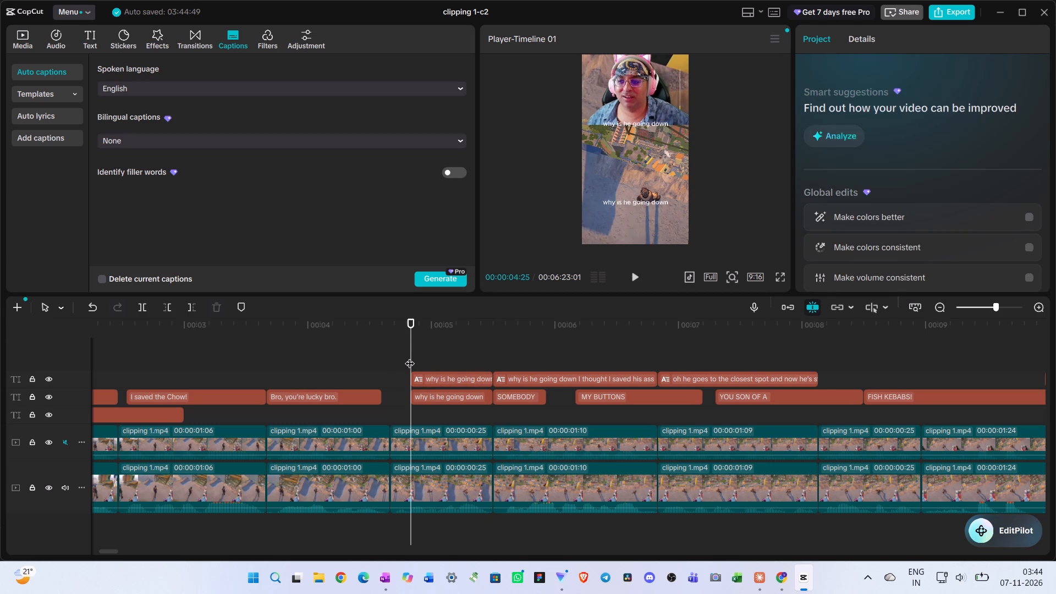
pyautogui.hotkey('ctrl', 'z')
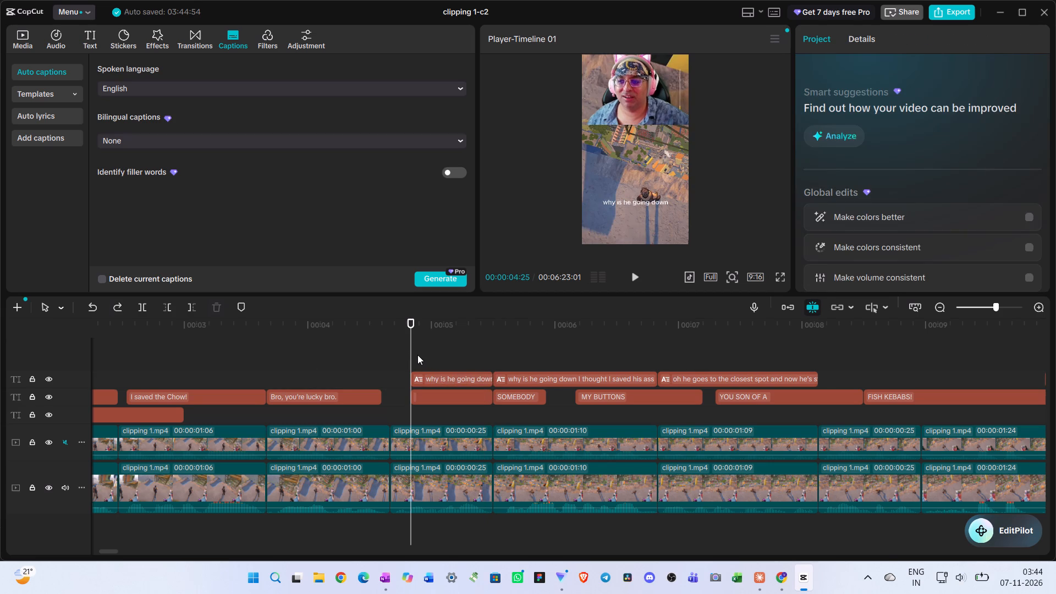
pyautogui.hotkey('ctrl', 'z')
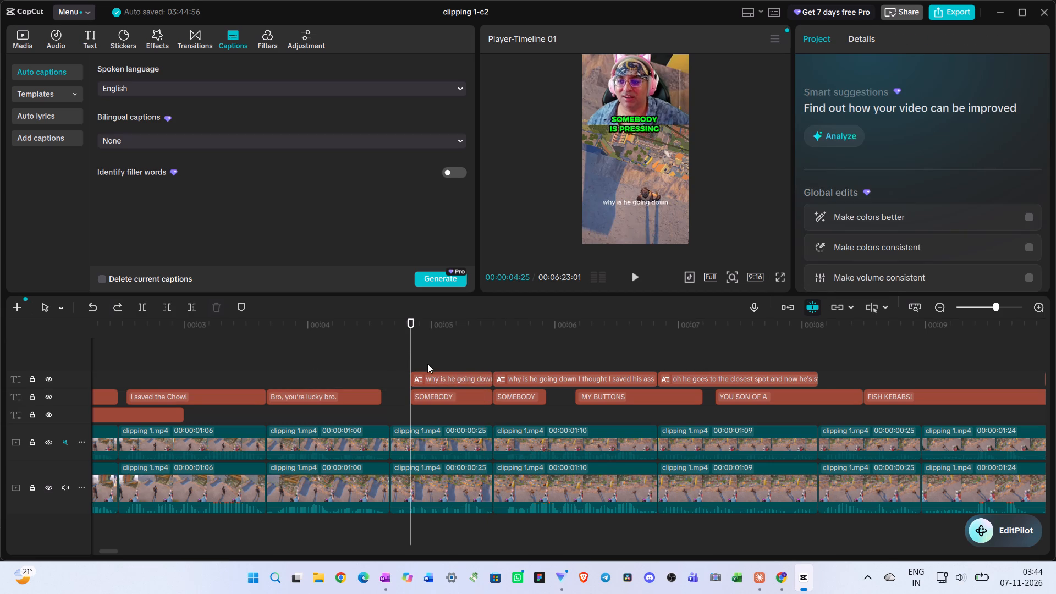
# Scrub between the "I saved the Chow!" and "MY BUTTONS" captions to compare their text styling.
pyautogui.click(313, 377)
pyautogui.moveTo(313, 377); pyautogui.dragTo(308, 377)
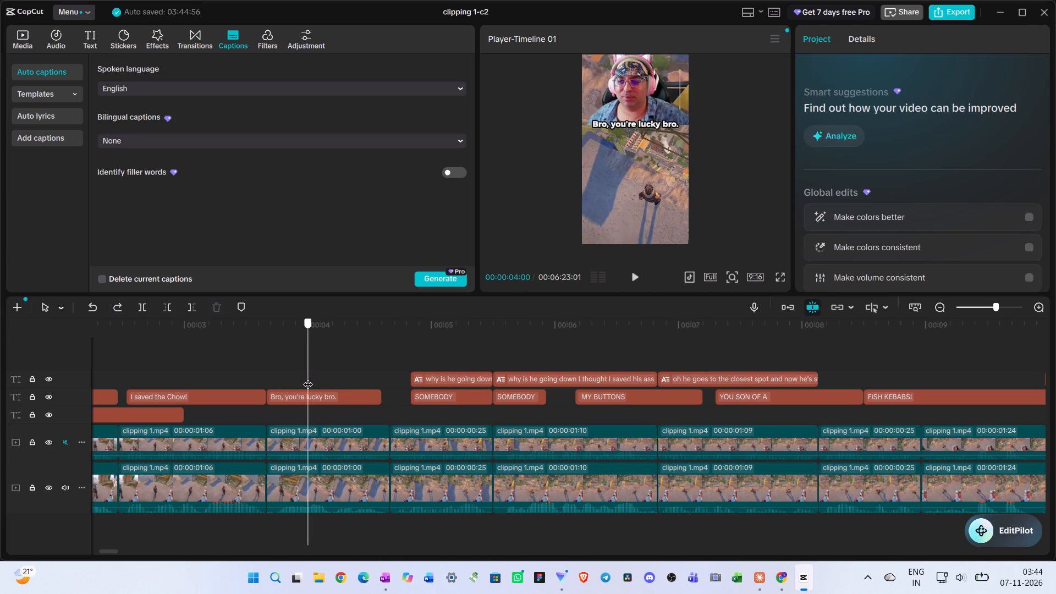
pyautogui.moveTo(308, 377); pyautogui.dragTo(196, 364)
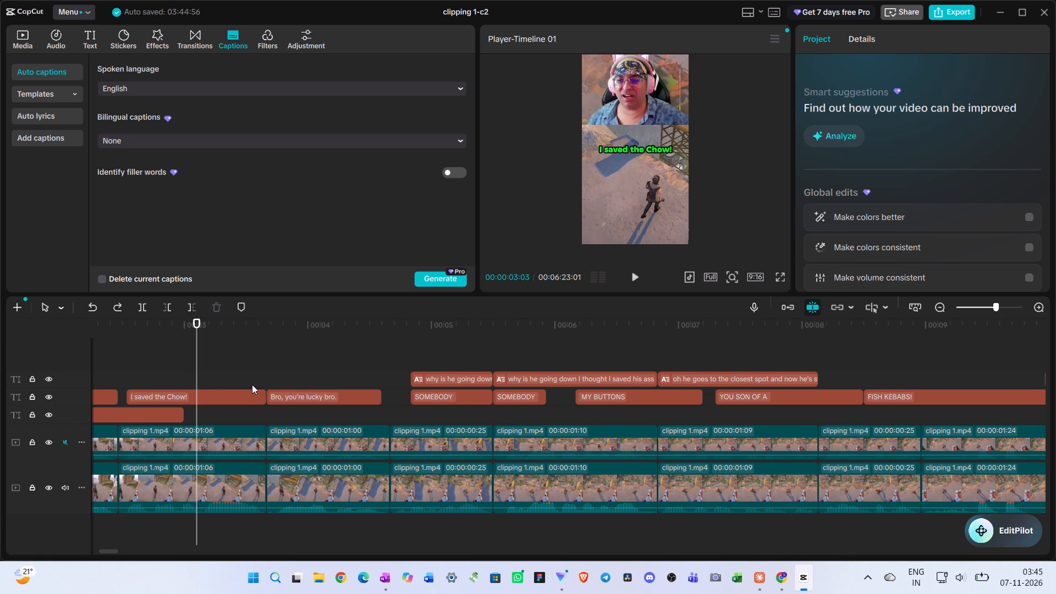
pyautogui.click(328, 370)
pyautogui.moveTo(328, 369); pyautogui.dragTo(513, 369)
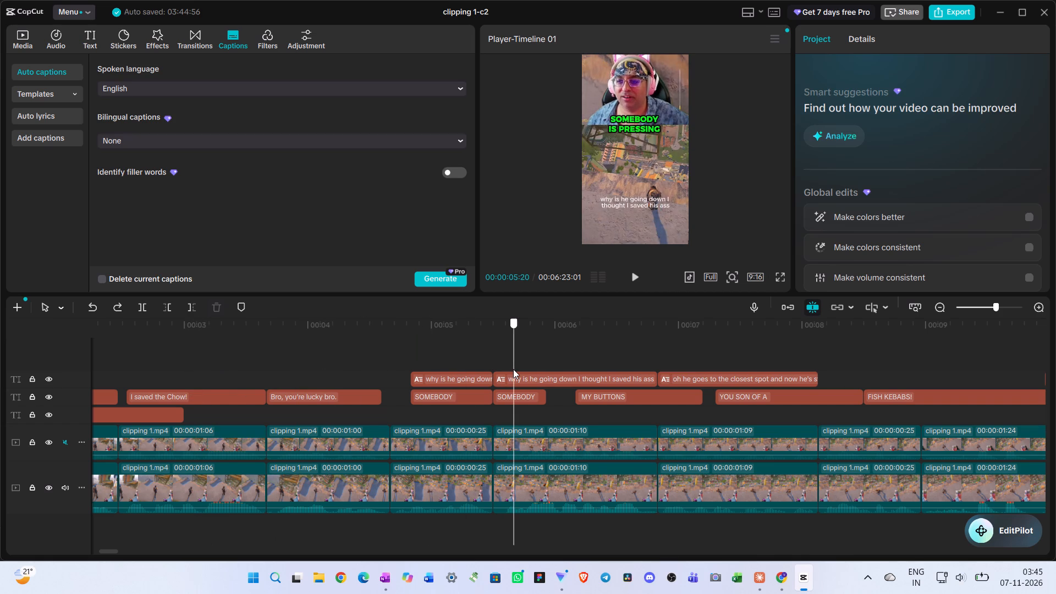
pyautogui.moveTo(513, 369); pyautogui.dragTo(516, 380)
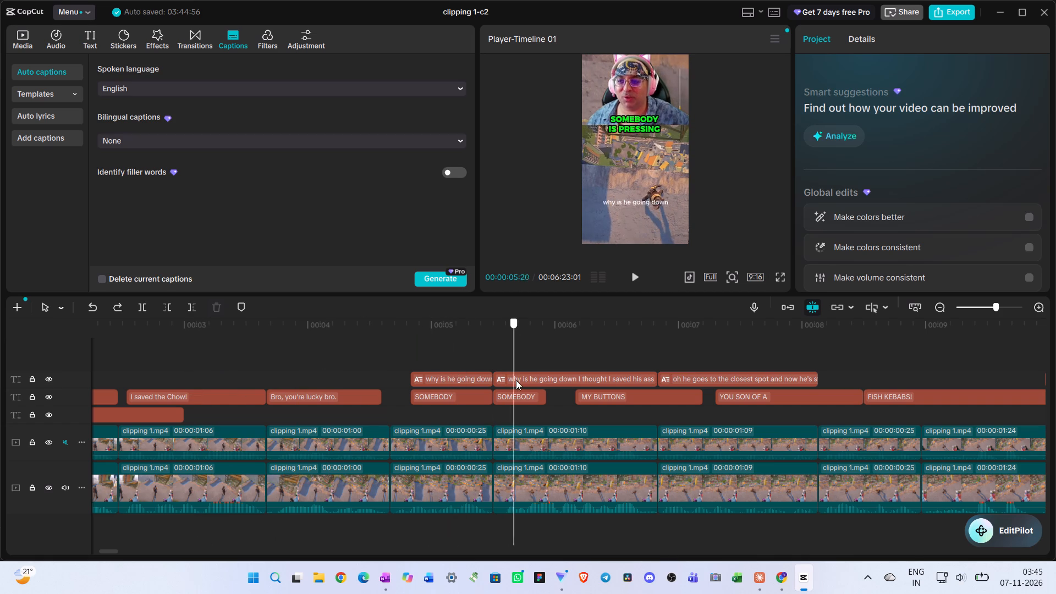
pyautogui.moveTo(516, 380); pyautogui.dragTo(683, 383)
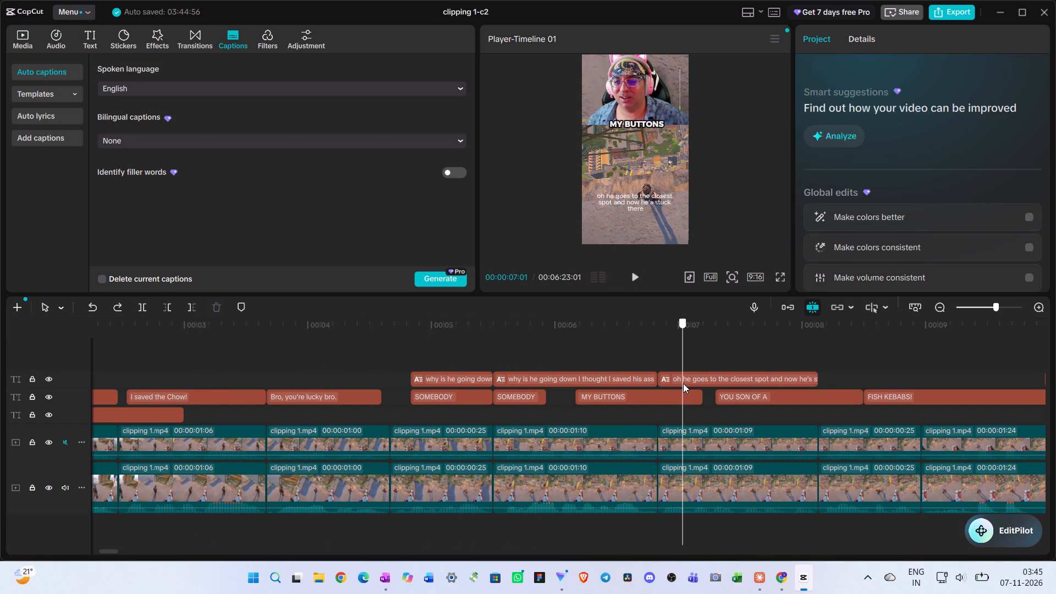
# Paste the copied attributes onto the second "SOMEBODY IS PRESSING" caption with keyframe timing set to Stretch to fit.
pyautogui.moveTo(683, 383); pyautogui.dragTo(522, 400)
pyautogui.rightClick(518, 395)
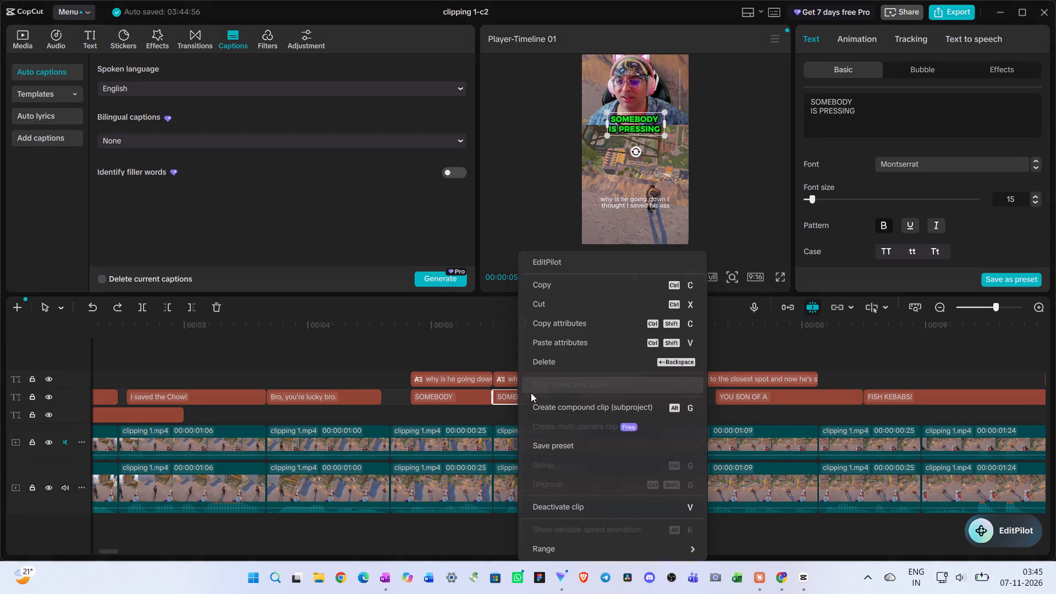
pyautogui.click(564, 342)
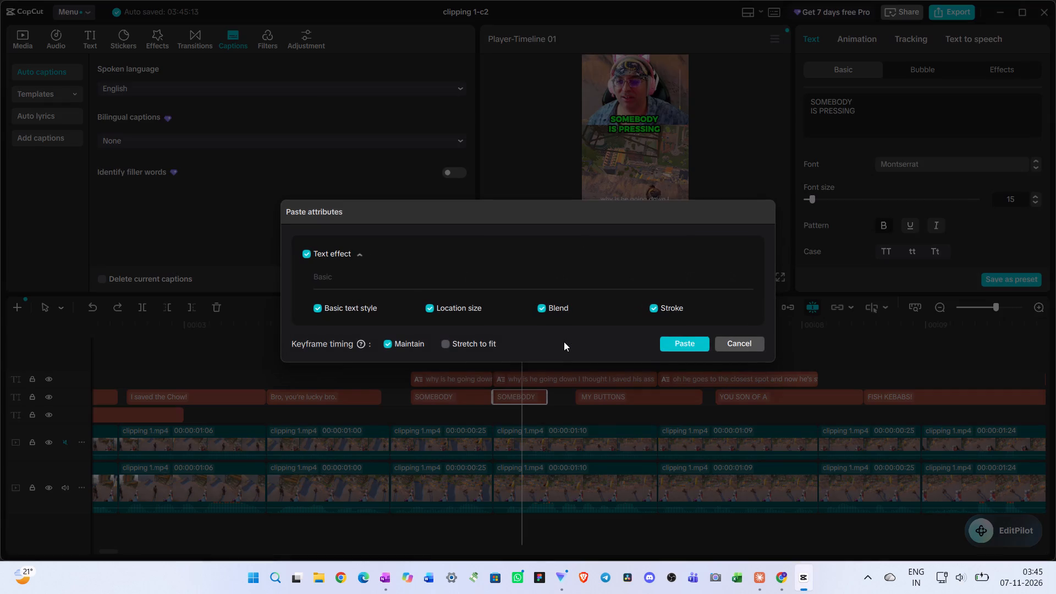
pyautogui.click(447, 340)
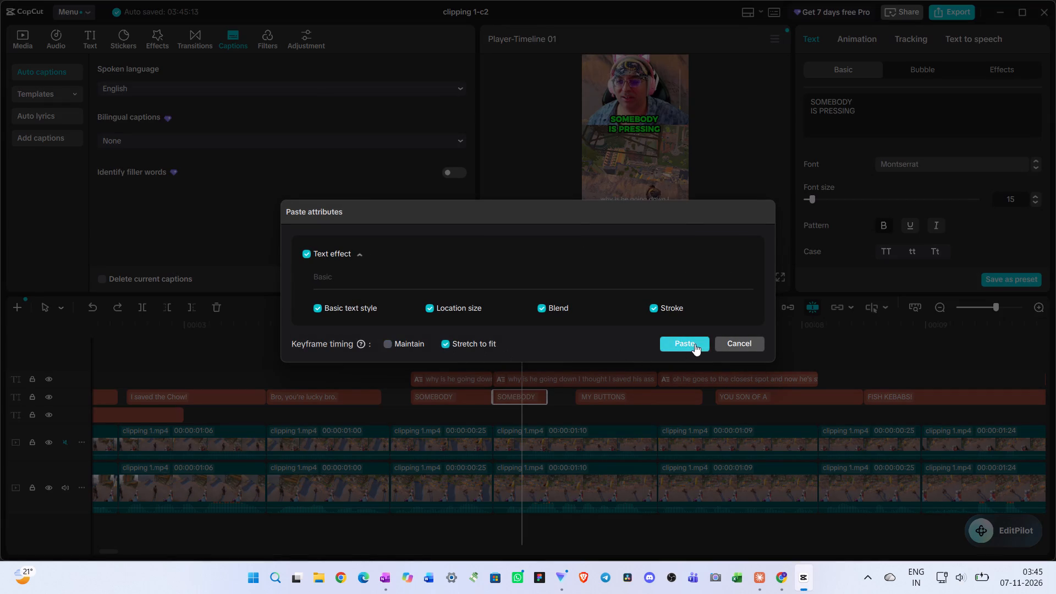
pyautogui.click(695, 344)
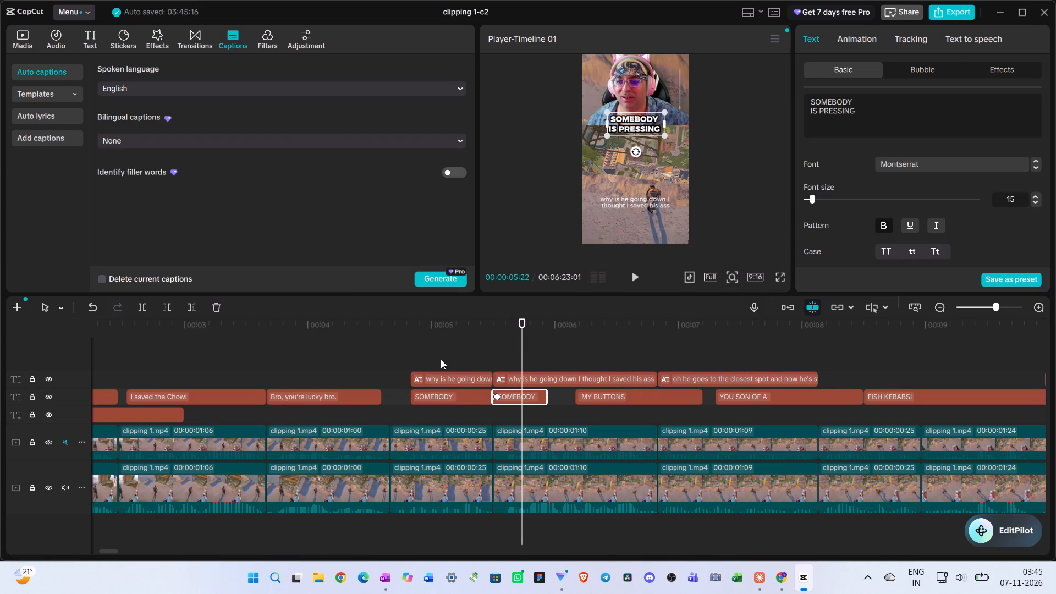
# Clear the text of the first "SOMEBODY IS PRESSING" caption and of the "why is he going down" auto caption above it.
pyautogui.click(441, 359)
pyautogui.moveTo(441, 359); pyautogui.dragTo(442, 358)
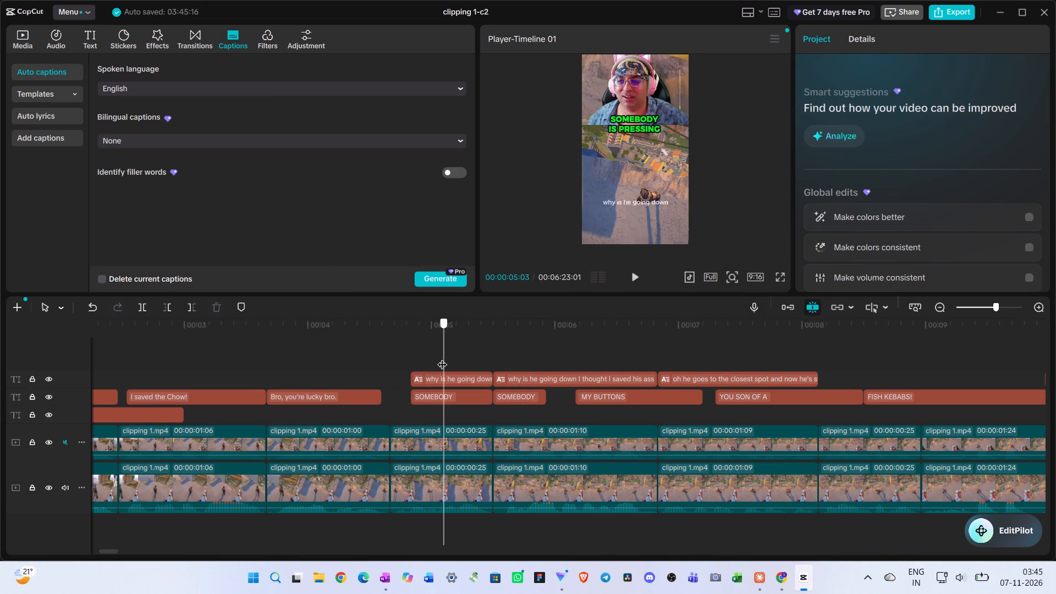
pyautogui.moveTo(442, 358); pyautogui.dragTo(197, 328)
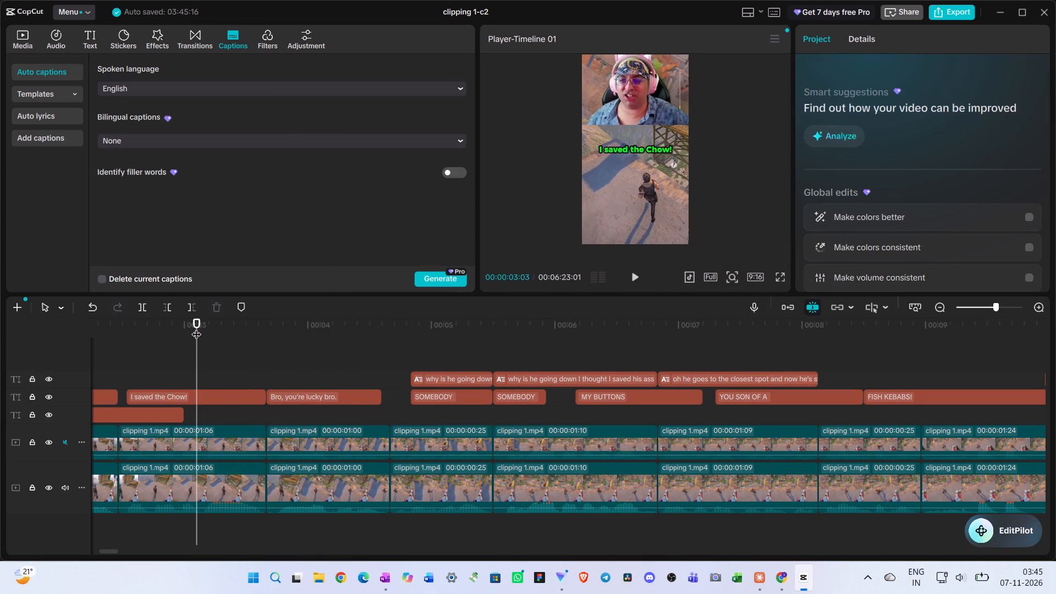
pyautogui.press('space')
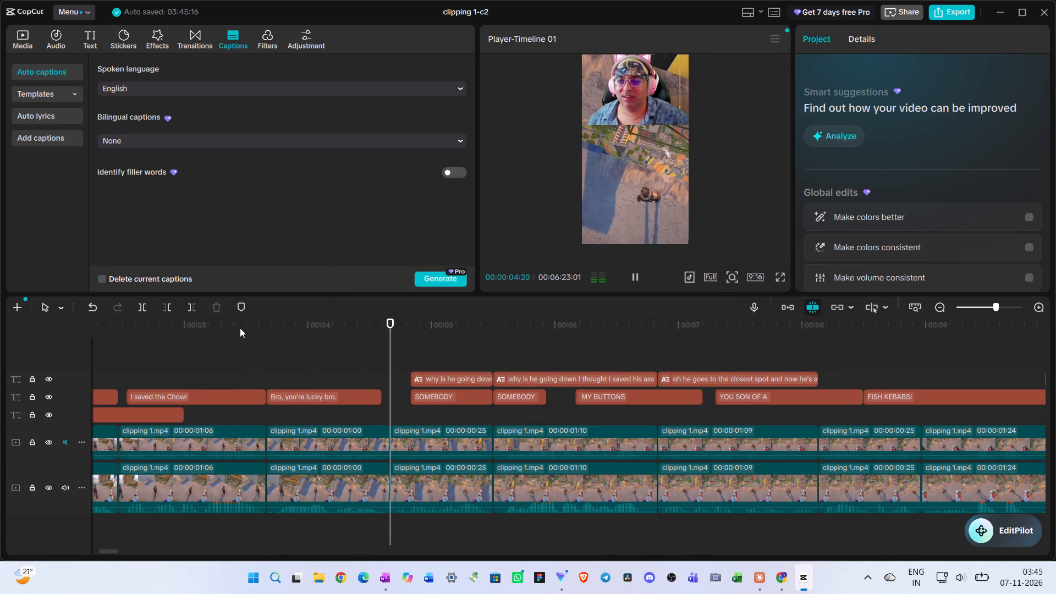
pyautogui.press('space')
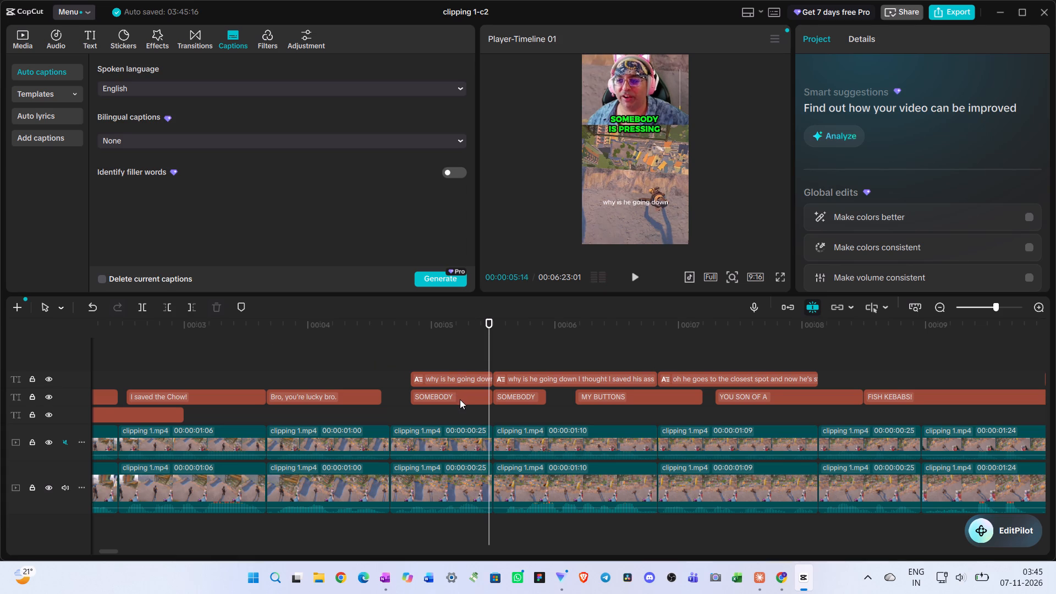
pyautogui.click(460, 399)
pyautogui.moveTo(862, 113); pyautogui.dragTo(767, 84)
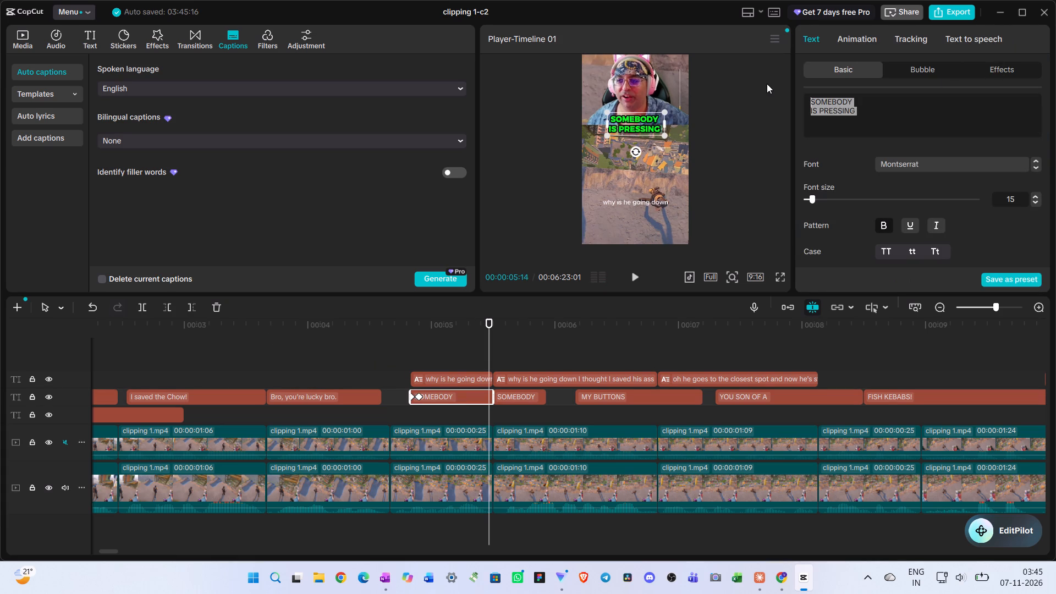
pyautogui.moveTo(767, 84); pyautogui.dragTo(765, 82)
pyautogui.press('BackSpace')
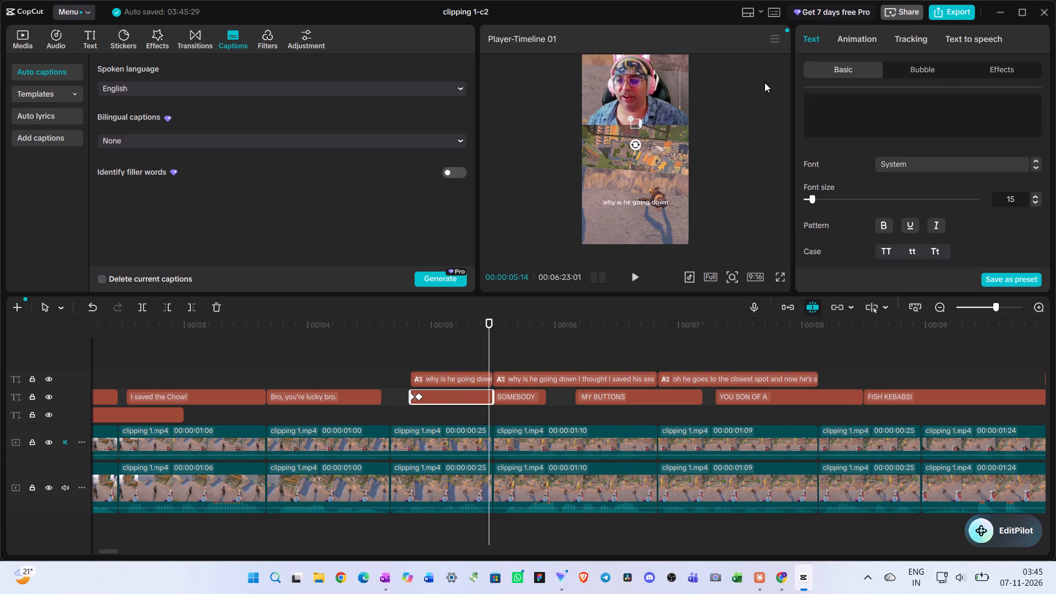
pyautogui.click(431, 375)
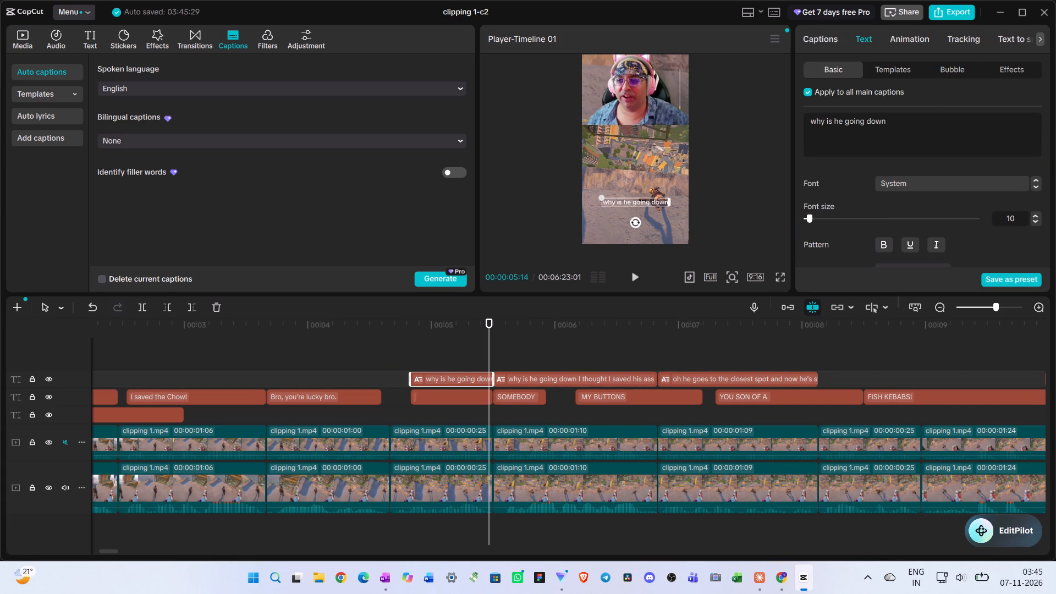
pyautogui.moveTo(898, 122); pyautogui.dragTo(761, 122)
pyautogui.press('BackSpace')
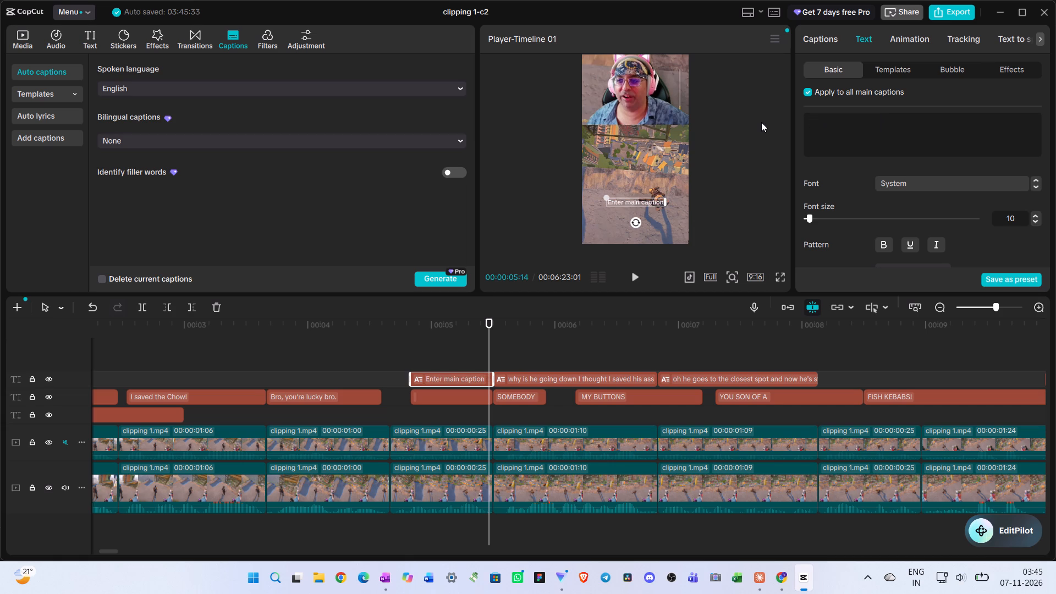
# Paste "why is he going down" into the emptied styled caption and set its case to uppercase.
pyautogui.click(429, 394)
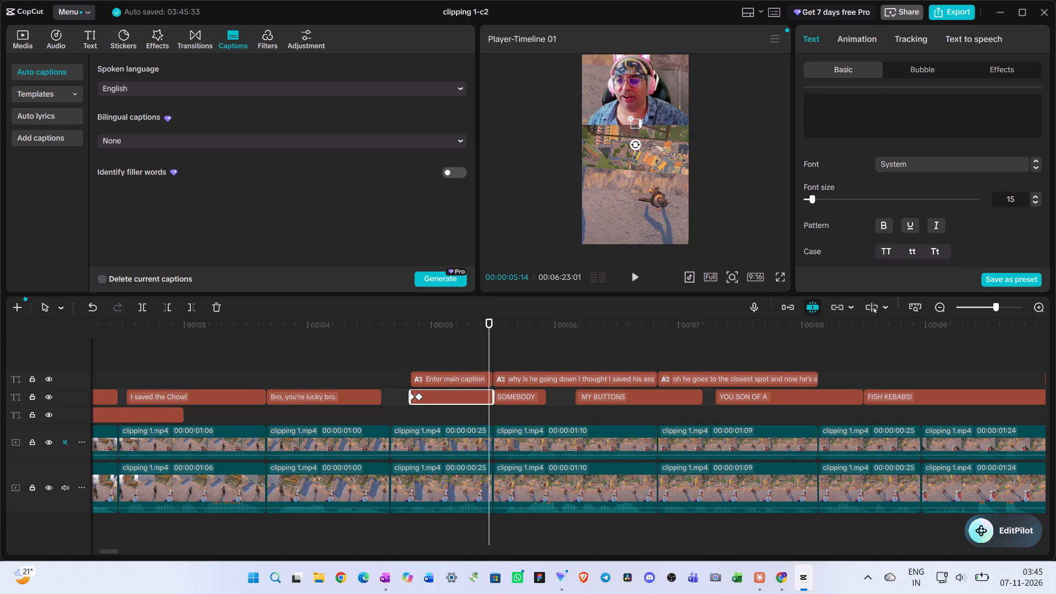
pyautogui.click(811, 106)
pyautogui.hotkey('ctrl', 'v')
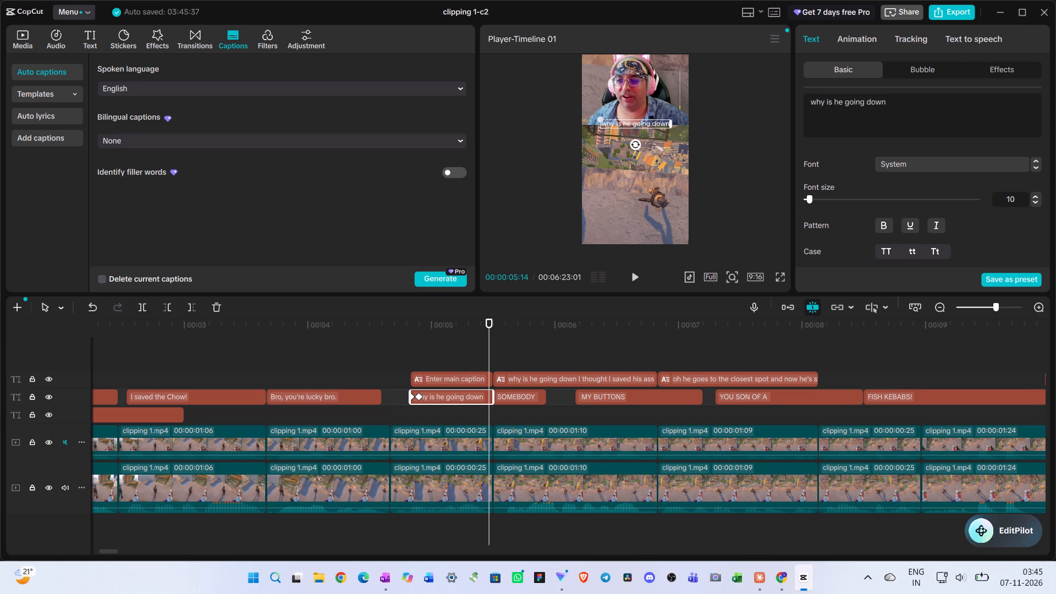
pyautogui.click(882, 250)
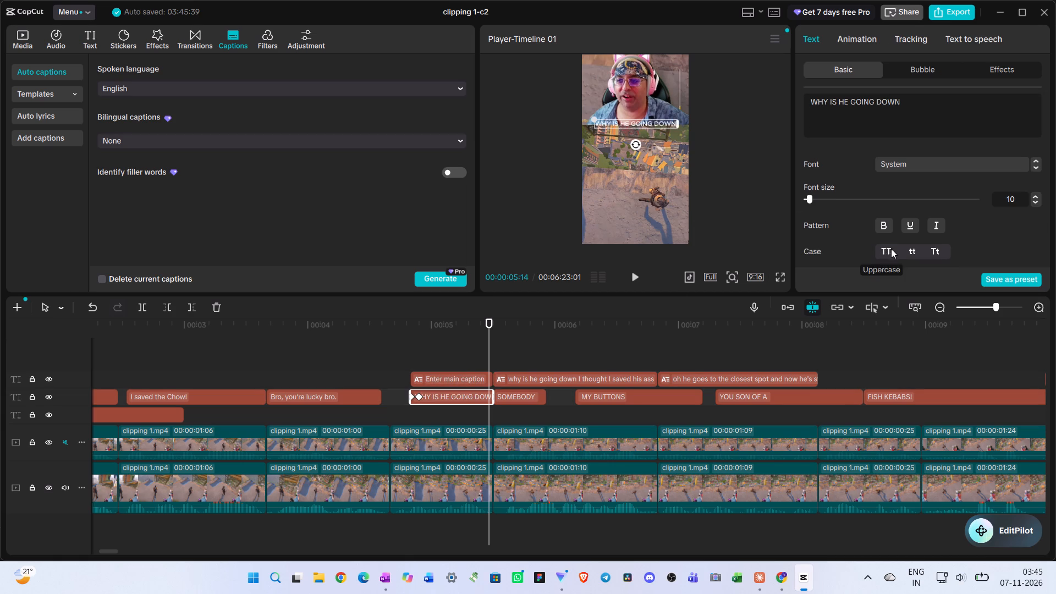
pyautogui.scroll(-2, 902, 223)
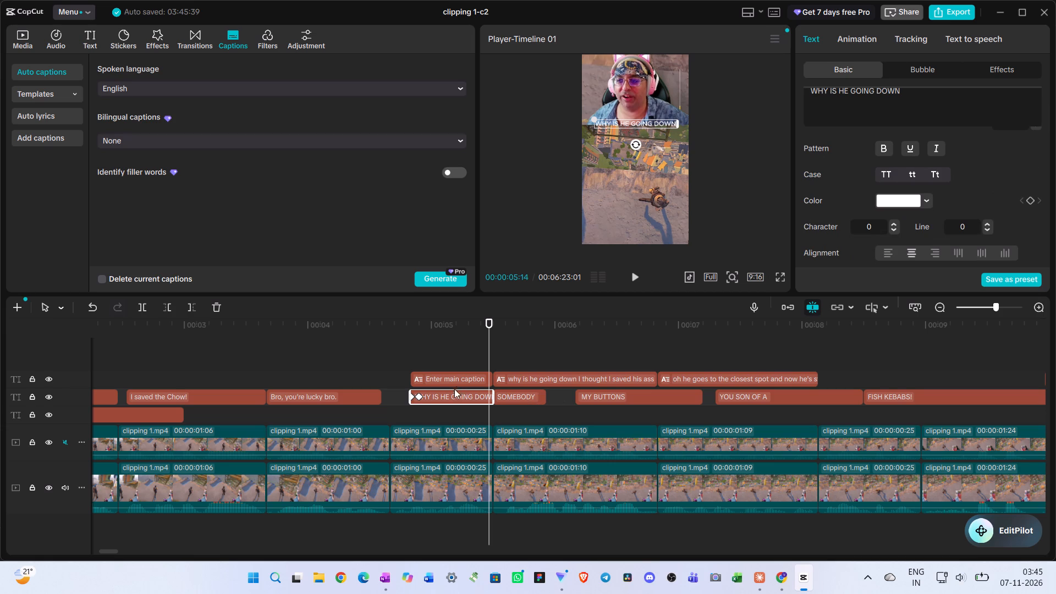
# Paste the copied attributes onto the "WHY IS HE GOING DOWN" caption with keyframe timing set to Stretch to fit.
pyautogui.rightClick(454, 394)
pyautogui.click(499, 345)
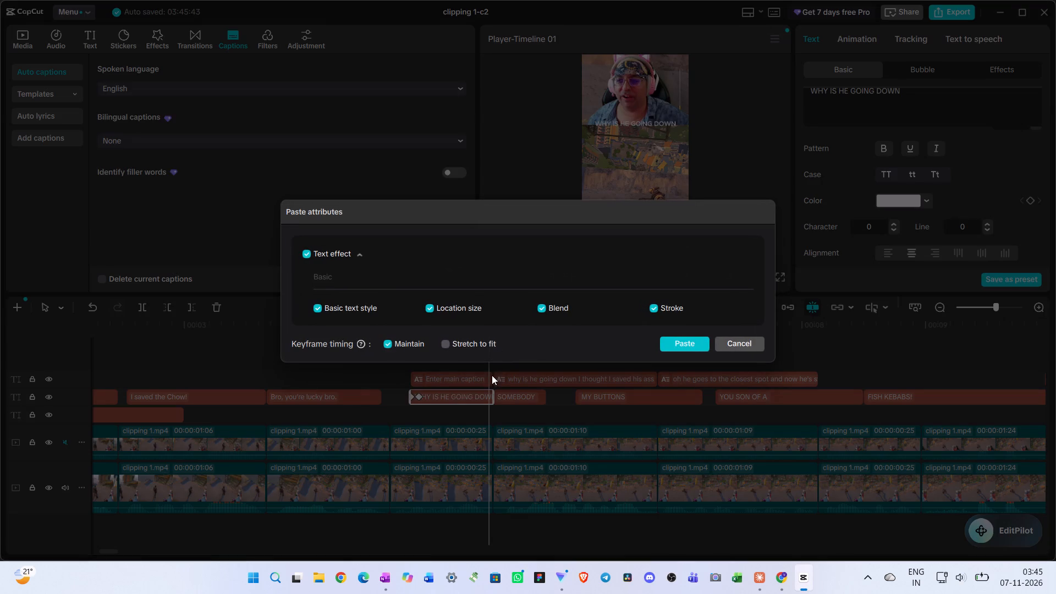
pyautogui.click(449, 345)
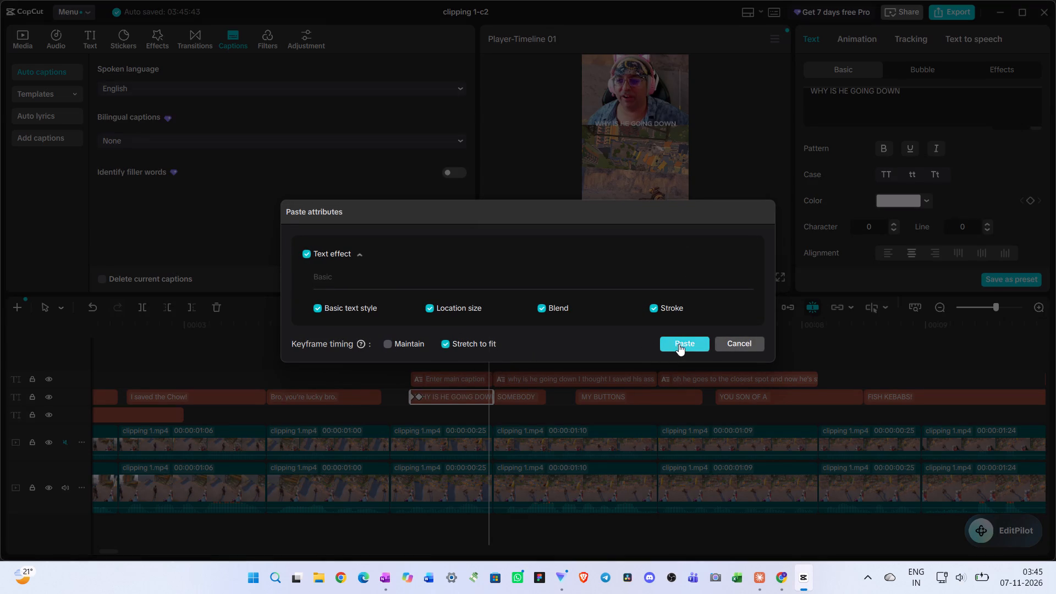
pyautogui.click(679, 344)
pyautogui.click(413, 355)
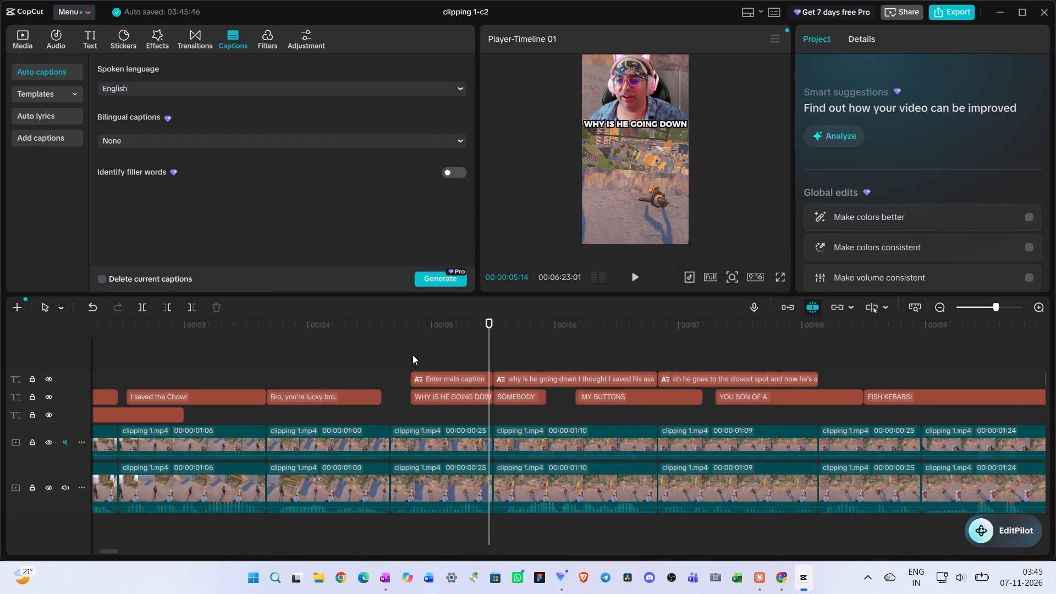
# Break the "WHY IS HE GOING DOWN" caption into two lines after "WHY IS HE".
pyautogui.press('space')
pyautogui.press('space')
pyautogui.click(459, 394)
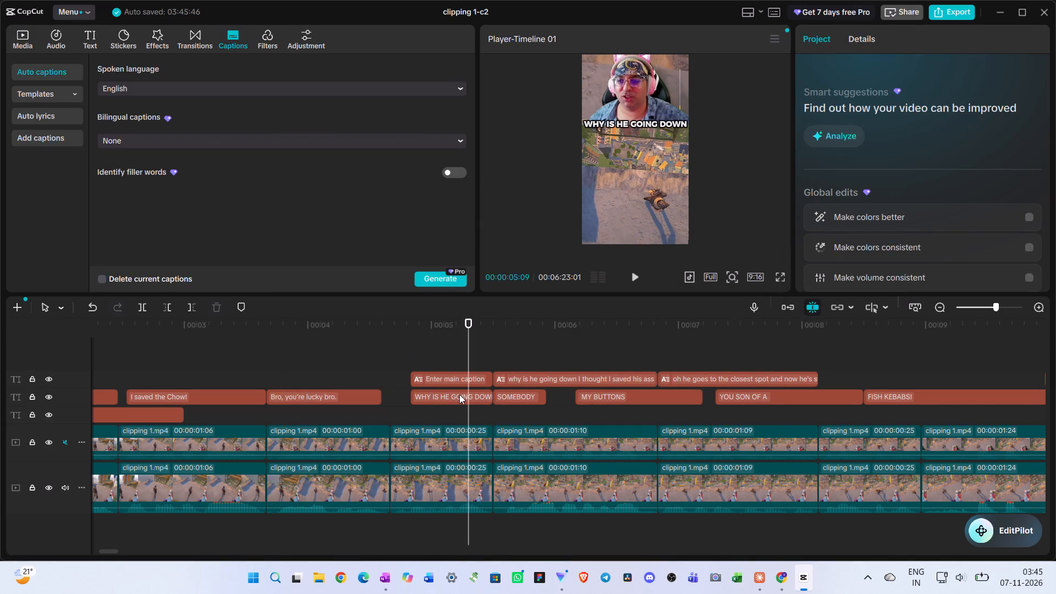
pyautogui.click(851, 103)
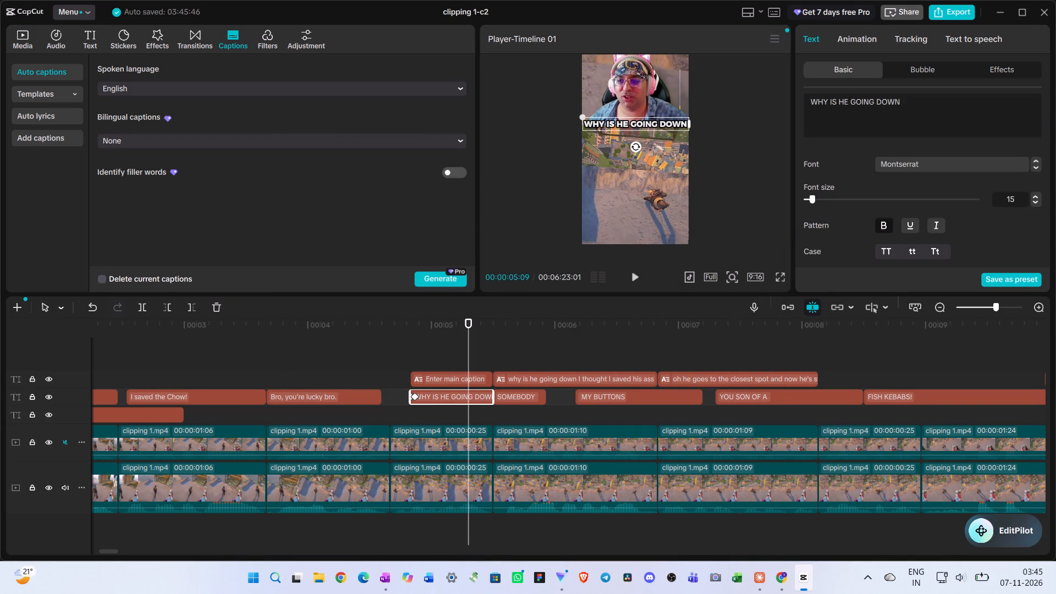
pyautogui.press('Return')
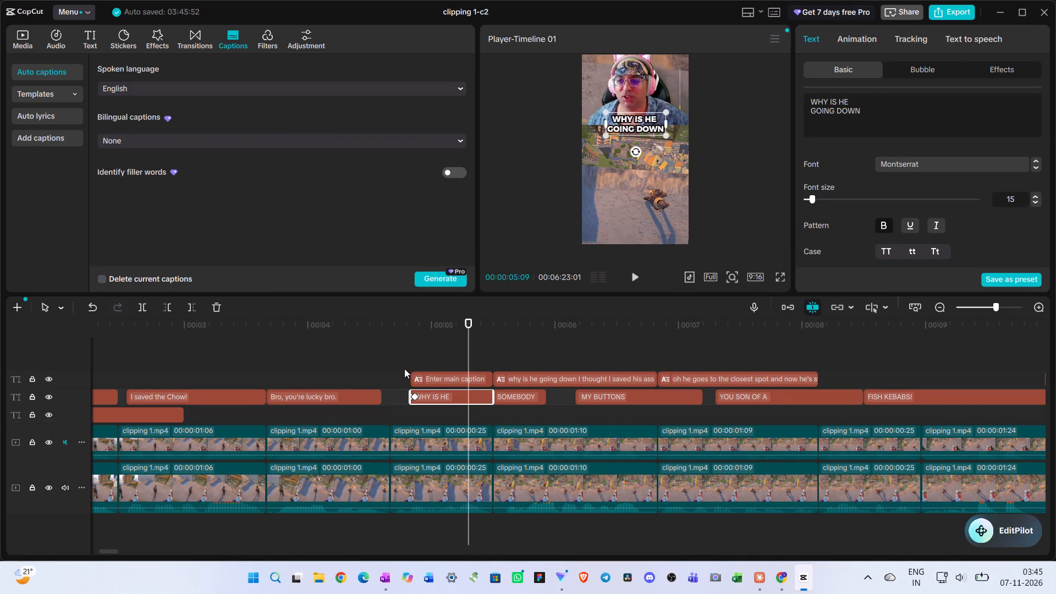
pyautogui.click(411, 360)
# Replay the section from the second "SOMEBODY IS PRESSING" caption into "MY BUTTONS" to check the spoken words against the caption timing.
pyautogui.press('space')
pyautogui.press('space')
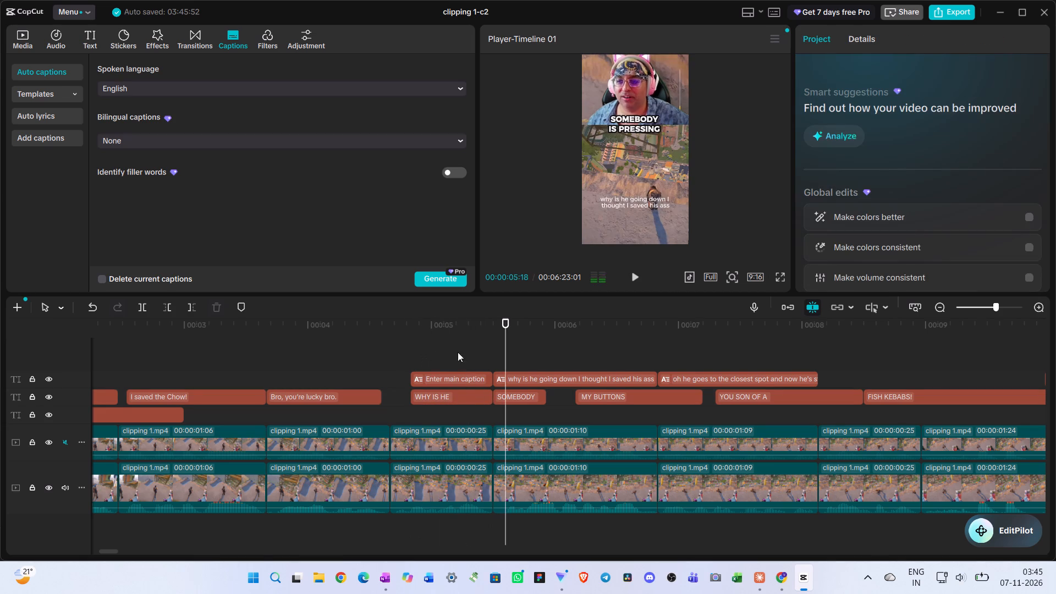
pyautogui.press('space')
pyautogui.press('space')
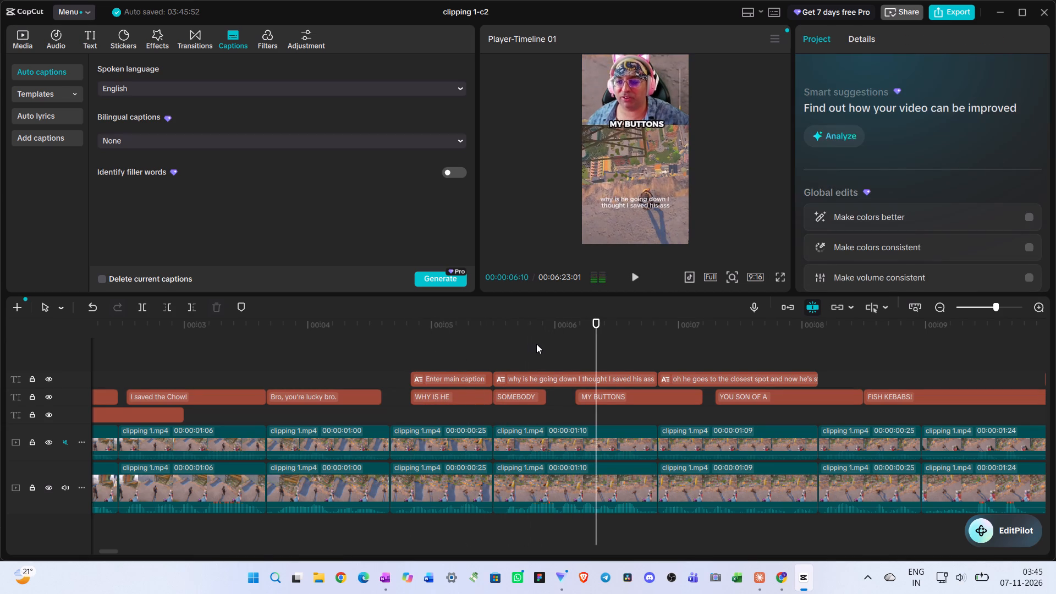
pyautogui.click(487, 346)
pyautogui.press('space')
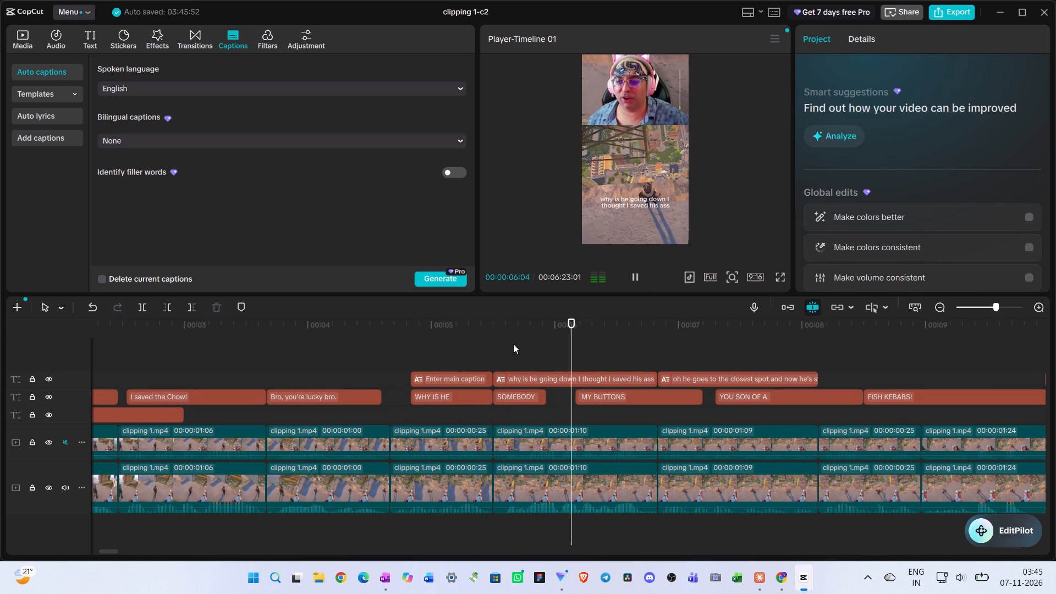
pyautogui.press('space')
pyautogui.click(505, 346)
pyautogui.press('space')
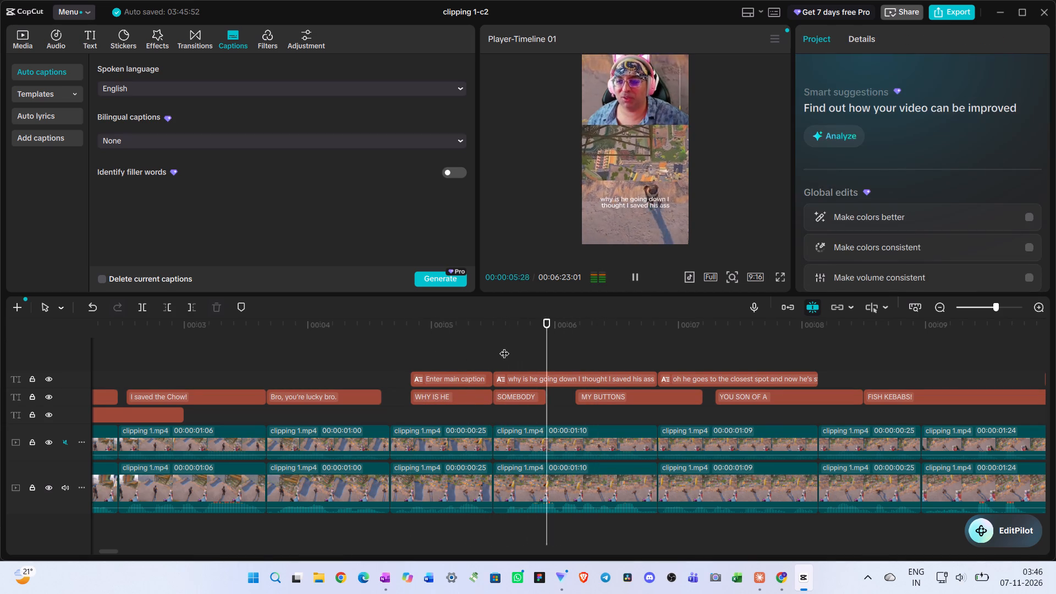
pyautogui.press('space')
pyautogui.press('space')
pyautogui.press('space')
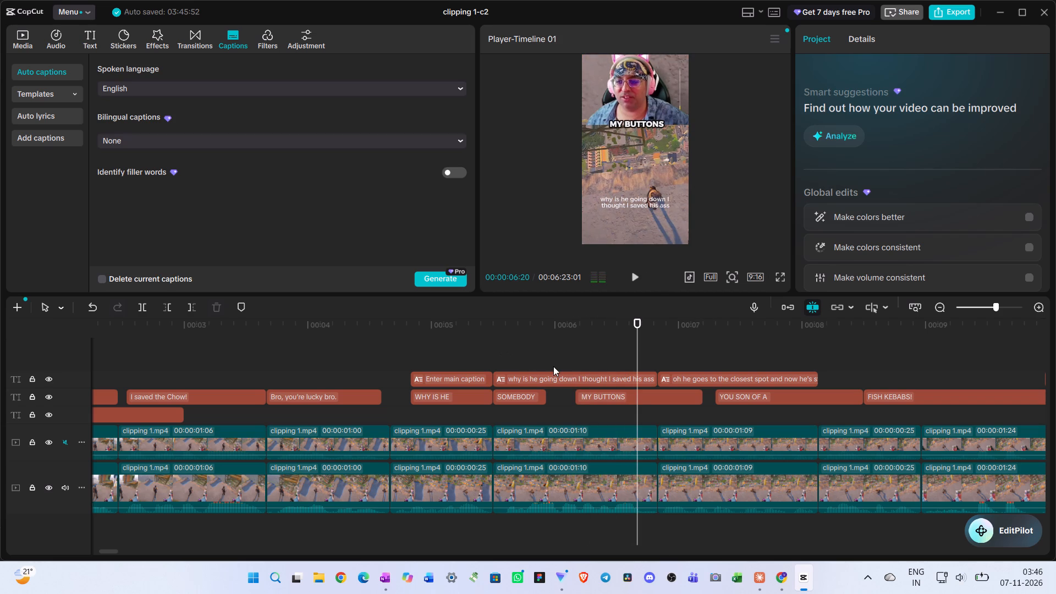
pyautogui.click(490, 361)
pyautogui.press('space')
pyautogui.press('space')
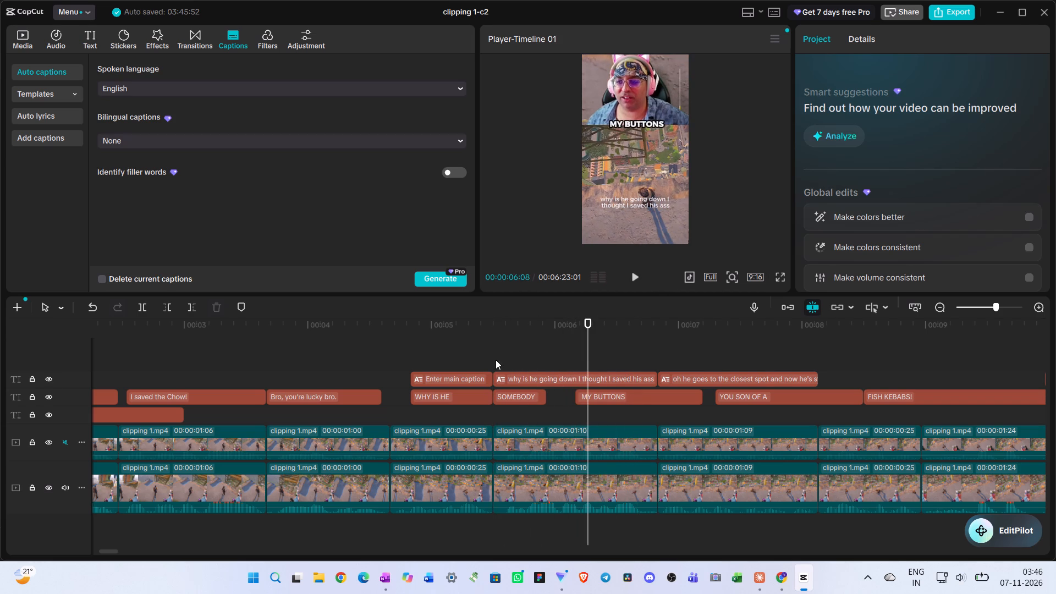
pyautogui.click(494, 359)
pyautogui.press('space')
pyautogui.press('space')
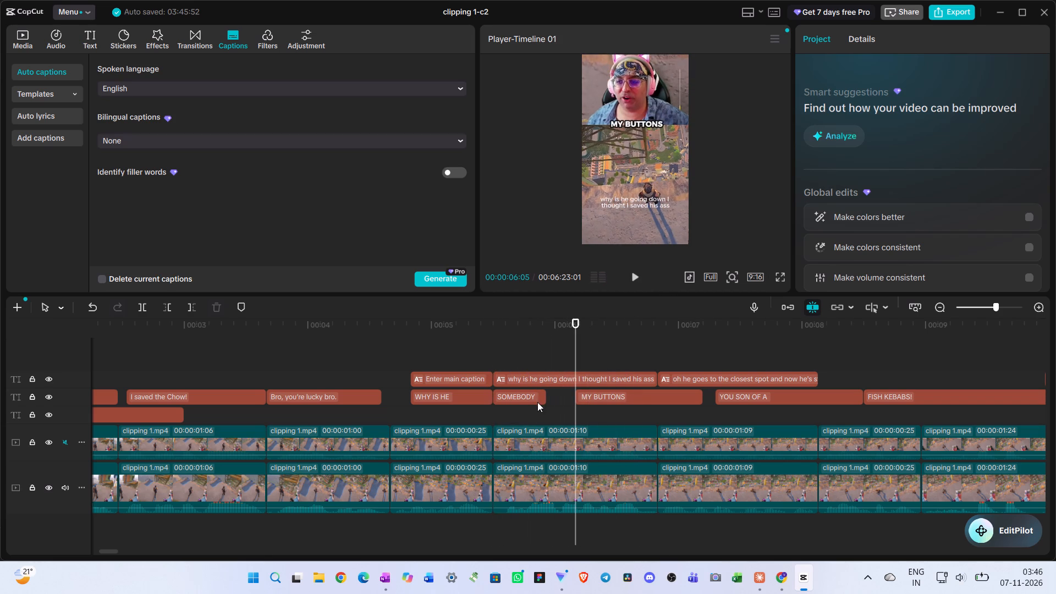
# Shift the "MY BUTTONS" caption to start at about 6.5 s and extend the "SOMEBODY IS PRESSING" caption to end at 00:00:06:05.
pyautogui.moveTo(610, 398); pyautogui.dragTo(649, 397)
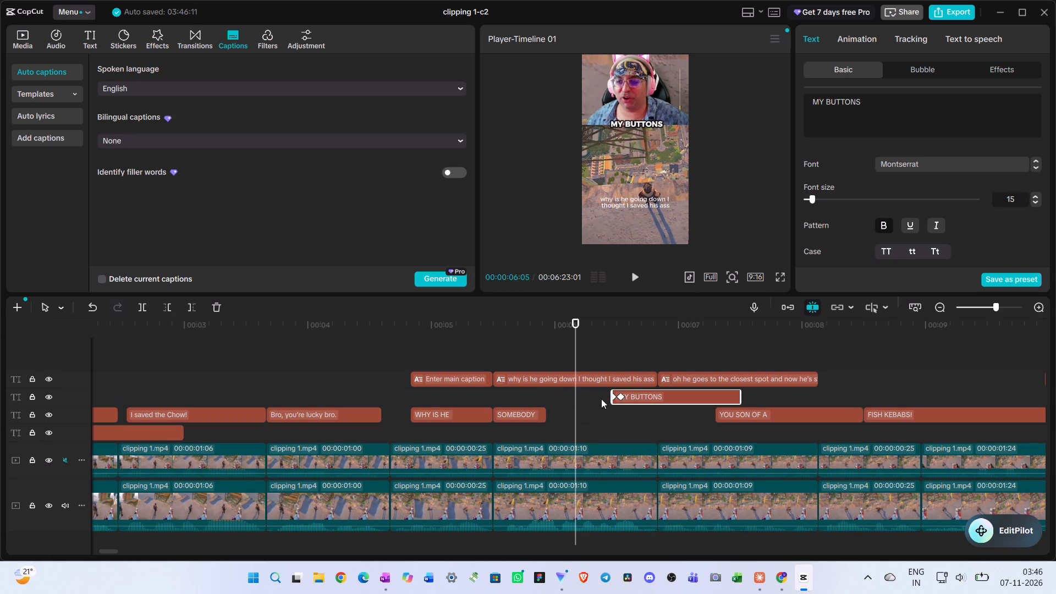
pyautogui.click(540, 414)
pyautogui.moveTo(546, 414); pyautogui.dragTo(669, 415)
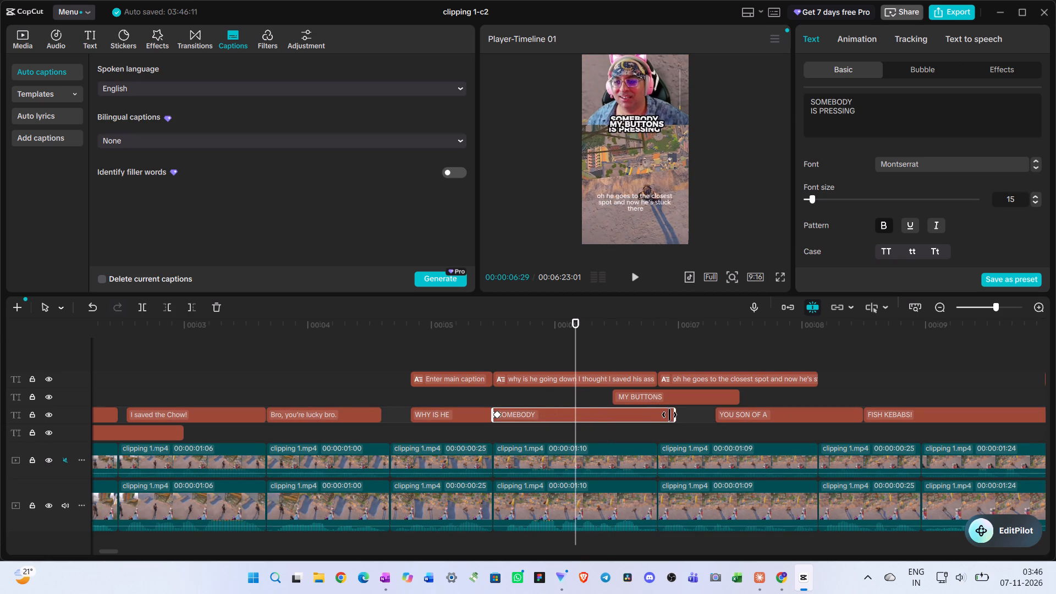
pyautogui.moveTo(669, 415); pyautogui.dragTo(575, 414)
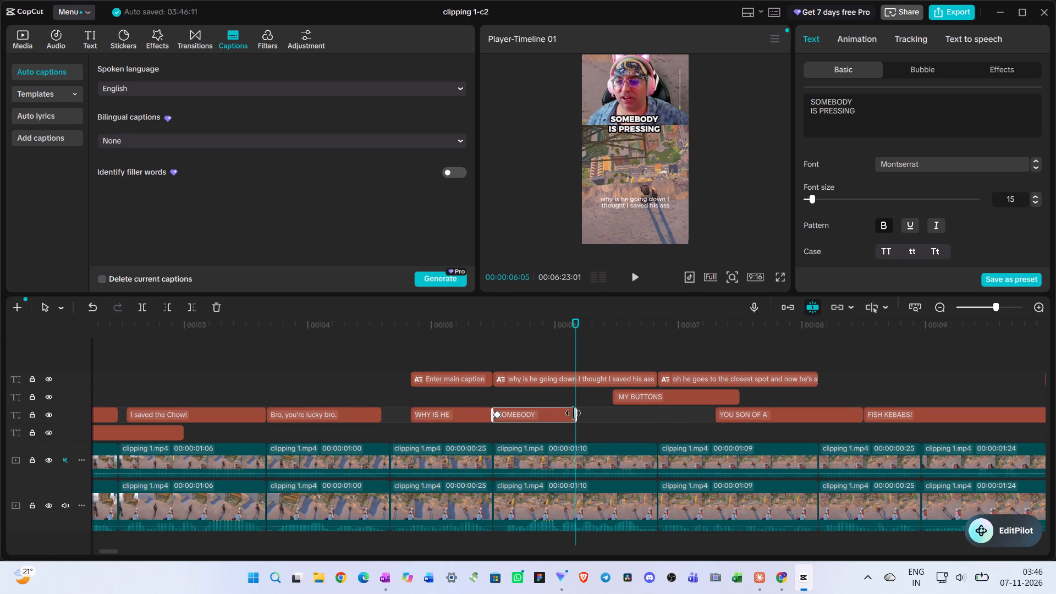
# Replay the extended "SOMEBODY IS PRESSING" caption's section several times to listen for the spoken line and its timing.
pyautogui.click(494, 399)
pyautogui.press('space')
pyautogui.press('space')
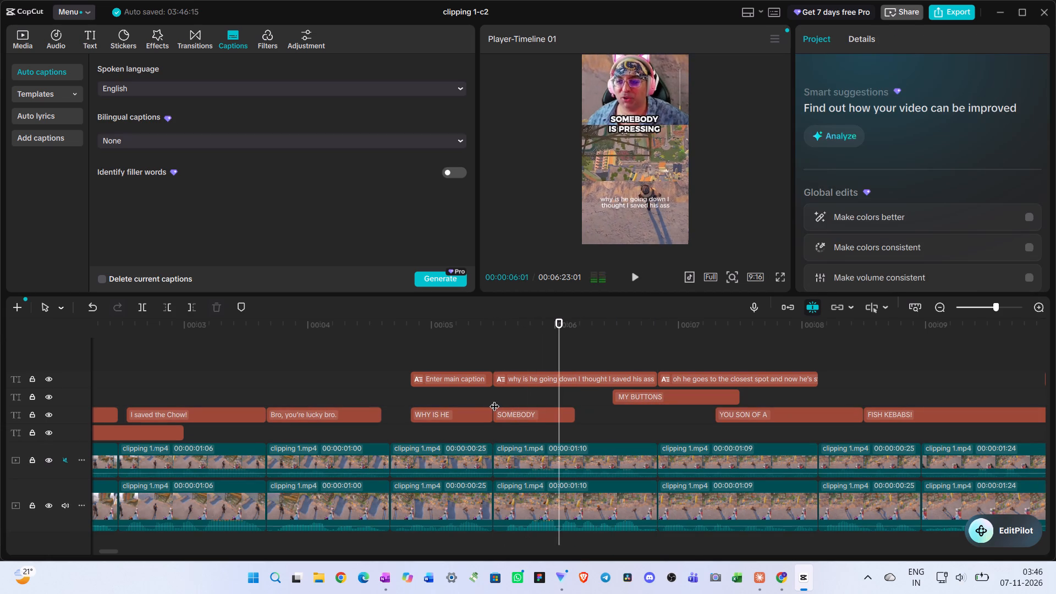
pyautogui.click(493, 395)
pyautogui.press('space')
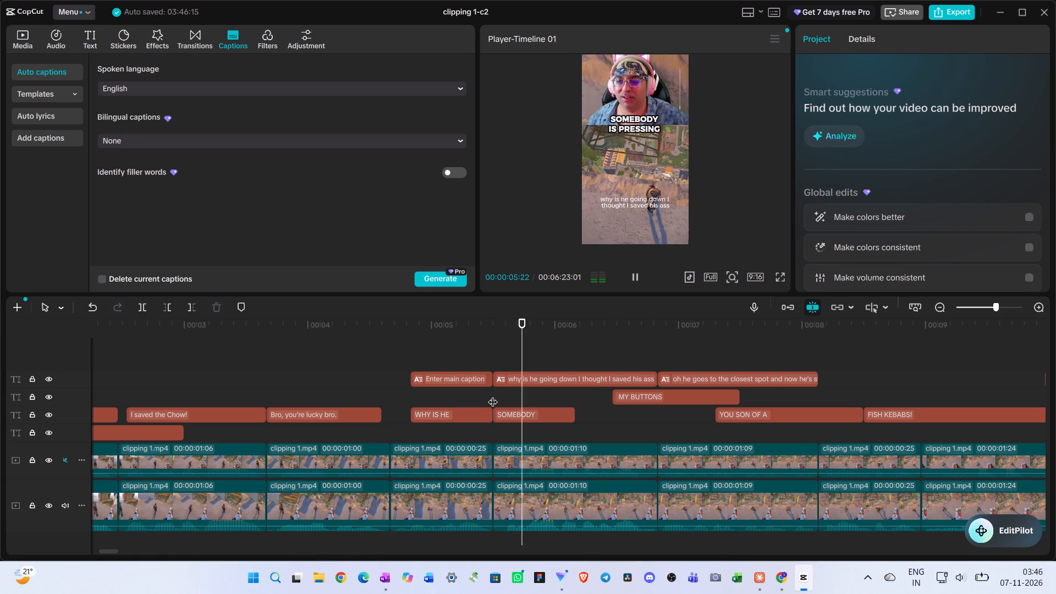
pyautogui.press('space')
pyautogui.click(497, 393)
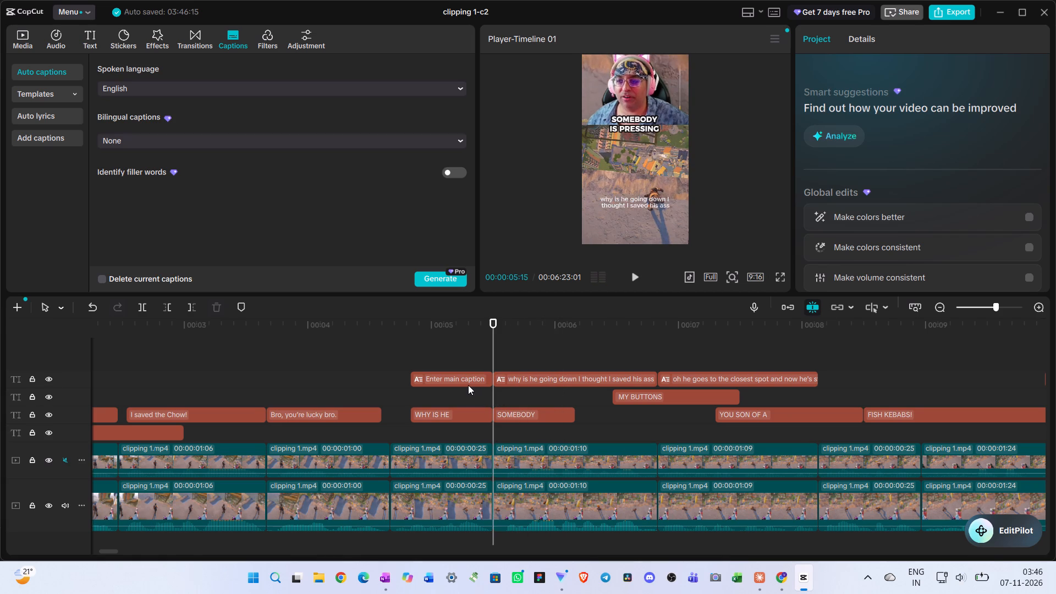
pyautogui.click(468, 385)
pyautogui.click(463, 398)
pyautogui.press('space')
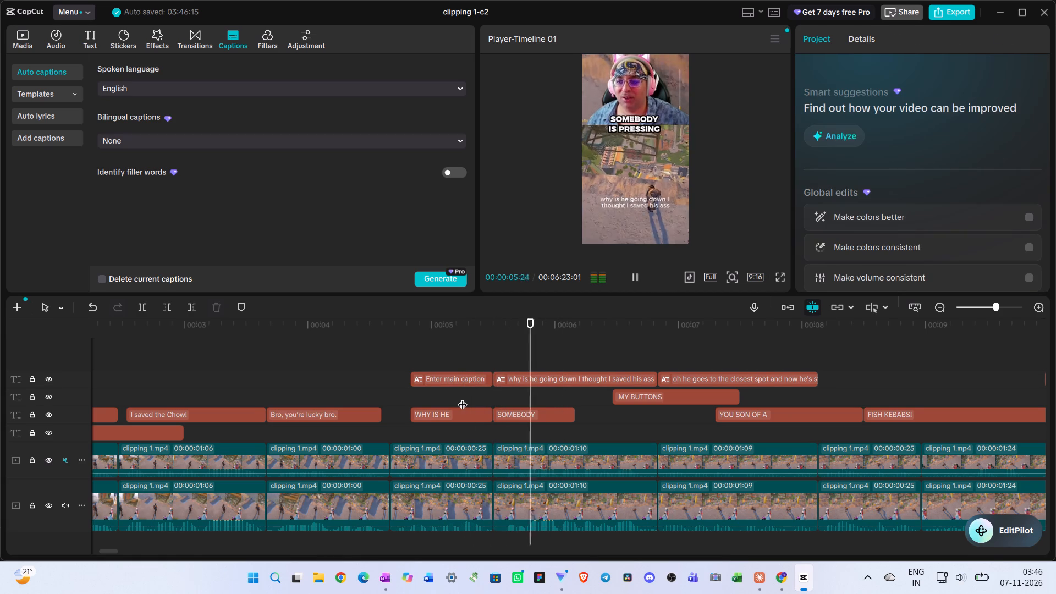
pyautogui.press('space')
pyautogui.click(458, 398)
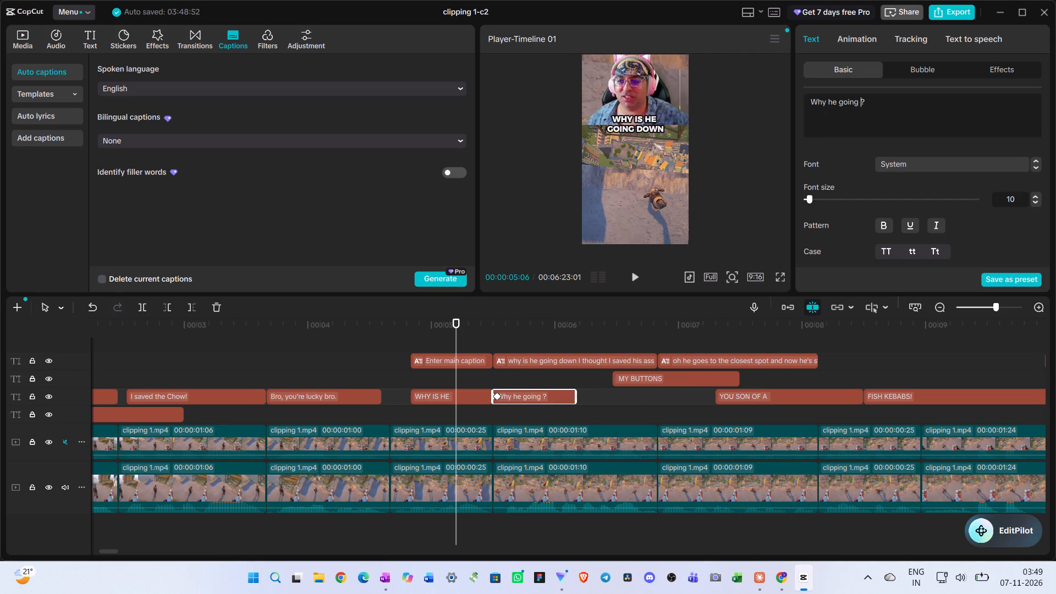
pyautogui.moveTo(514, 327); pyautogui.dragTo(519, 326)
pyautogui.click(860, 105)
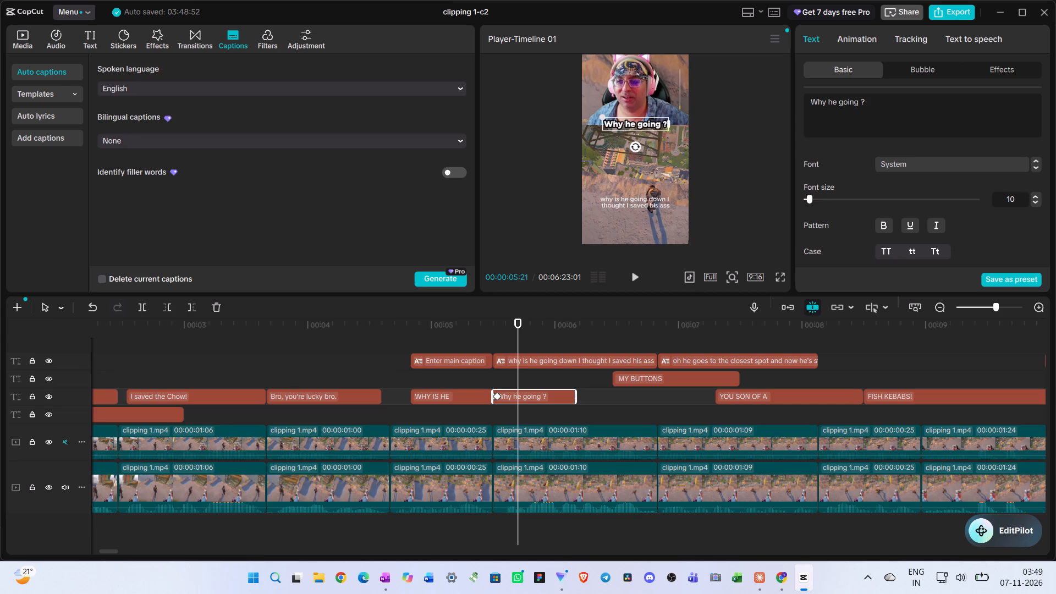
pyautogui.press('BackSpace')
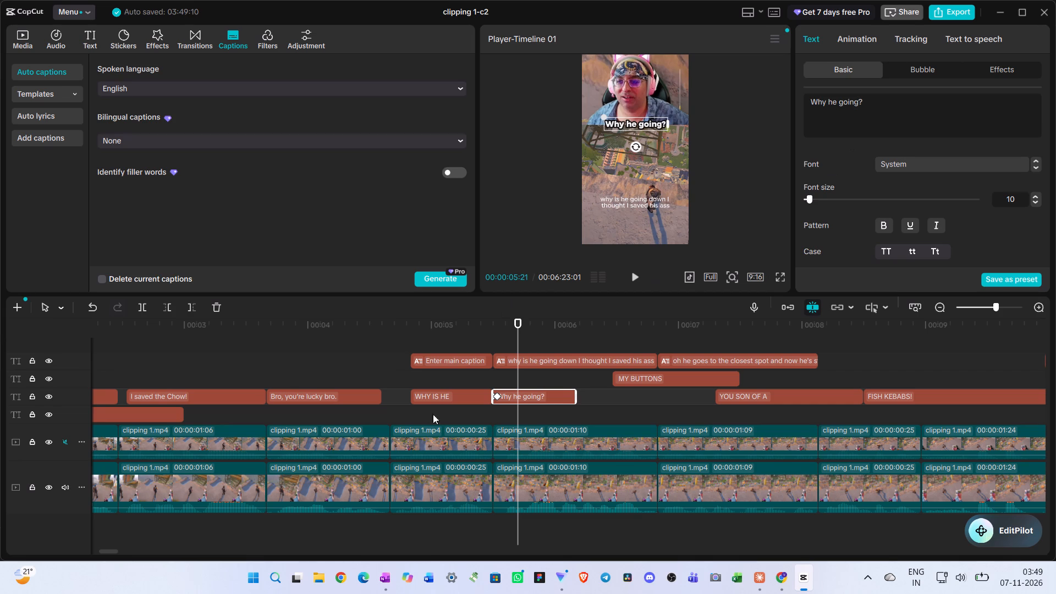
# Scrub back to the start of the timeline and play the opening captions to review their wording and styling.
pyautogui.click(443, 398)
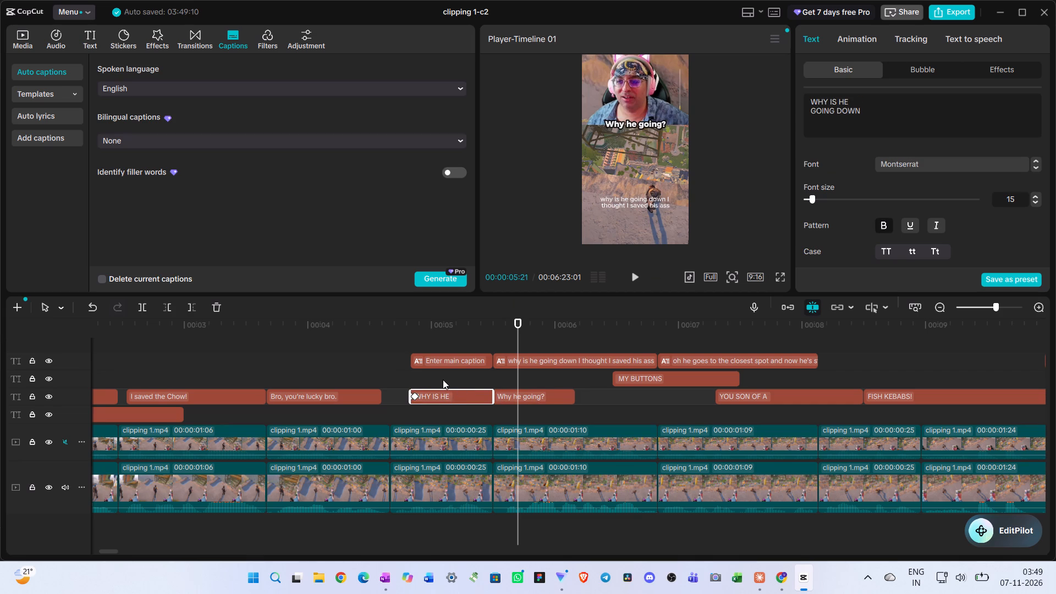
pyautogui.click(443, 380)
pyautogui.moveTo(443, 380); pyautogui.dragTo(142, 362)
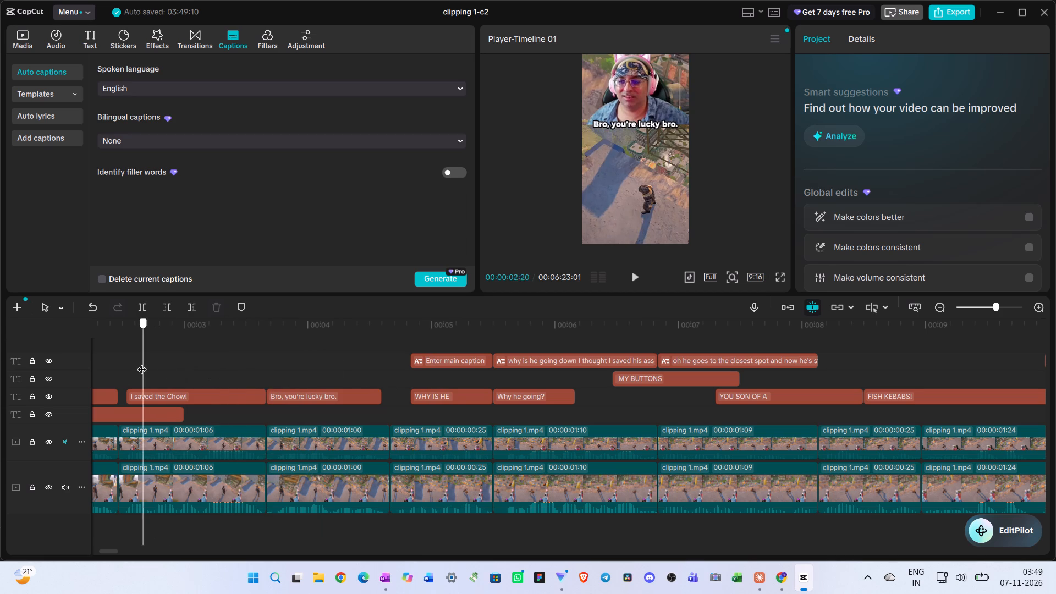
pyautogui.moveTo(142, 362); pyautogui.dragTo(355, 362)
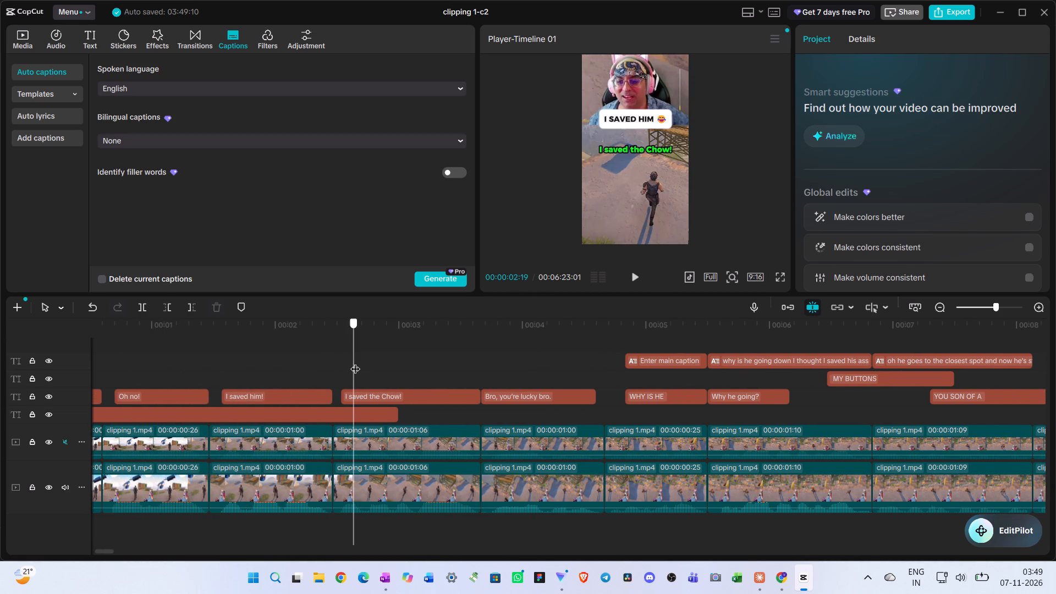
pyautogui.moveTo(355, 362); pyautogui.dragTo(373, 365)
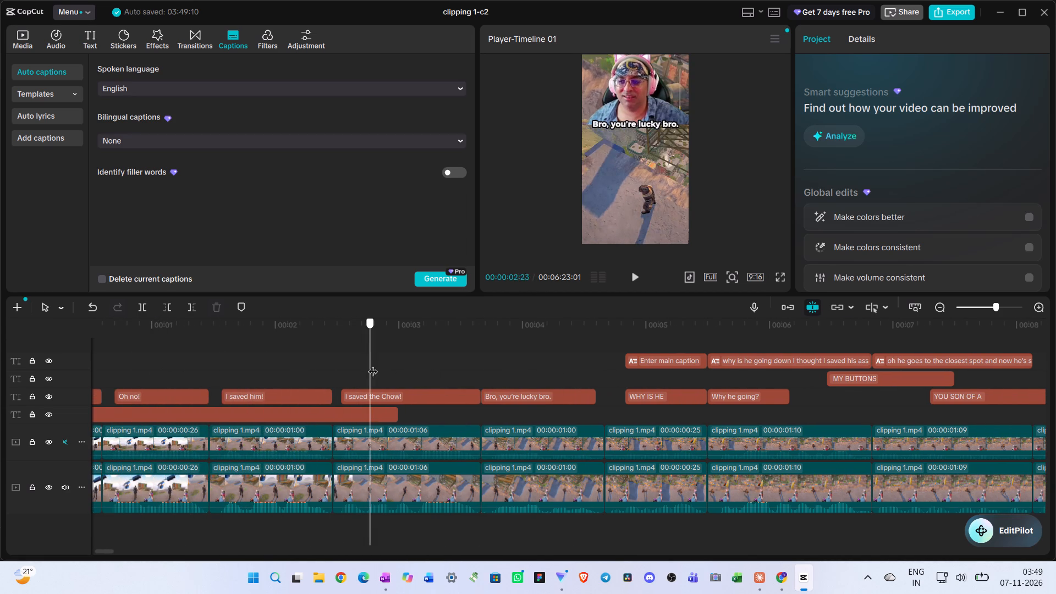
pyautogui.moveTo(373, 365); pyautogui.dragTo(40, 375)
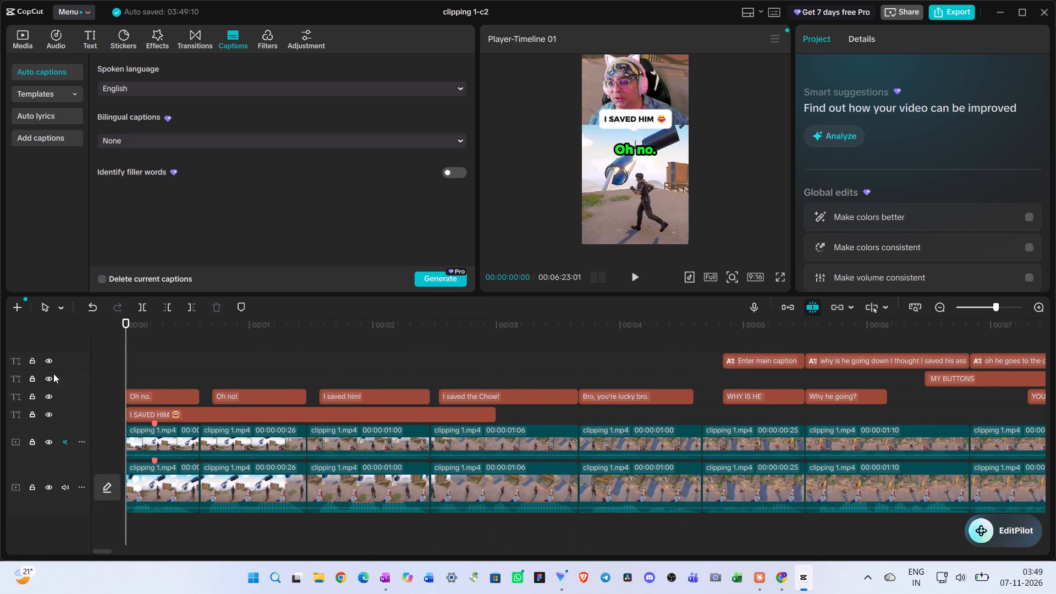
pyautogui.press('space')
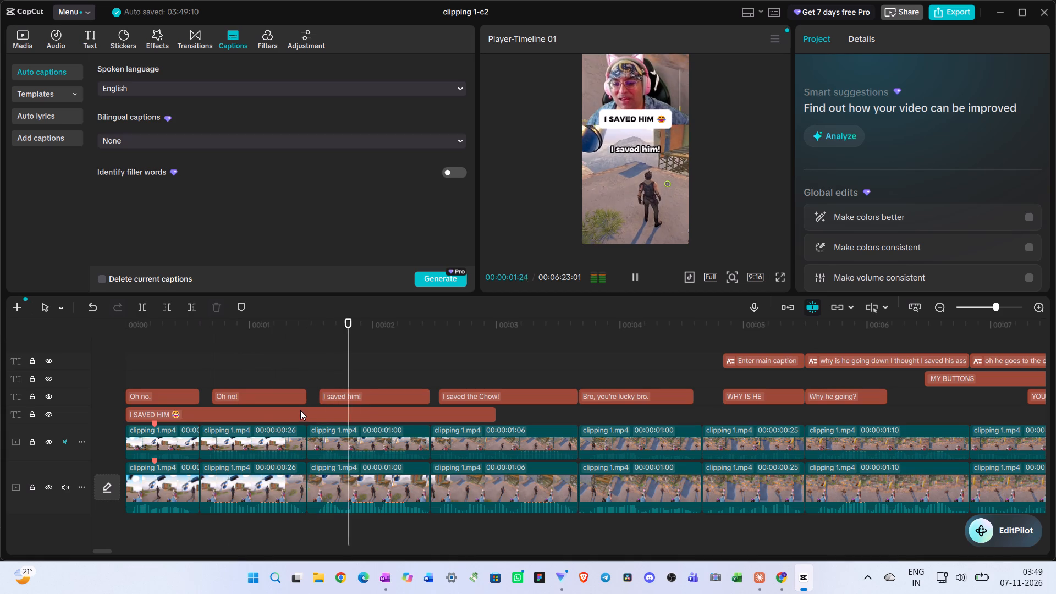
pyautogui.press('space')
# Change the text colour of the "Oh no!" caption at about 1 s to yellow, hex FED012.
pyautogui.click(245, 365)
pyautogui.click(261, 397)
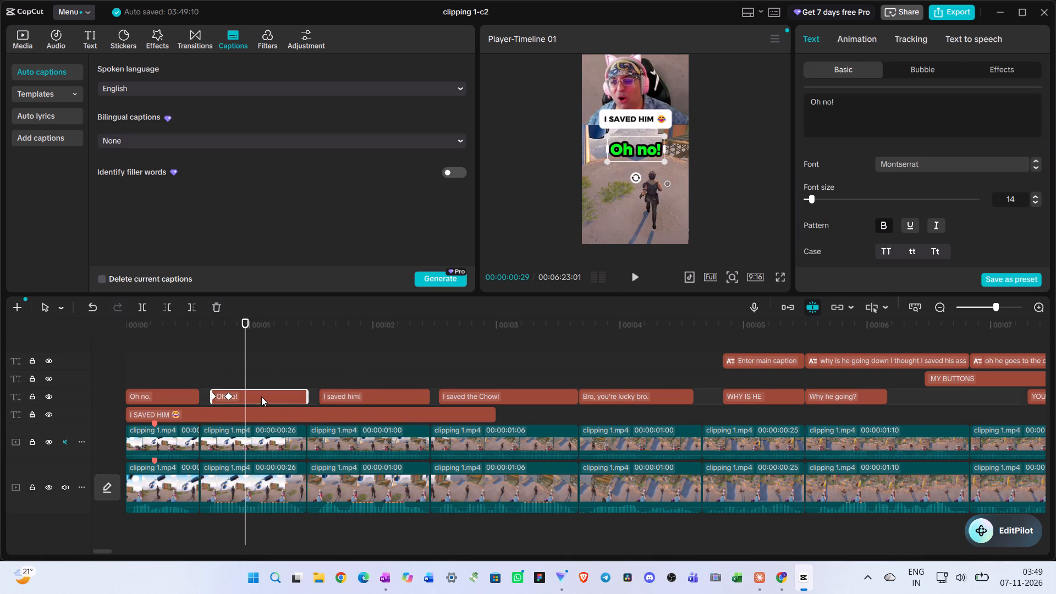
pyautogui.scroll(-4, 991, 174)
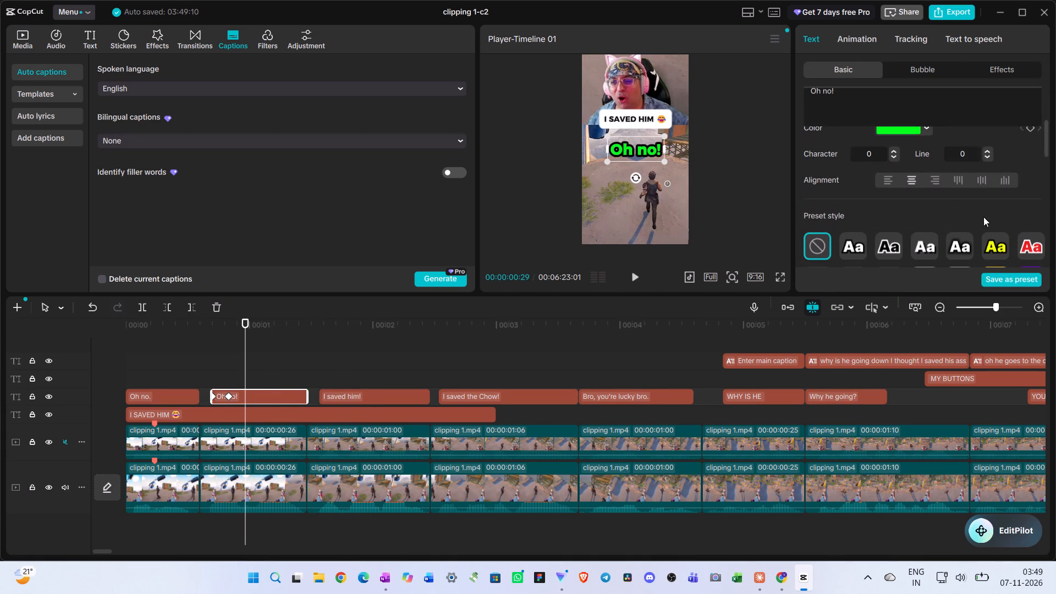
pyautogui.scroll(1, 949, 211)
pyautogui.click(928, 174)
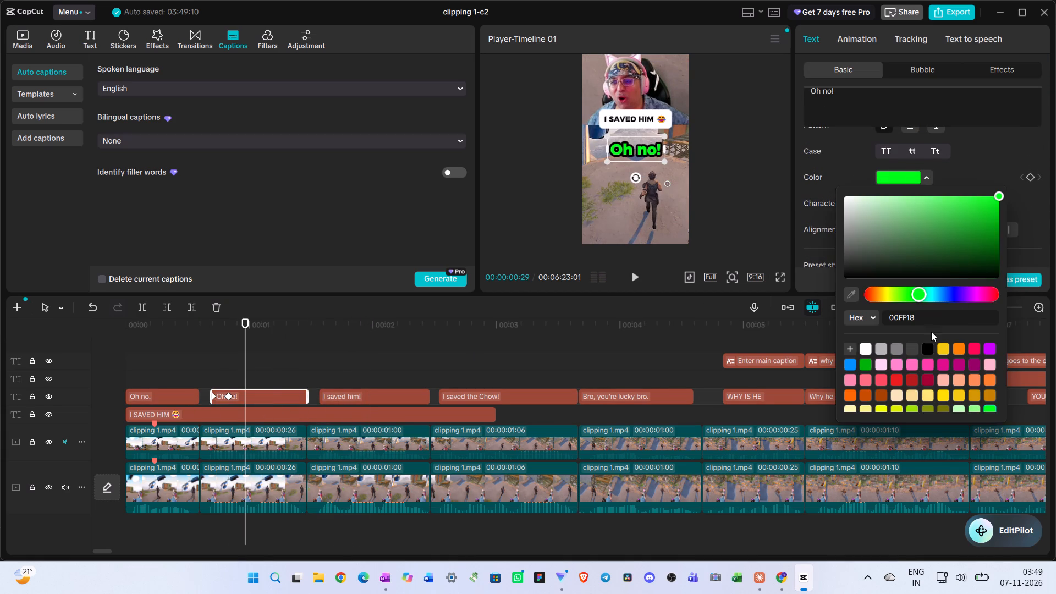
pyautogui.click(936, 346)
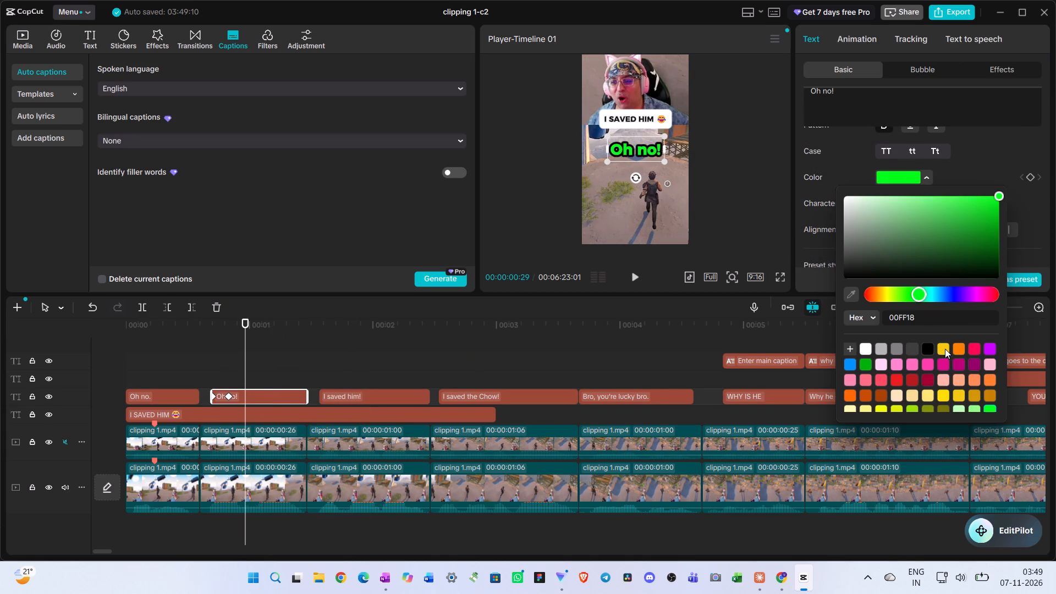
pyautogui.click(945, 349)
pyautogui.moveTo(976, 224); pyautogui.dragTo(1039, 167)
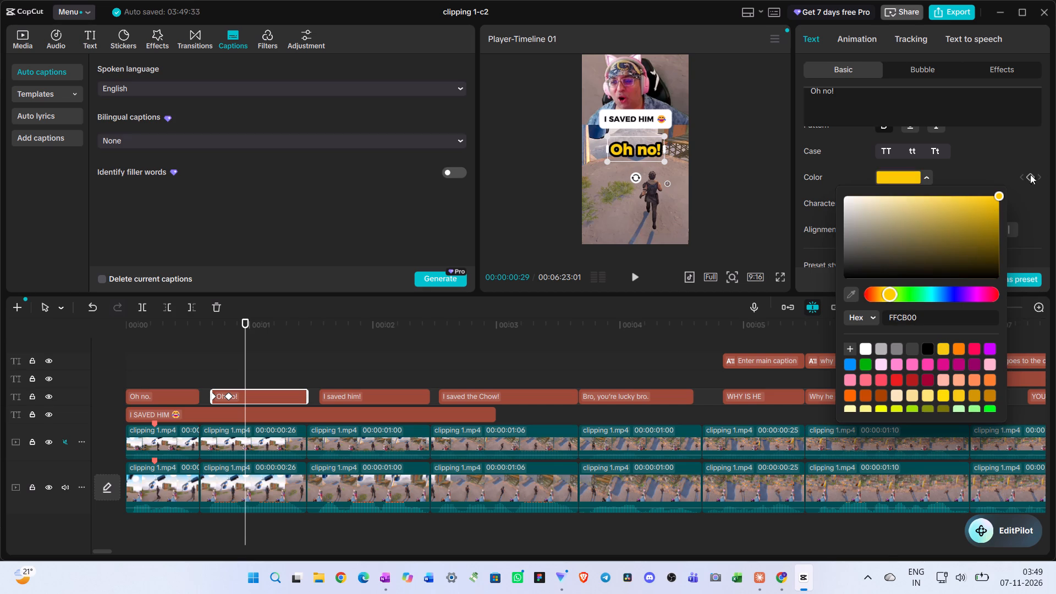
pyautogui.moveTo(982, 198); pyautogui.dragTo(988, 196)
# Change the text colour of the "Oh no!" caption at about 1 s to the preset yellow, hex F4C70F.
pyautogui.click(942, 353)
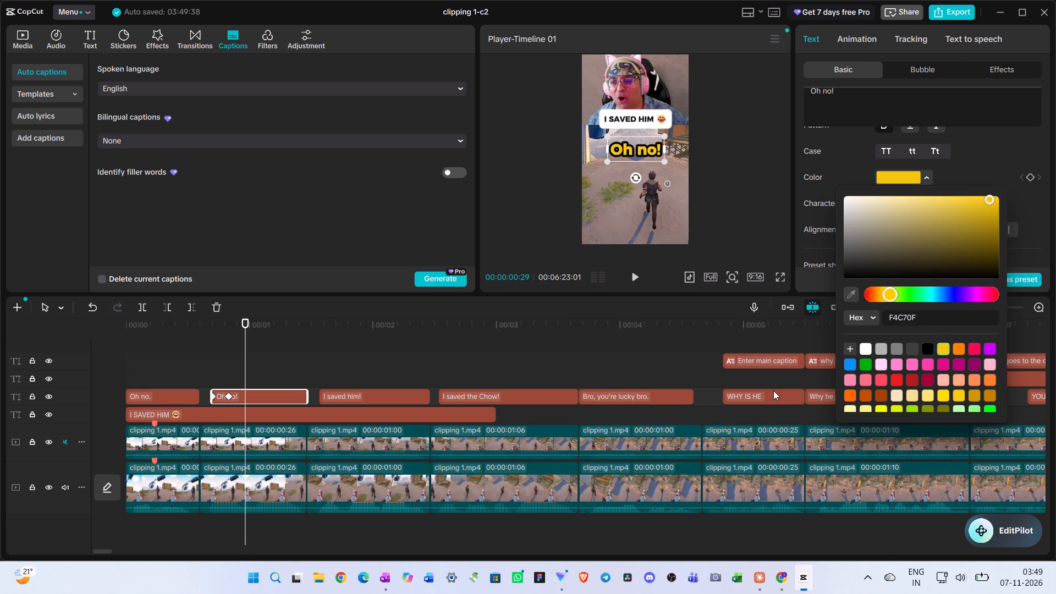
pyautogui.click(278, 381)
# Return to the start of the timeline and play the captions through to "MY BUTTONS" at about 7 s to review them.
pyautogui.moveTo(278, 380); pyautogui.dragTo(365, 382)
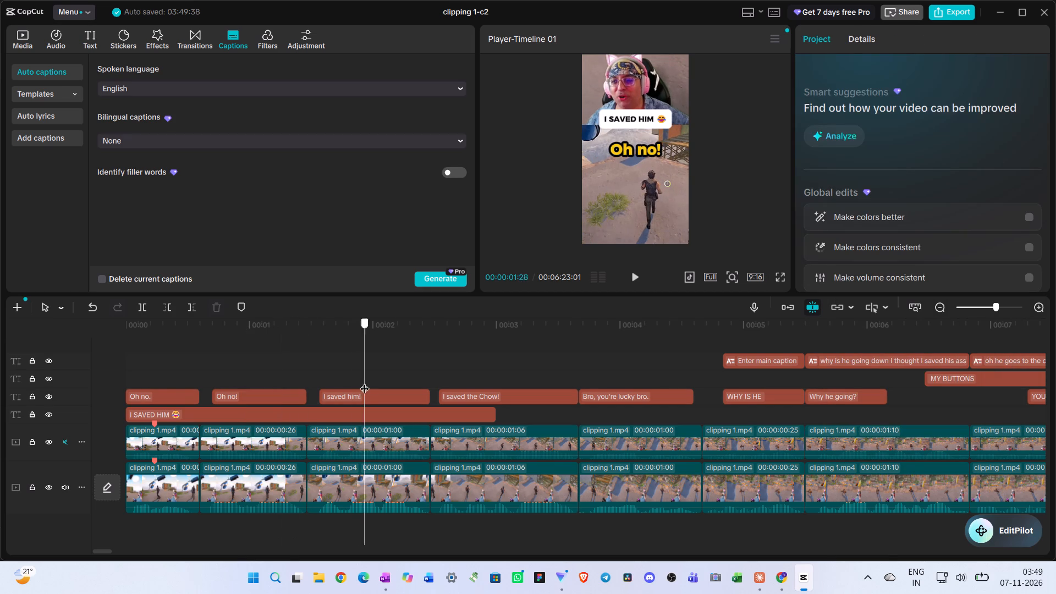
pyautogui.moveTo(365, 382); pyautogui.dragTo(173, 372)
pyautogui.moveTo(171, 366); pyautogui.dragTo(0, 318)
pyautogui.press('space')
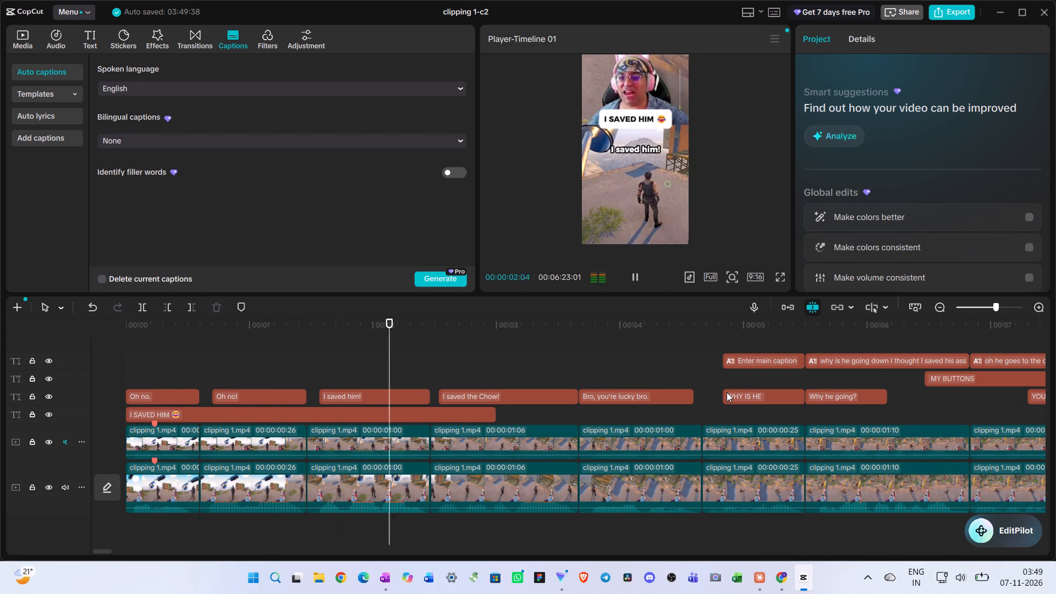
pyautogui.hscroll(-2, 725, 392)
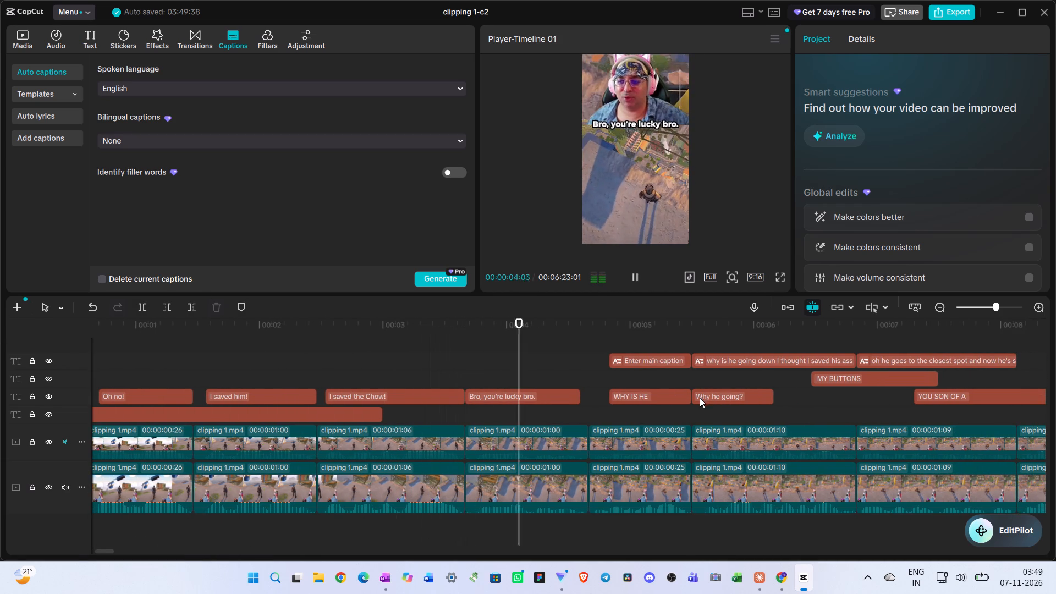
pyautogui.hscroll(-3, 700, 398)
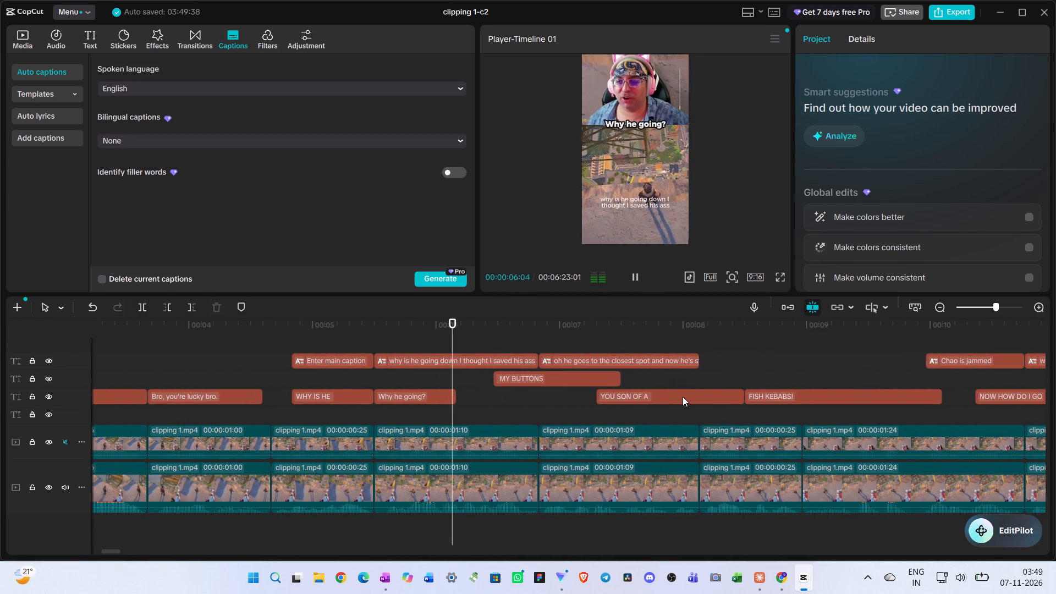
pyautogui.hscroll(-1, 683, 397)
pyautogui.press('space')
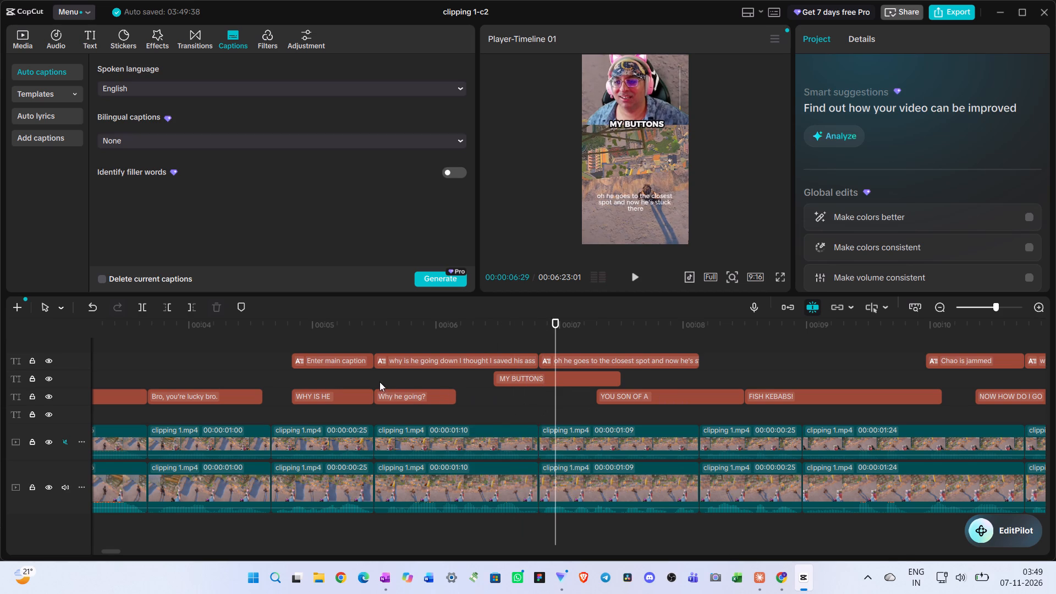
# Replay the section under the "Why he going?" caption from about 5.5 s several times to check its wording and timing against the speech.
pyautogui.click(378, 382)
pyautogui.press('space')
pyautogui.press('space')
pyautogui.press('space')
pyautogui.press('space')
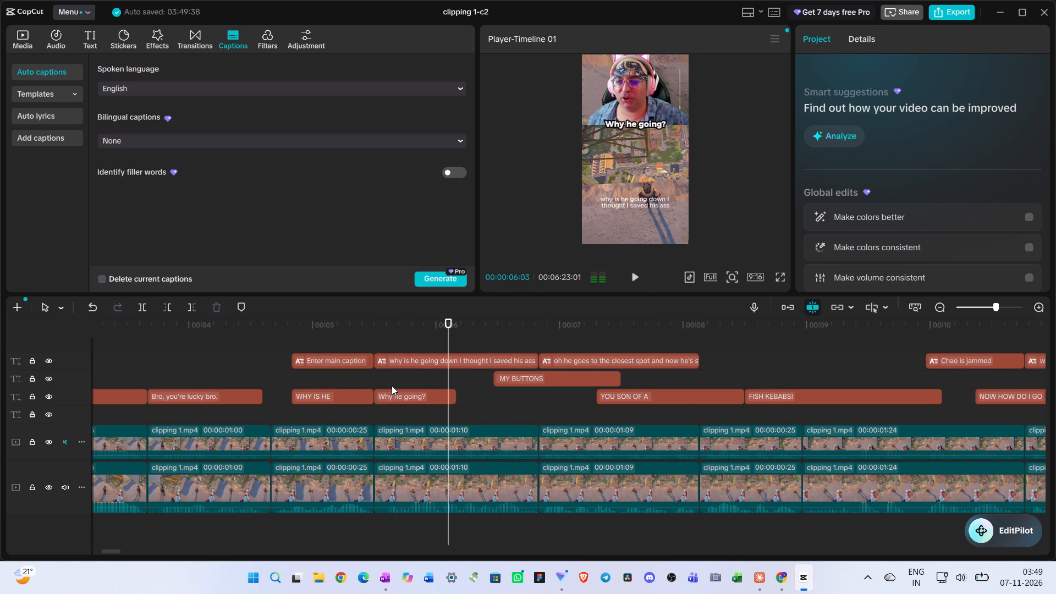
pyautogui.click(374, 345)
pyautogui.press('space')
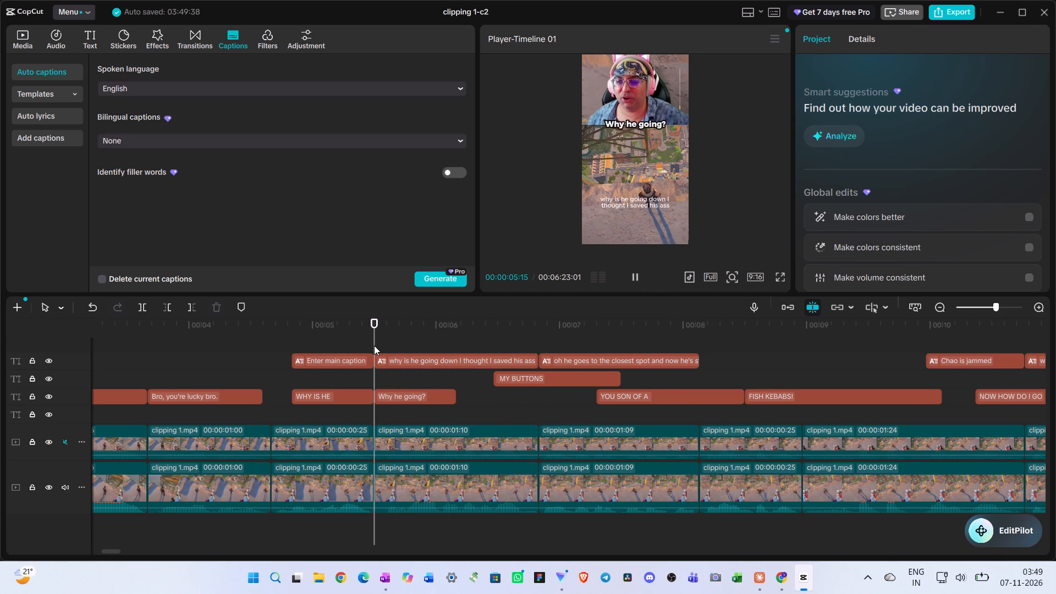
pyautogui.press('space')
pyautogui.click(379, 345)
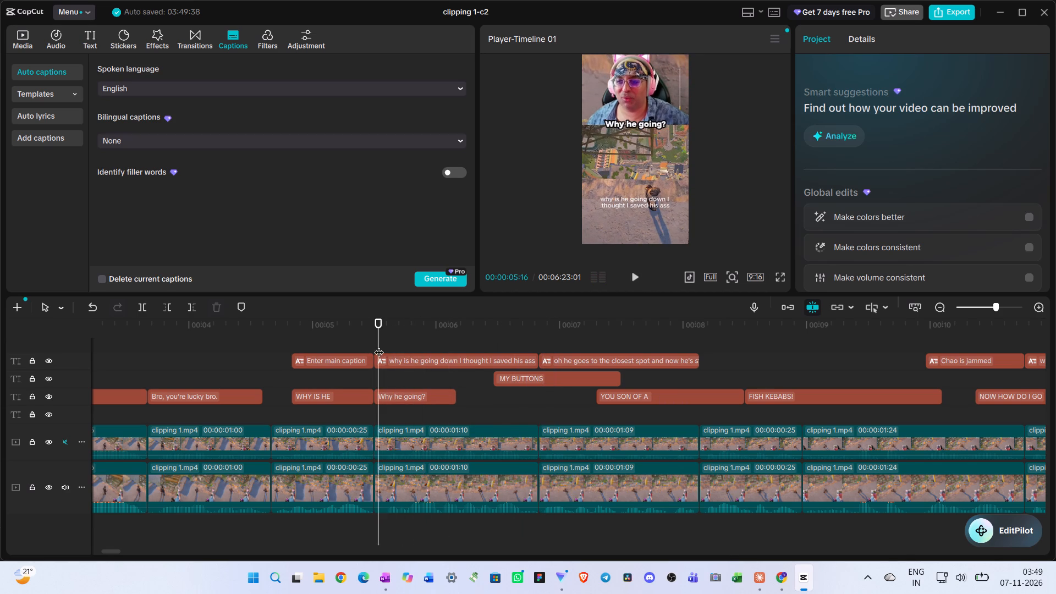
pyautogui.press('space')
pyautogui.press('space')
# Open the "Why he going?" caption at about 5.5 s for editing.
pyautogui.click(443, 394)
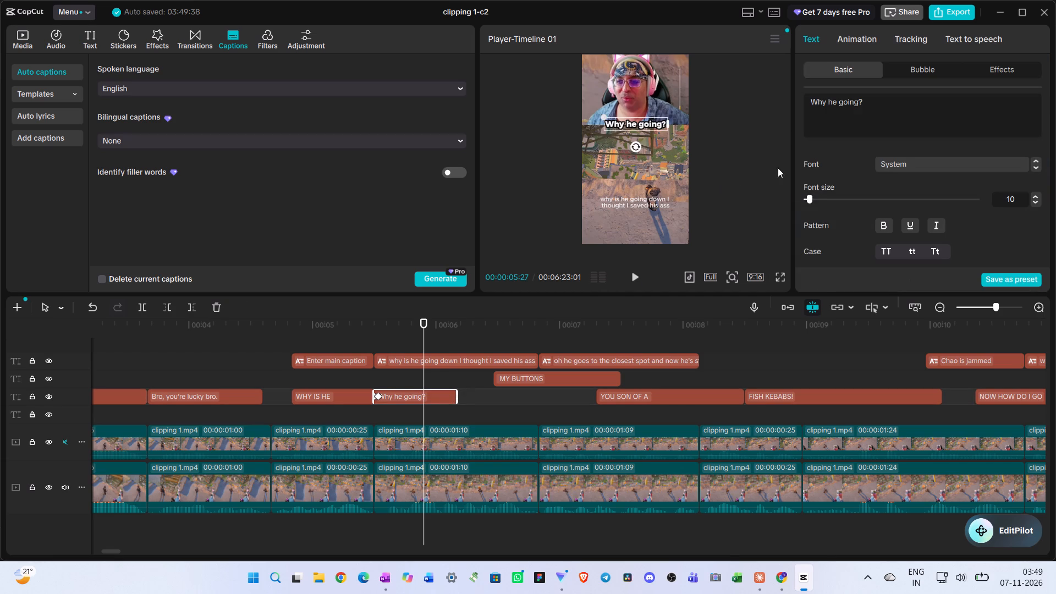
# Remove the question mark from the caption at about 5.5 s, leaving "Why he going".
pyautogui.click(870, 105)
pyautogui.press('BackSpace')
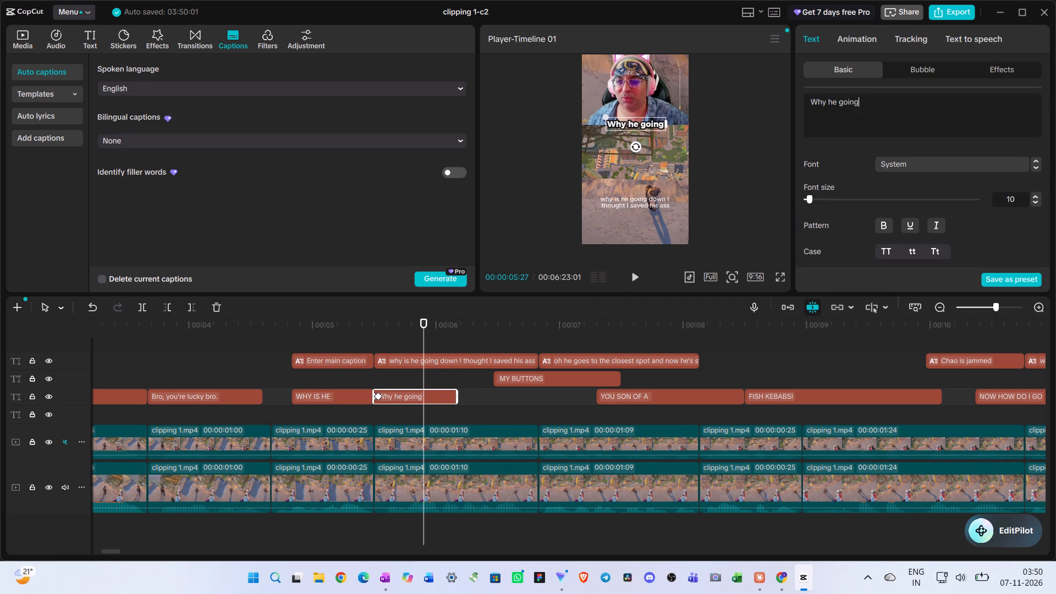
pyautogui.click(302, 340)
pyautogui.press('space')
pyautogui.press('space')
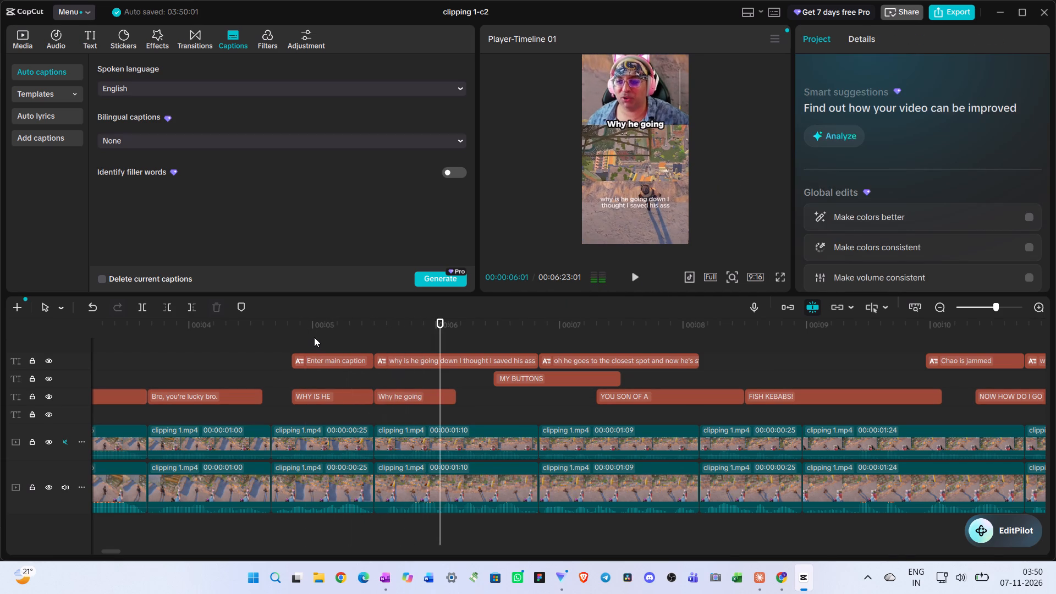
pyautogui.click(373, 342)
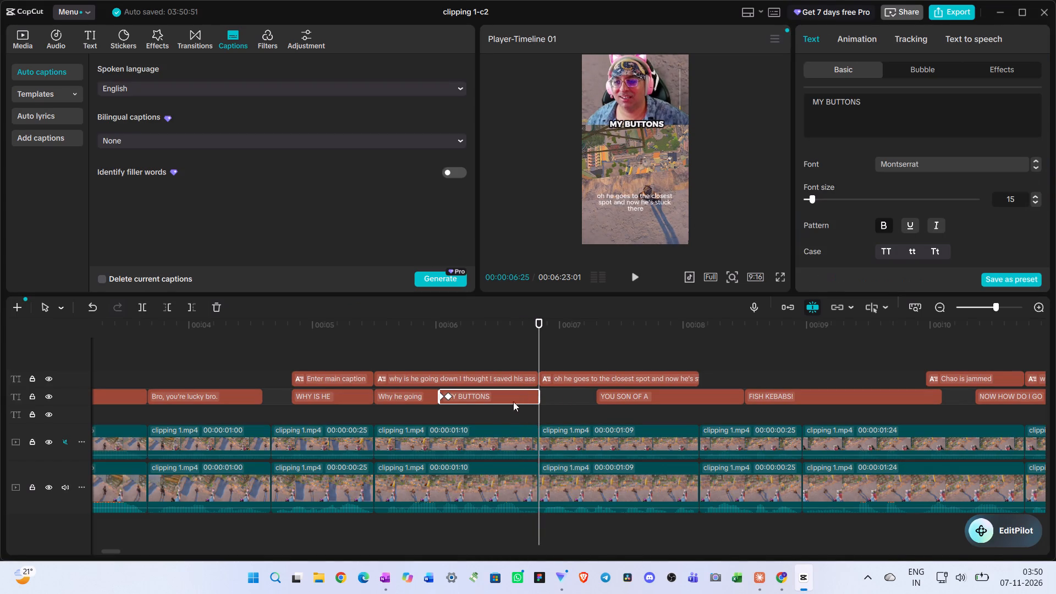
# Replace the "MY BUTTONS" caption text with the copied line "I thought I saved his...".
pyautogui.click(453, 409)
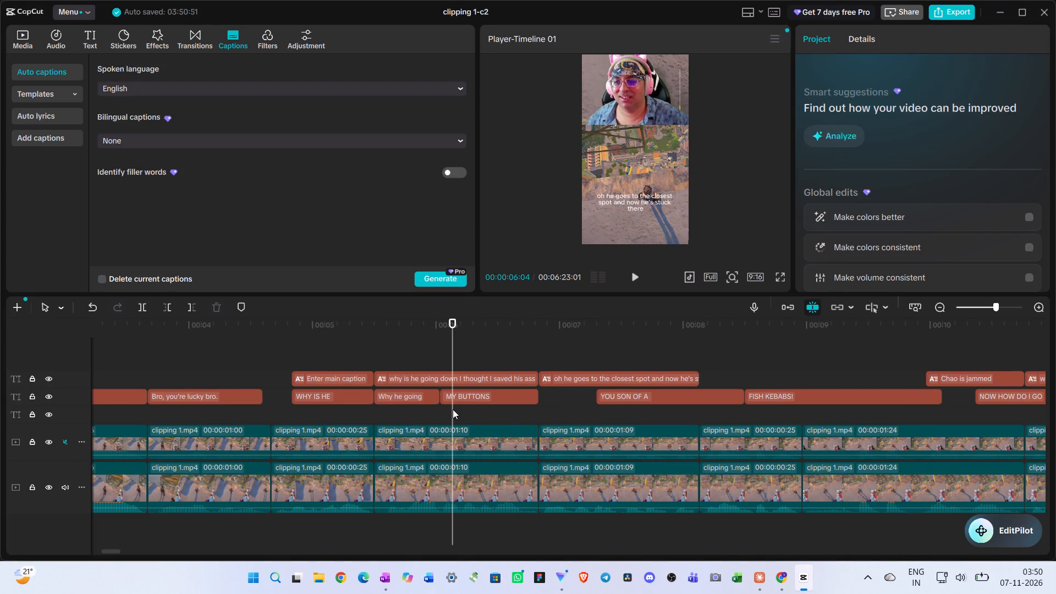
pyautogui.click(501, 397)
pyautogui.moveTo(871, 108); pyautogui.dragTo(799, 102)
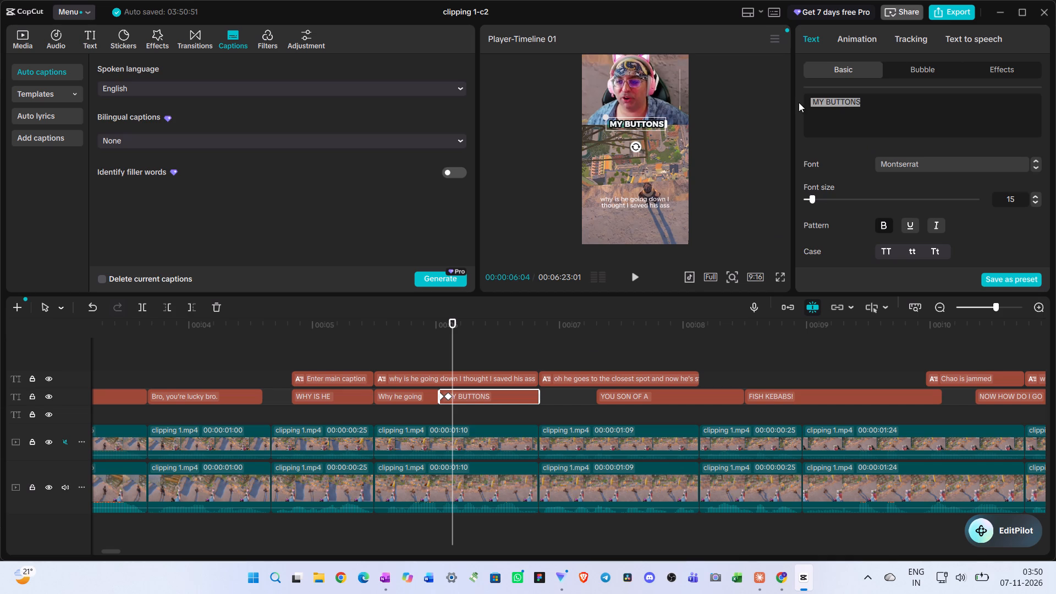
pyautogui.press('BackSpace')
pyautogui.hotkey('ctrl', 'v')
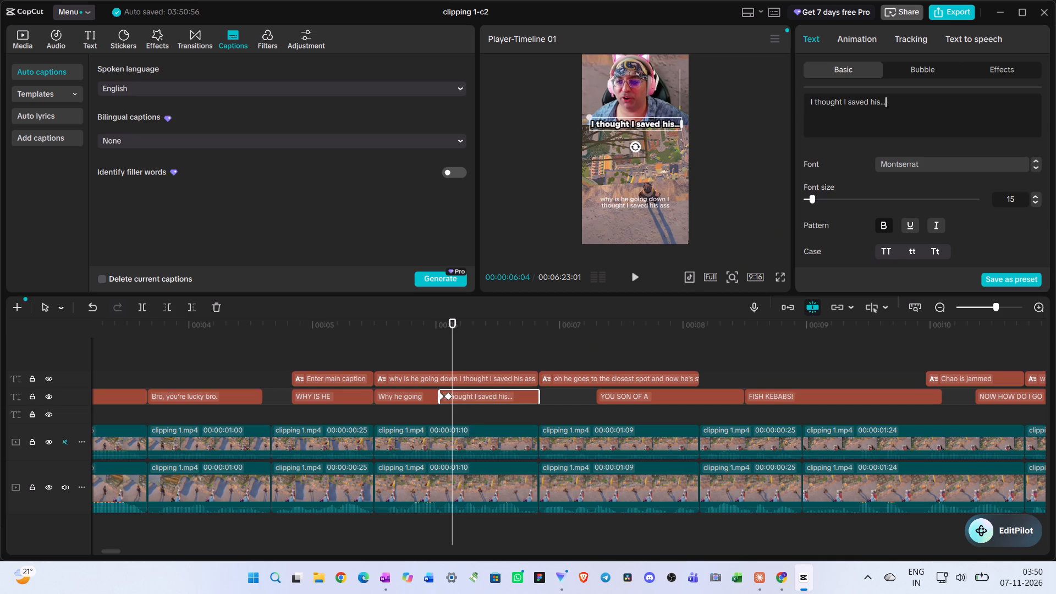
# Break the caption onto two lines after "I thought" and replace the trailing ellipsis with "###".
pyautogui.click(848, 105)
pyautogui.click(843, 103)
pyautogui.press('Right')
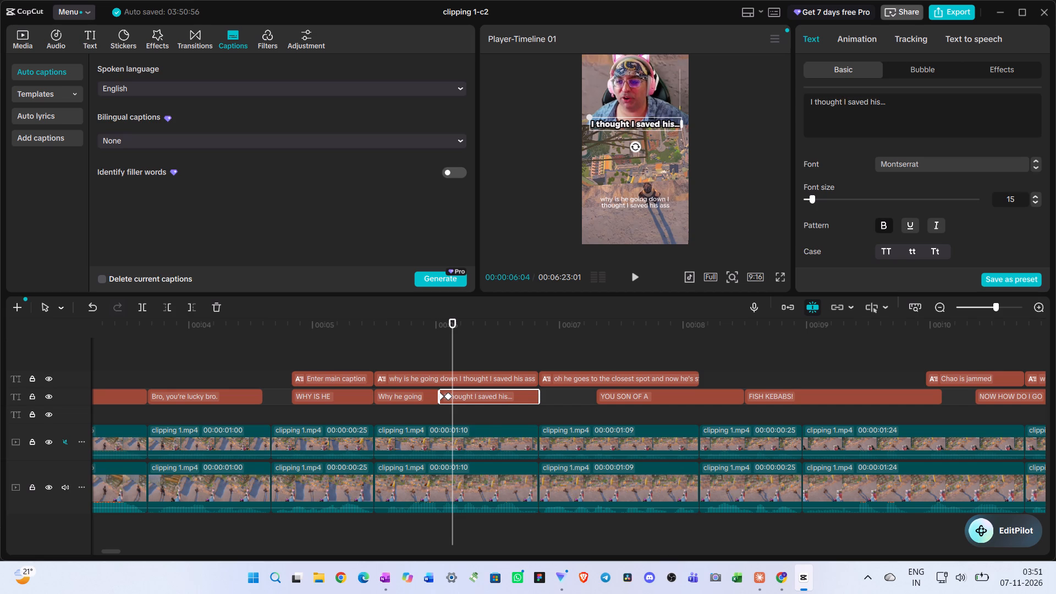
pyautogui.press('Return')
pyautogui.click(860, 111)
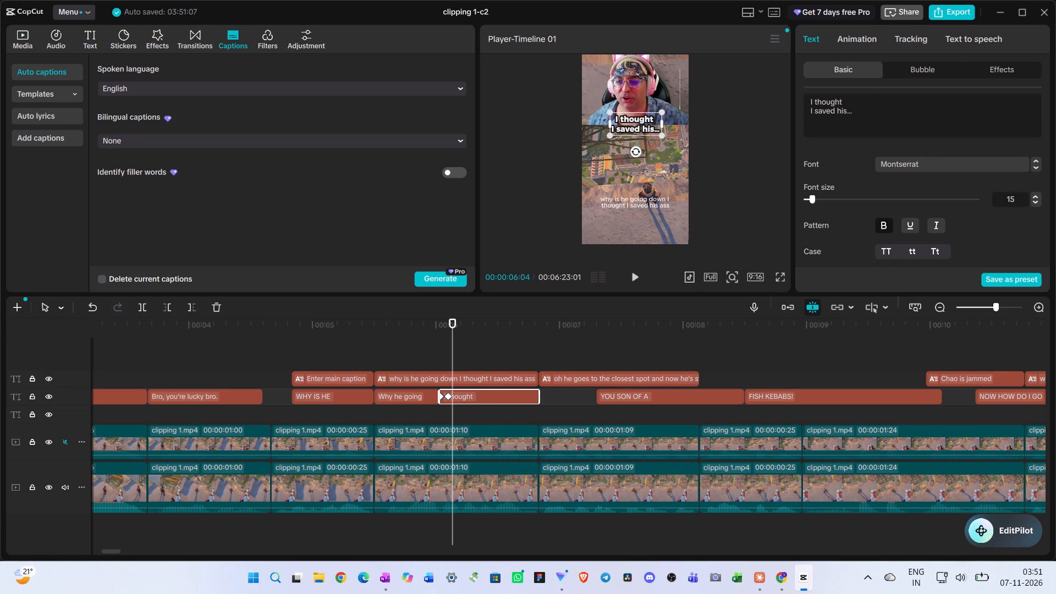
pyautogui.press('BackSpace')
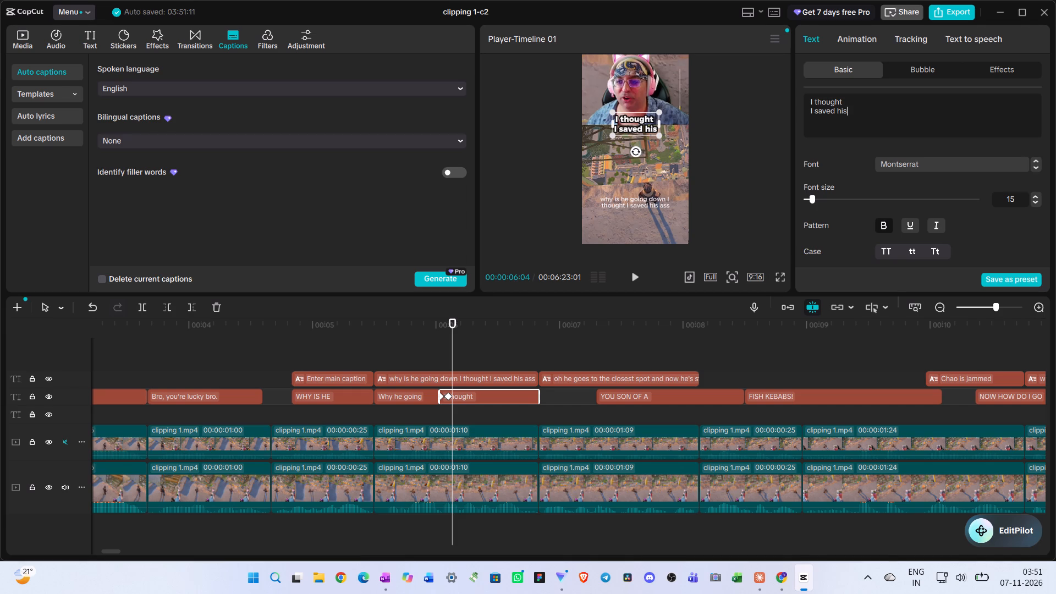
pyautogui.write('##')
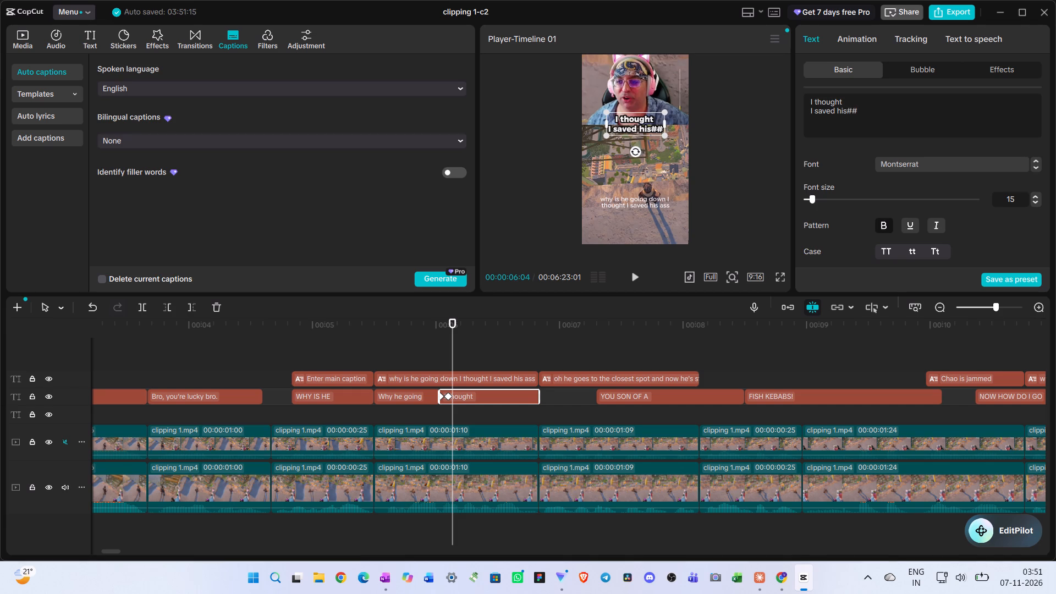
pyautogui.hotkey('shift', '#')
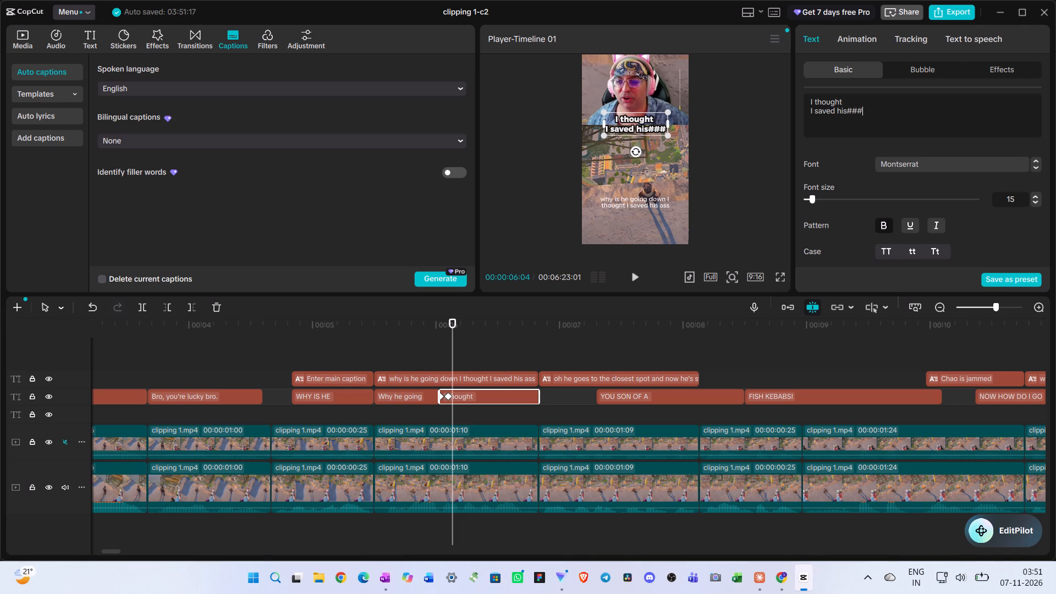
# Colour only the "###" characters of the "I thought I saved his###" caption with the preset purple, hex CB00FF.
pyautogui.moveTo(846, 110); pyautogui.dragTo(868, 114)
pyautogui.scroll(-1, 938, 203)
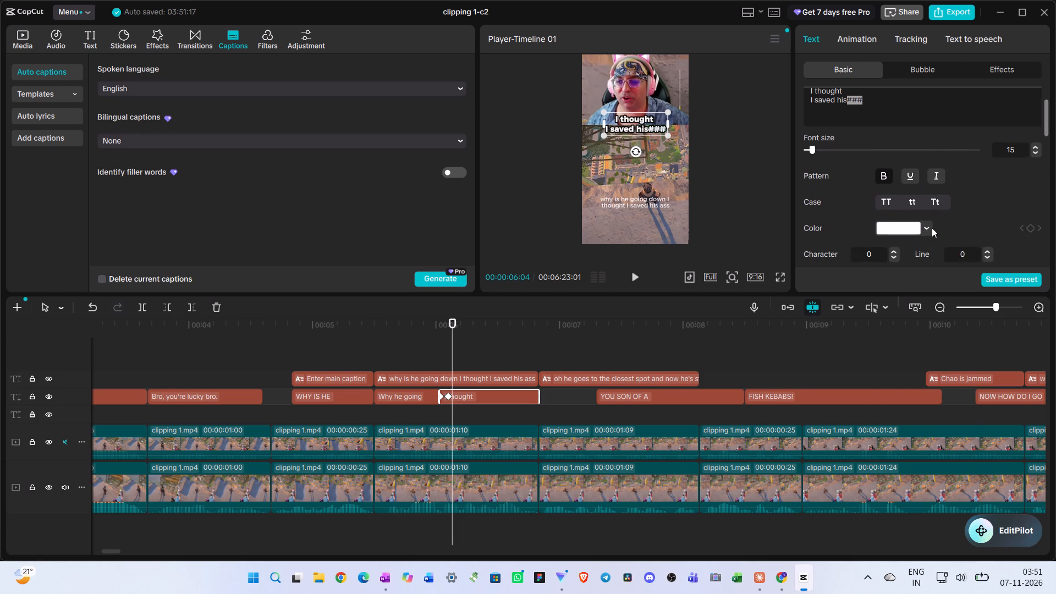
pyautogui.click(930, 228)
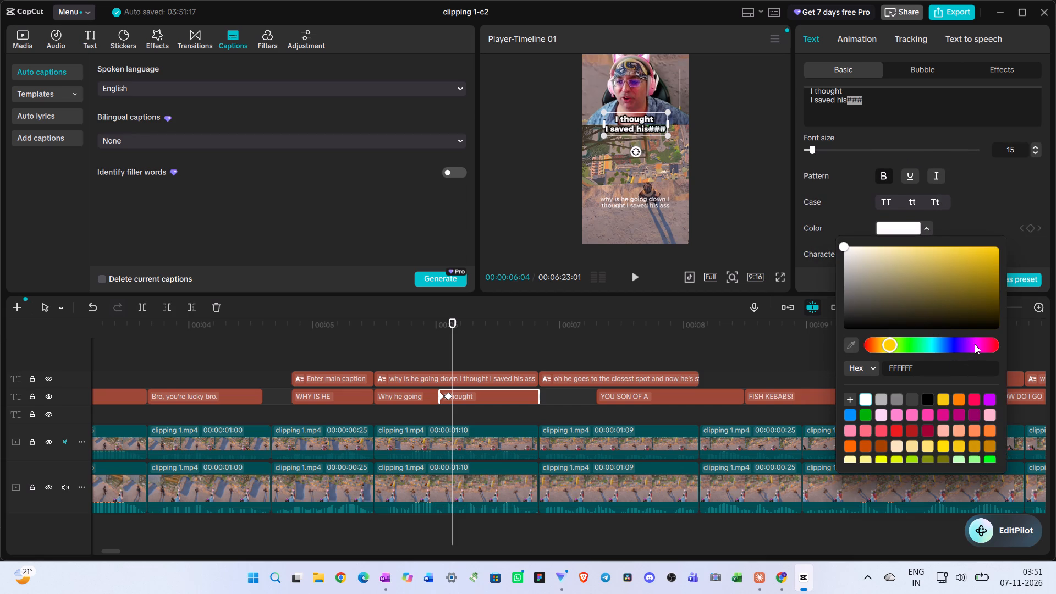
pyautogui.click(975, 344)
pyautogui.moveTo(960, 277); pyautogui.dragTo(1007, 228)
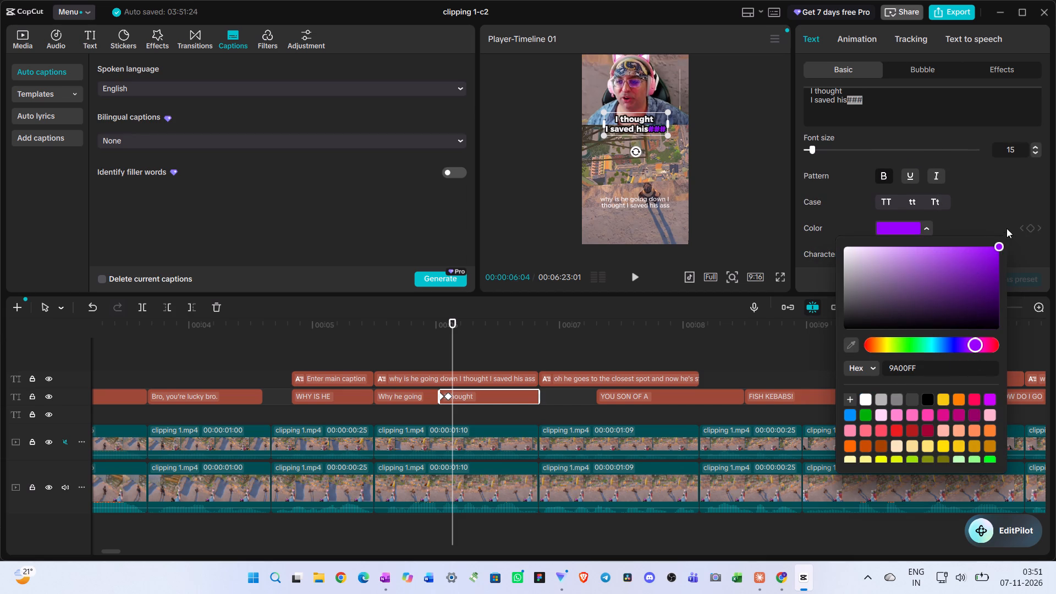
pyautogui.moveTo(1007, 228); pyautogui.dragTo(1014, 224)
pyautogui.click(992, 395)
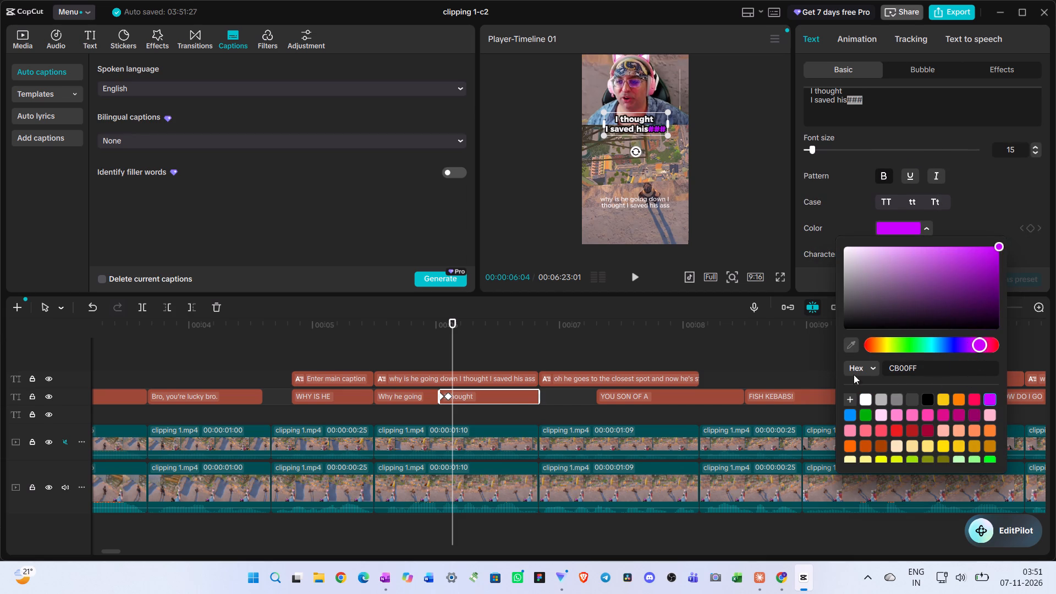
# Play back the captions from about 00:00:05 to 00:00:07 to check the text and timing against the speech.
pyautogui.click(358, 353)
pyautogui.press('space')
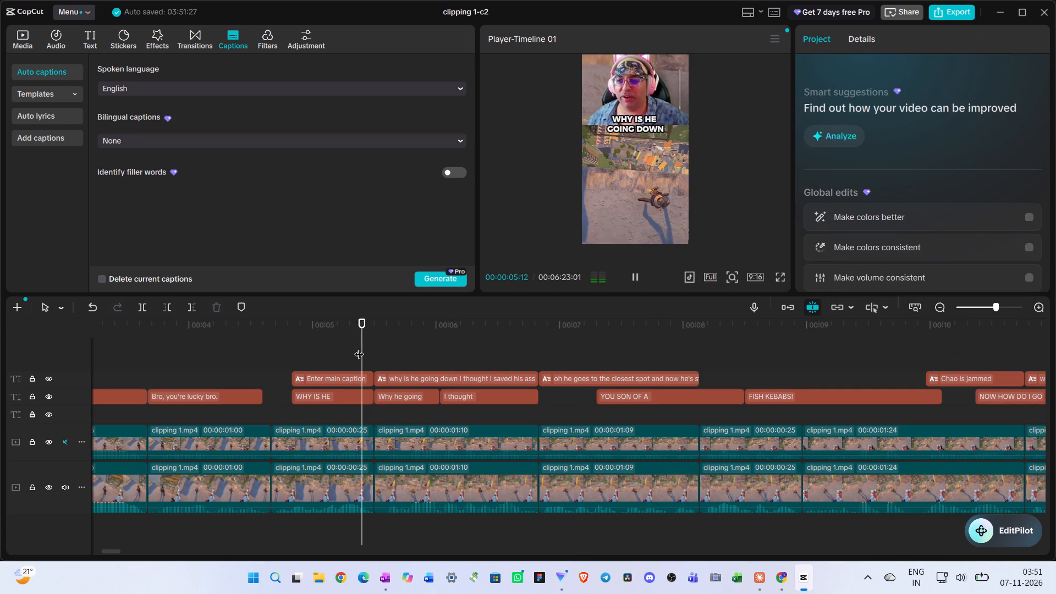
pyautogui.press('space')
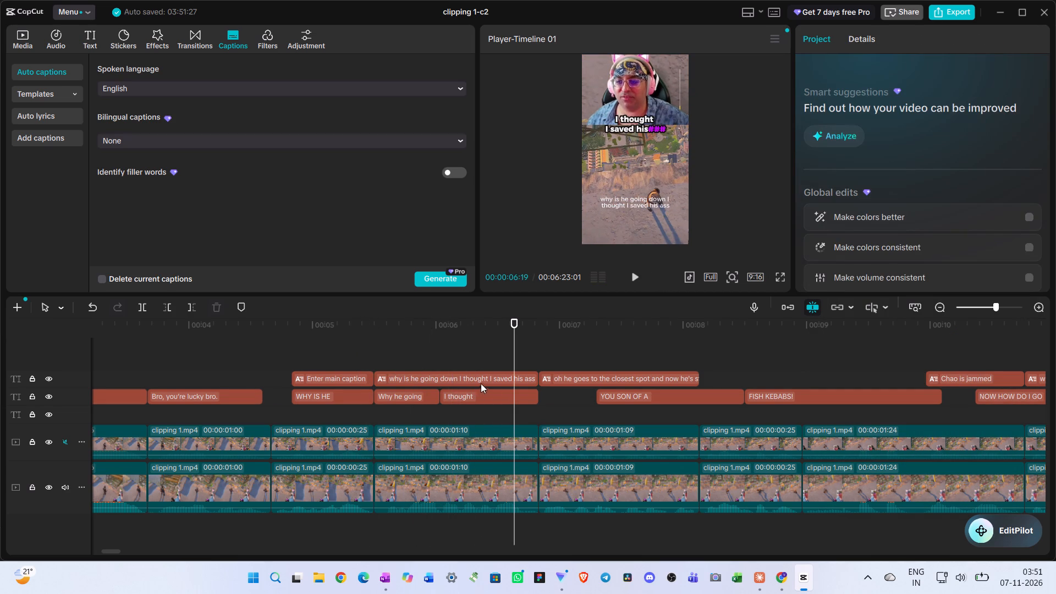
pyautogui.click(310, 363)
pyautogui.press('space')
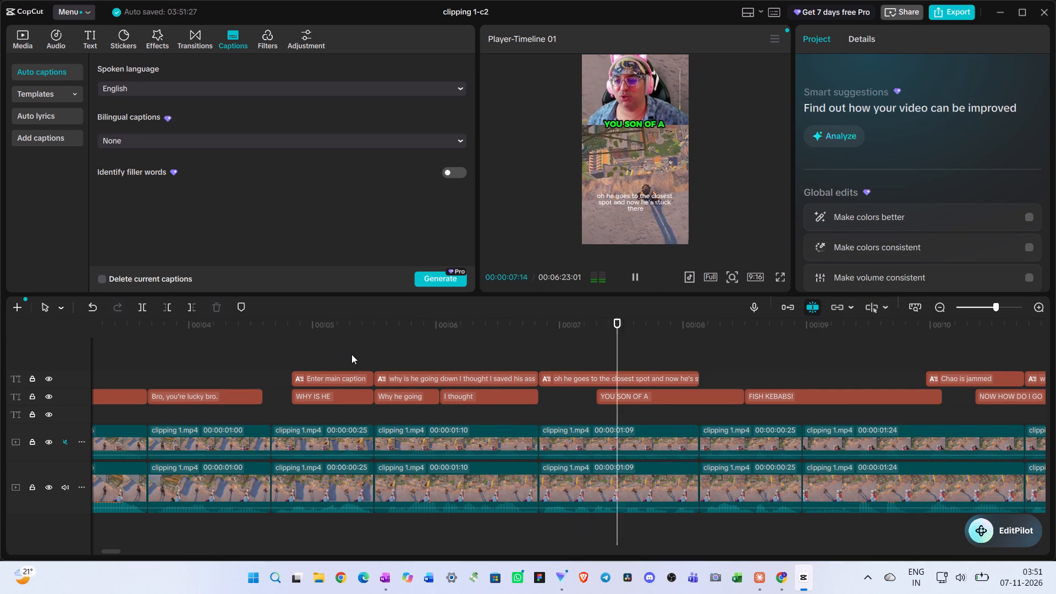
pyautogui.press('space')
pyautogui.click(460, 348)
pyautogui.click(439, 370)
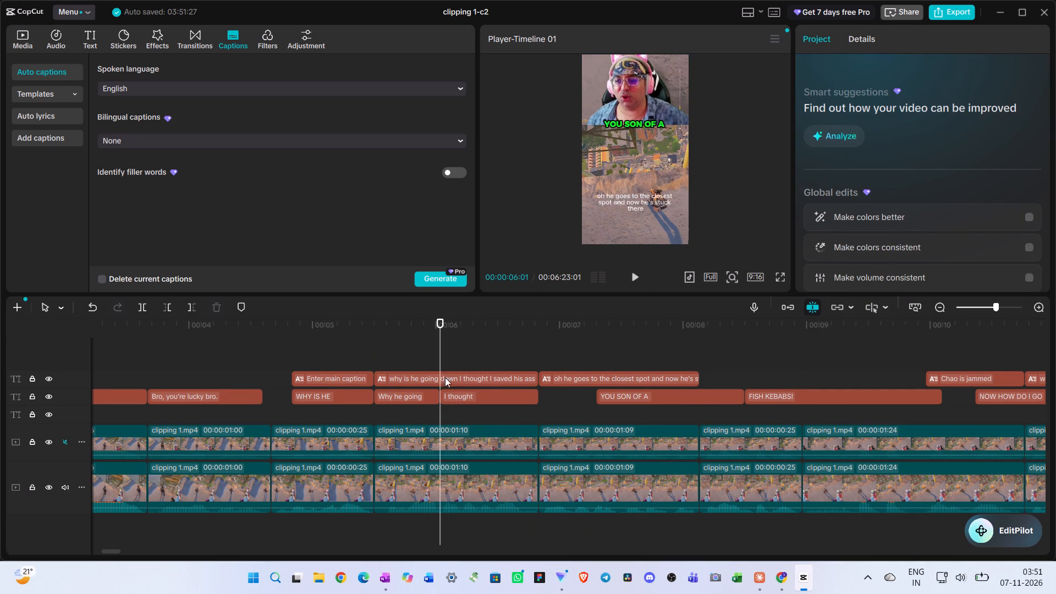
# Insert a space before "###" in the "I thought I saved his###" caption.
pyautogui.click(467, 393)
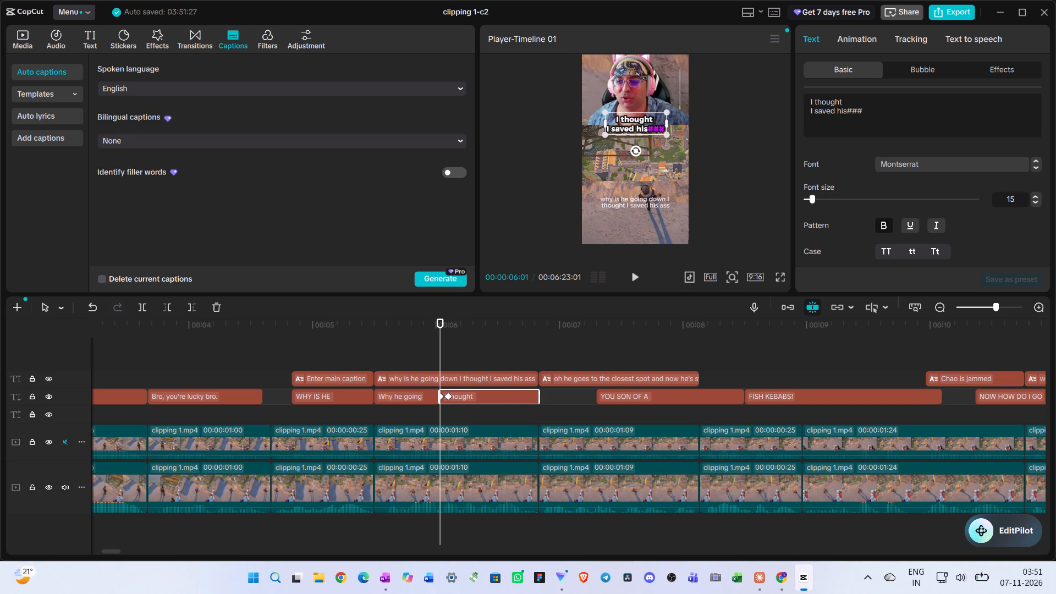
pyautogui.click(848, 114)
pyautogui.press('space')
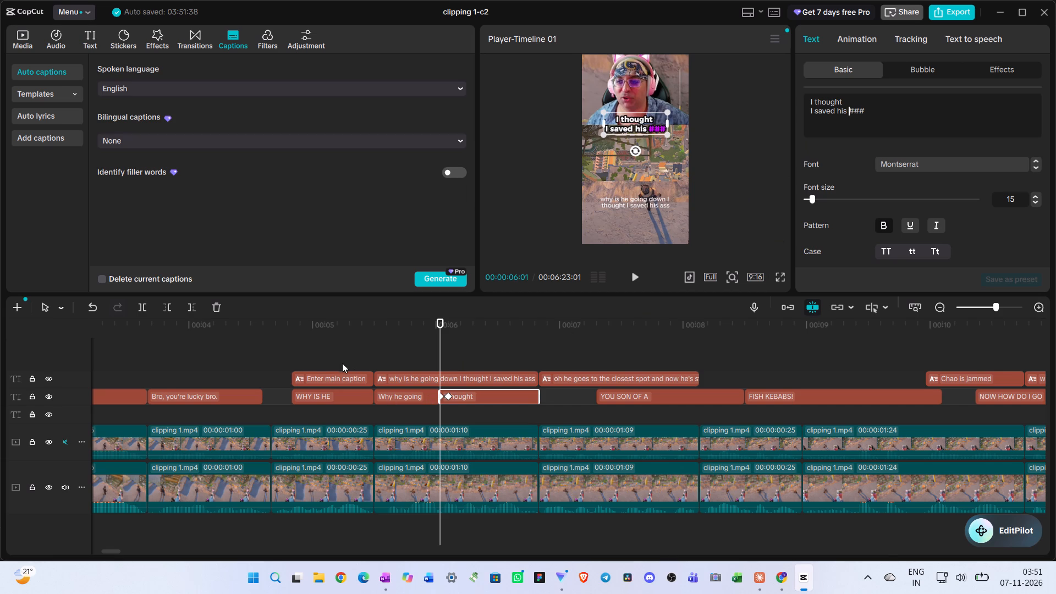
# Replay the "I thought I saved his ###" section repeatedly to pinpoint where the word to mute begins.
pyautogui.click(340, 362)
pyautogui.press('space')
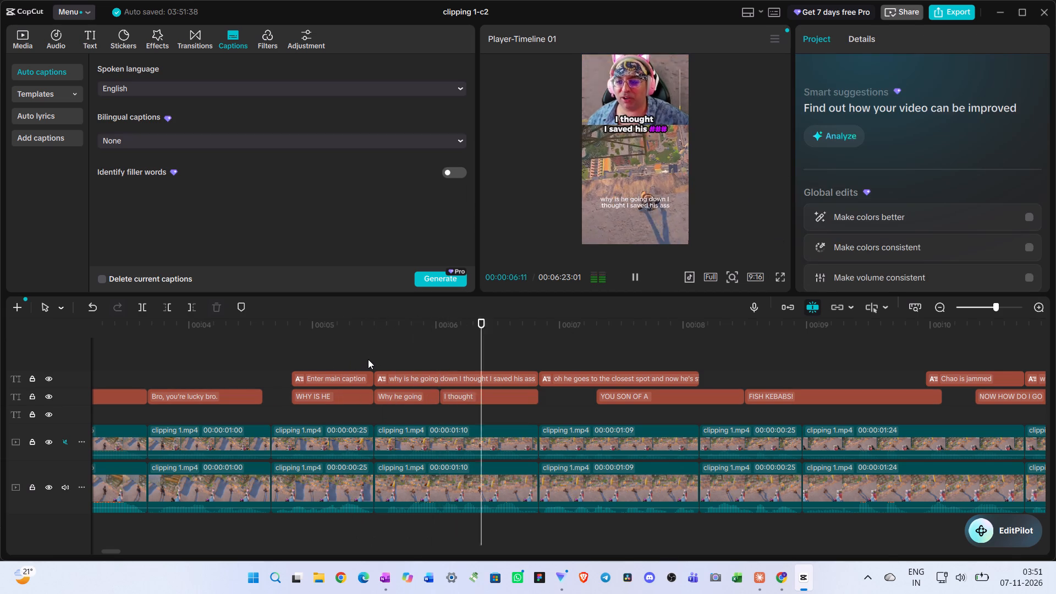
pyautogui.press('space')
pyautogui.click(285, 356)
pyautogui.press('space')
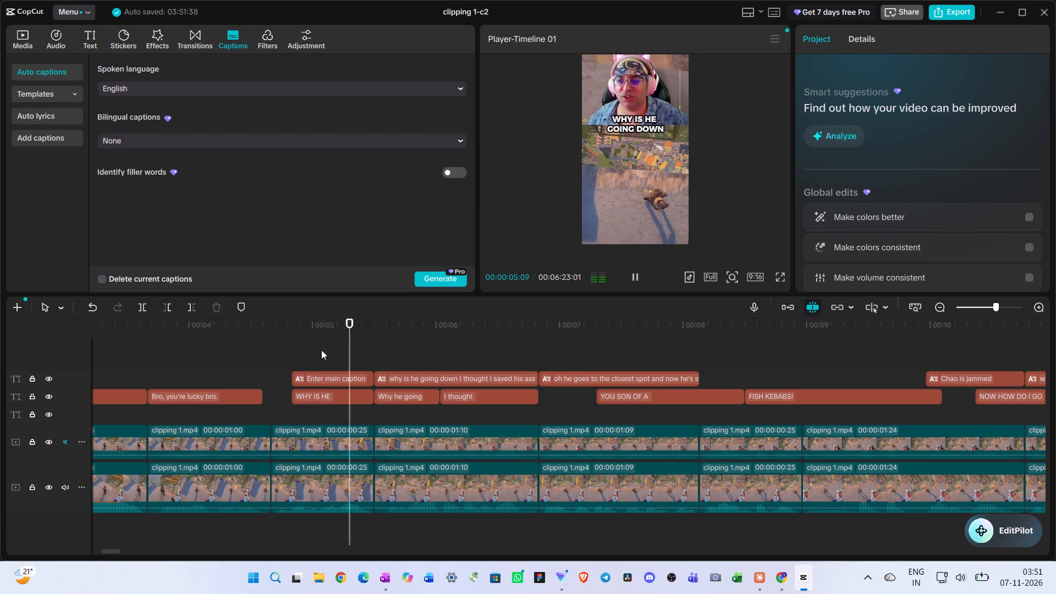
pyautogui.press('space')
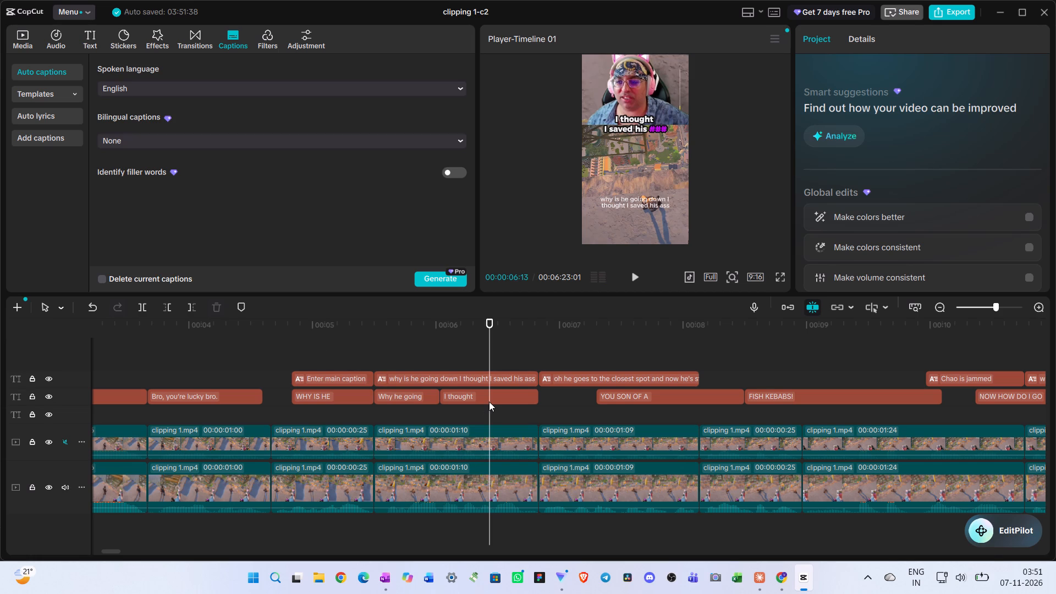
pyautogui.press('space')
pyautogui.press('space')
pyautogui.moveTo(514, 532); pyautogui.dragTo(488, 528)
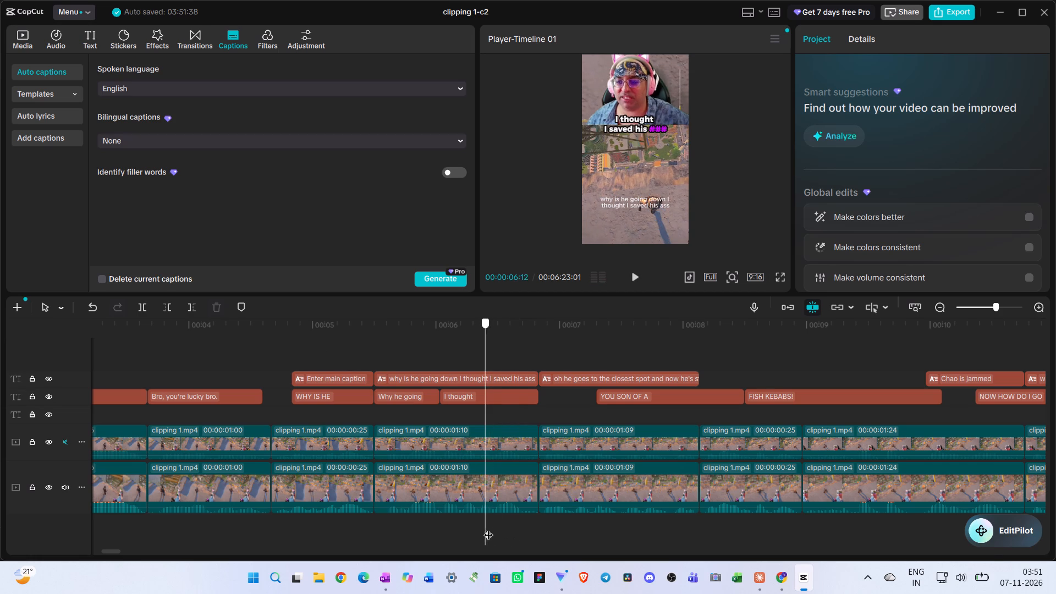
pyautogui.moveTo(488, 528); pyautogui.dragTo(493, 528)
pyautogui.press('space')
pyautogui.press('space')
pyautogui.click(436, 524)
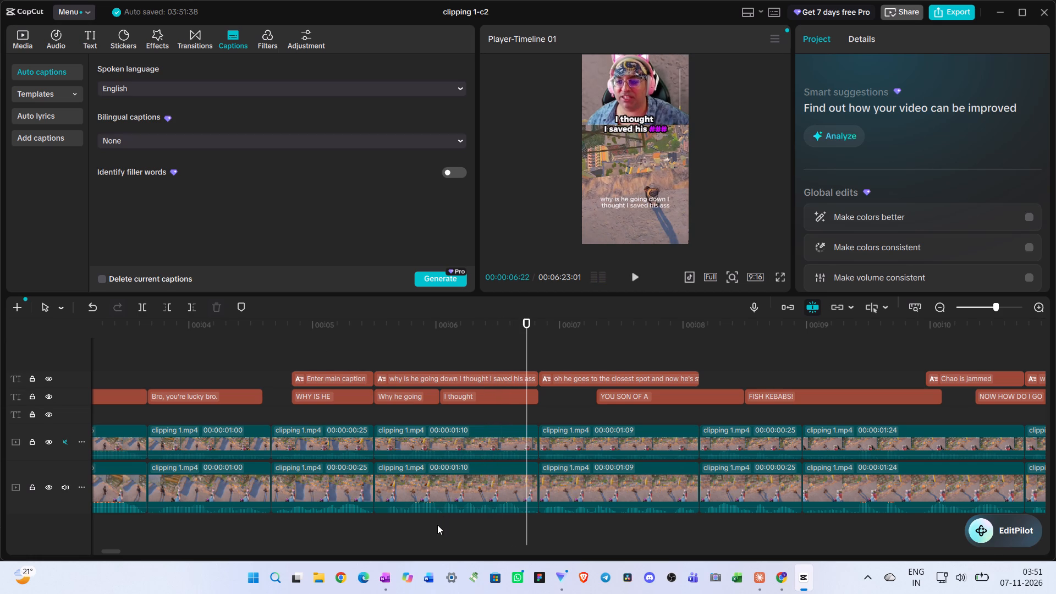
pyautogui.press('space')
pyautogui.press('space')
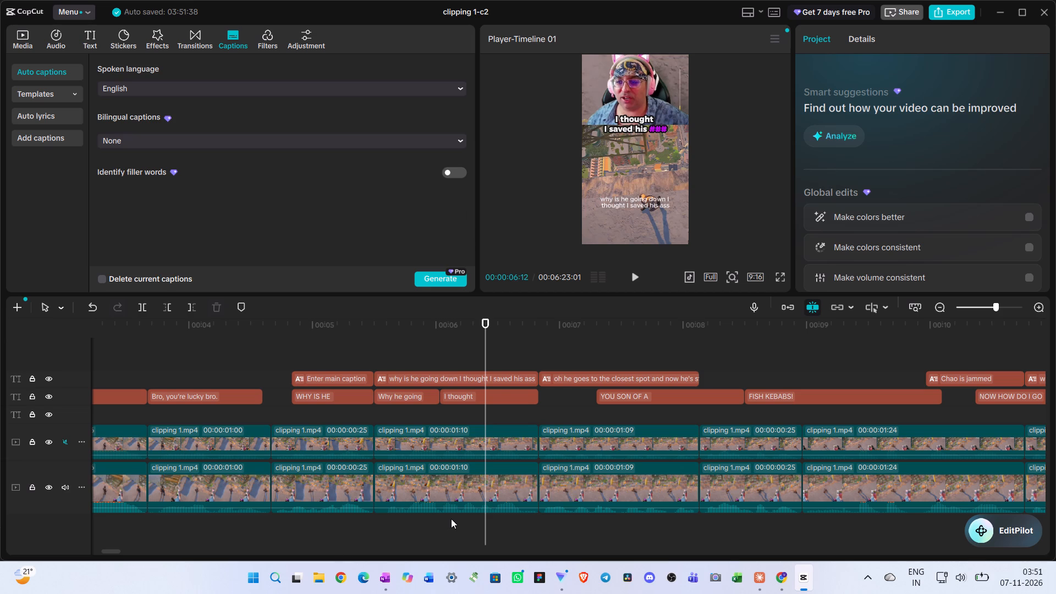
pyautogui.press('space')
pyautogui.press('space')
# Split the lower video track's segment under the "I thought I saved his ###" caption at 00:00:06:14.
pyautogui.press('Left')
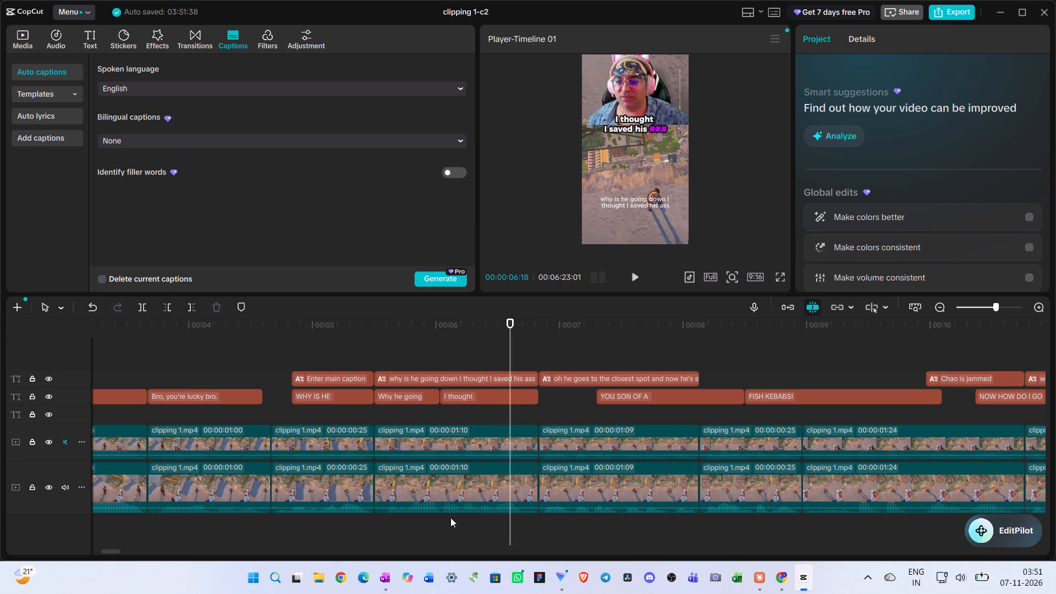
pyautogui.press('Left')
pyautogui.press('Left')
pyautogui.press('Left')
pyautogui.press('Left')
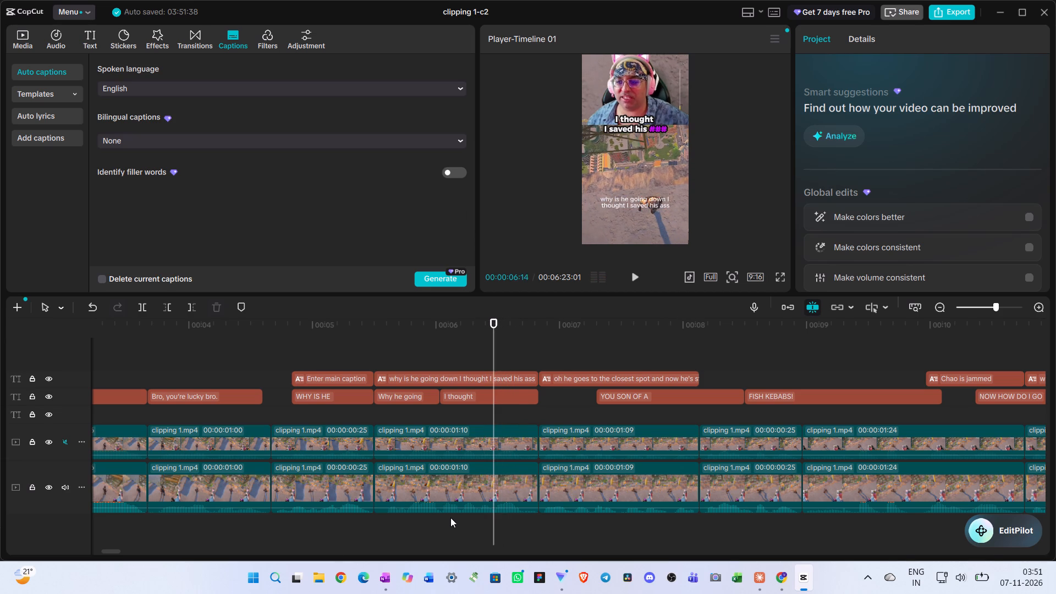
pyautogui.press('Left')
pyautogui.press('Right')
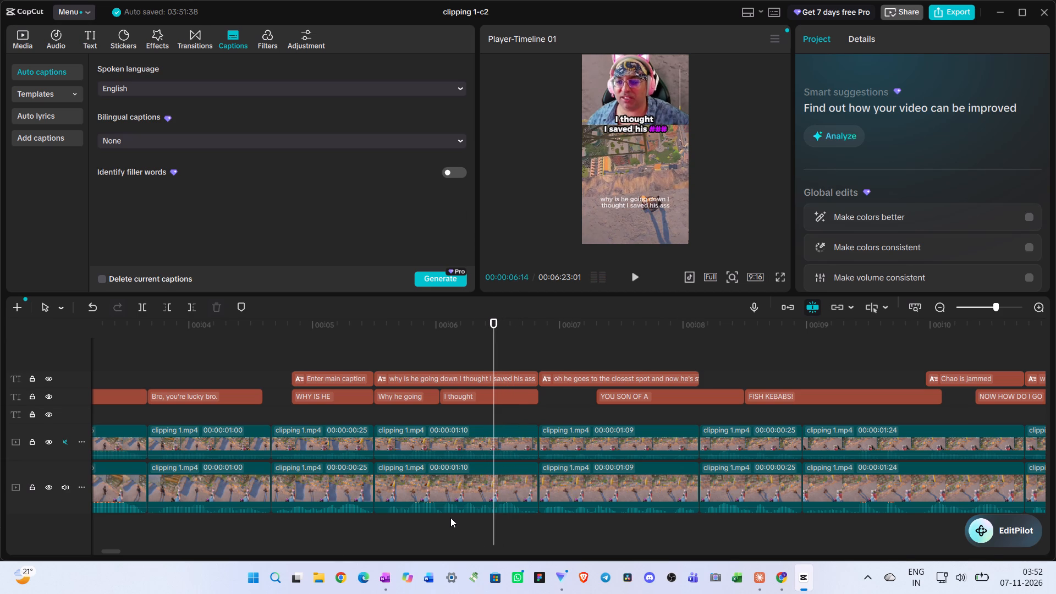
pyautogui.click(514, 486)
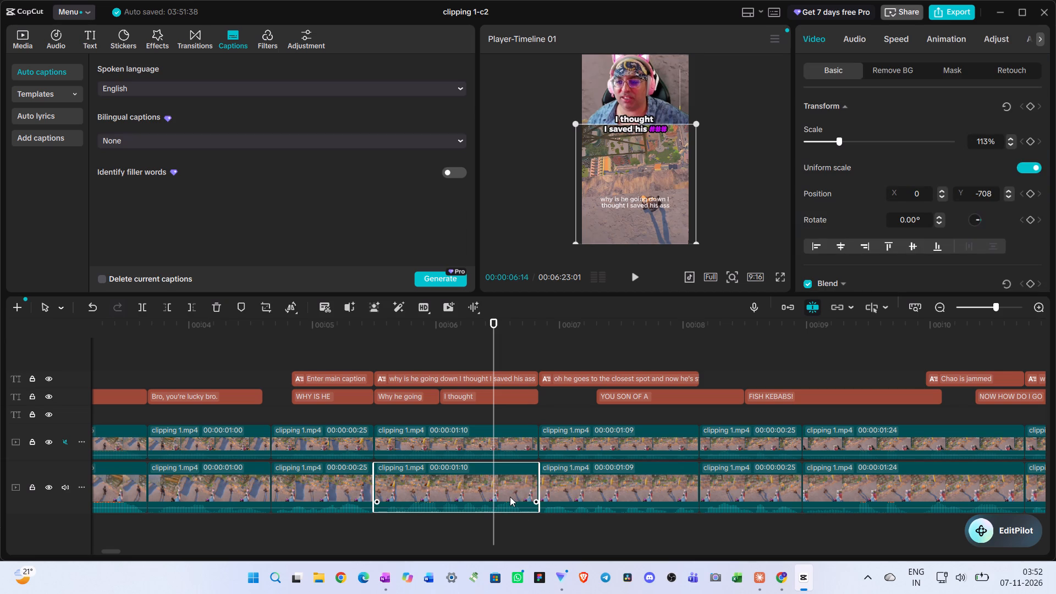
pyautogui.hotkey('ctrl', 'b')
# Mute the short split-off segment after 00:00:06:14 by lowering its volume to -∞ dB.
pyautogui.moveTo(513, 508); pyautogui.dragTo(515, 520)
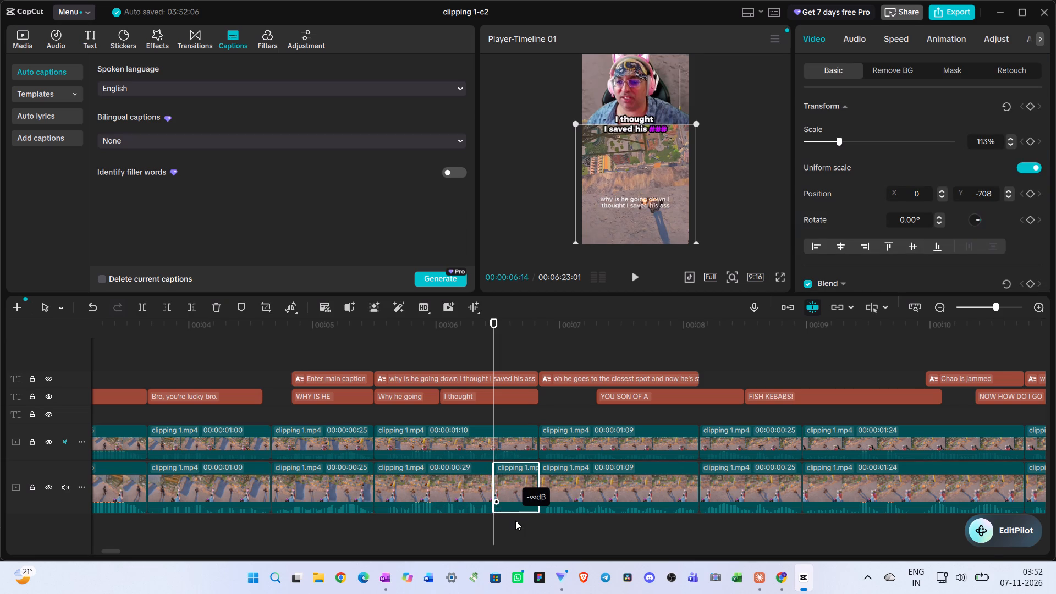
pyautogui.moveTo(515, 520); pyautogui.dragTo(514, 525)
# Play back the muted section and the following line to check the audio, then return to 00:00:06:25.
pyautogui.click(392, 533)
pyautogui.press('space')
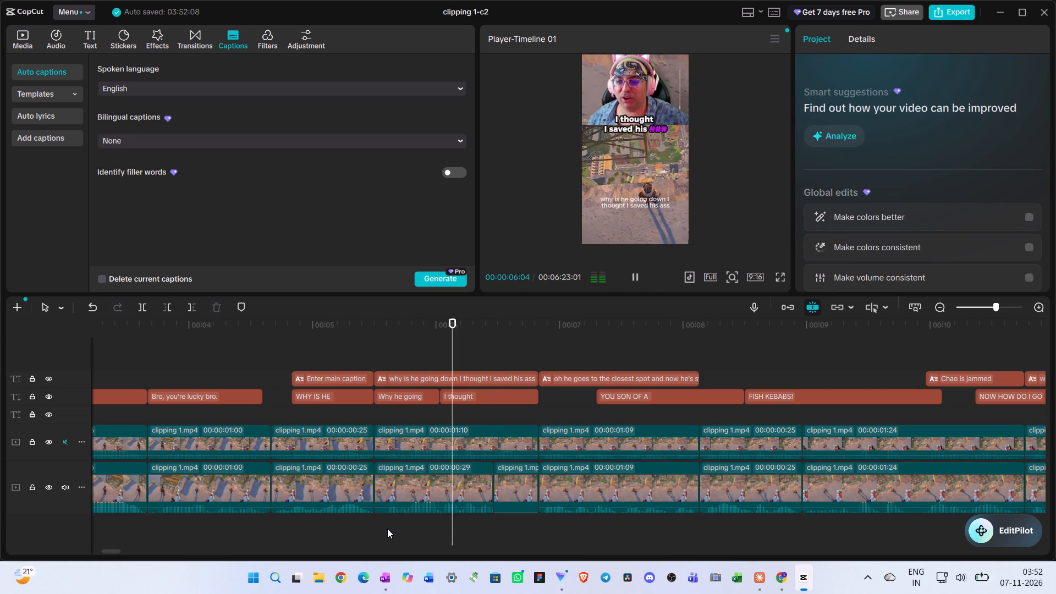
pyautogui.click(364, 524)
pyautogui.press('space')
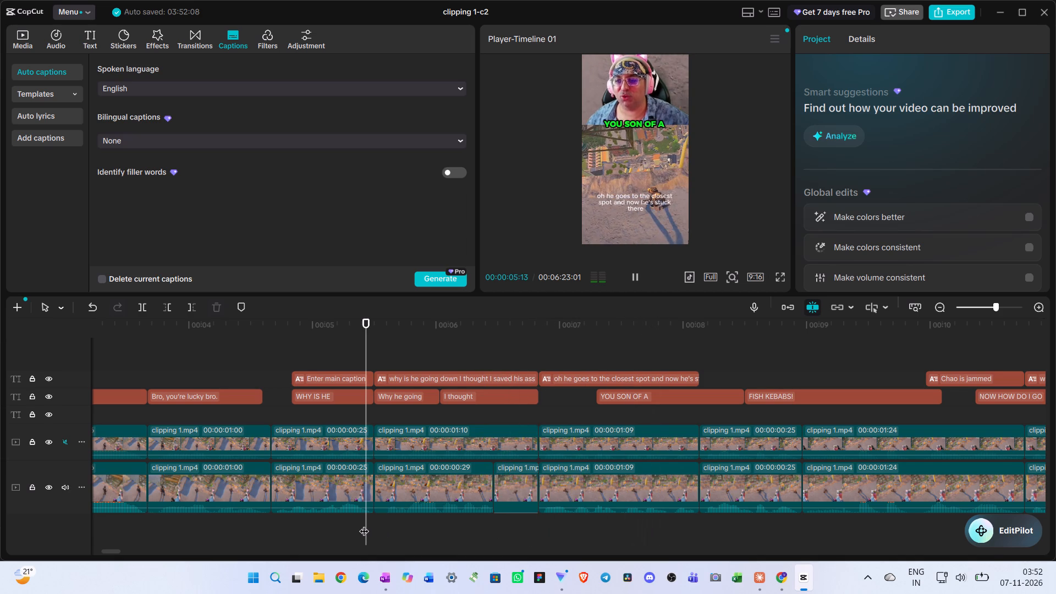
pyautogui.press('space')
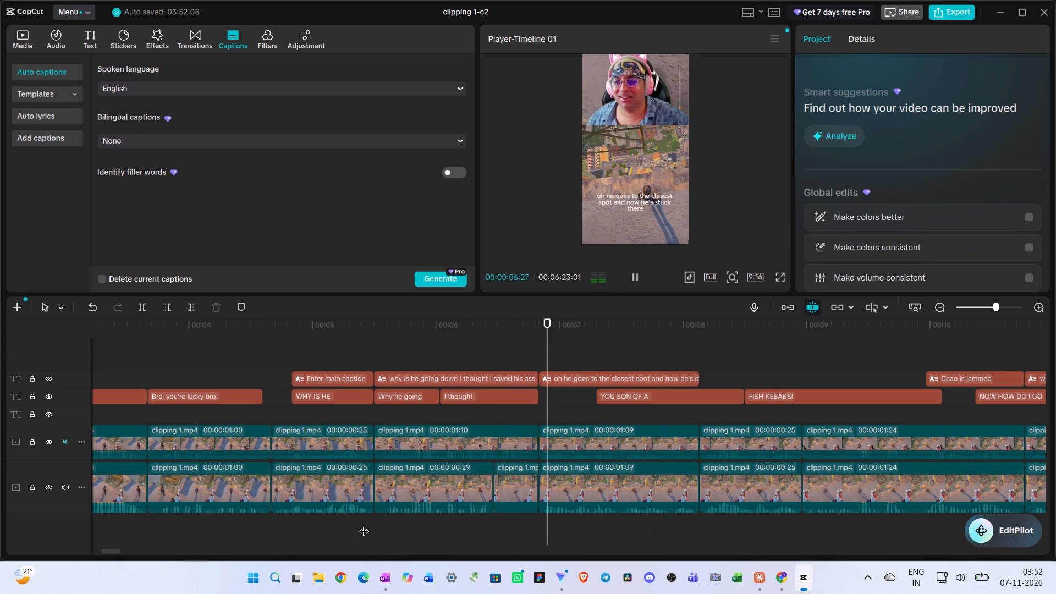
pyautogui.press('space')
pyautogui.click(542, 522)
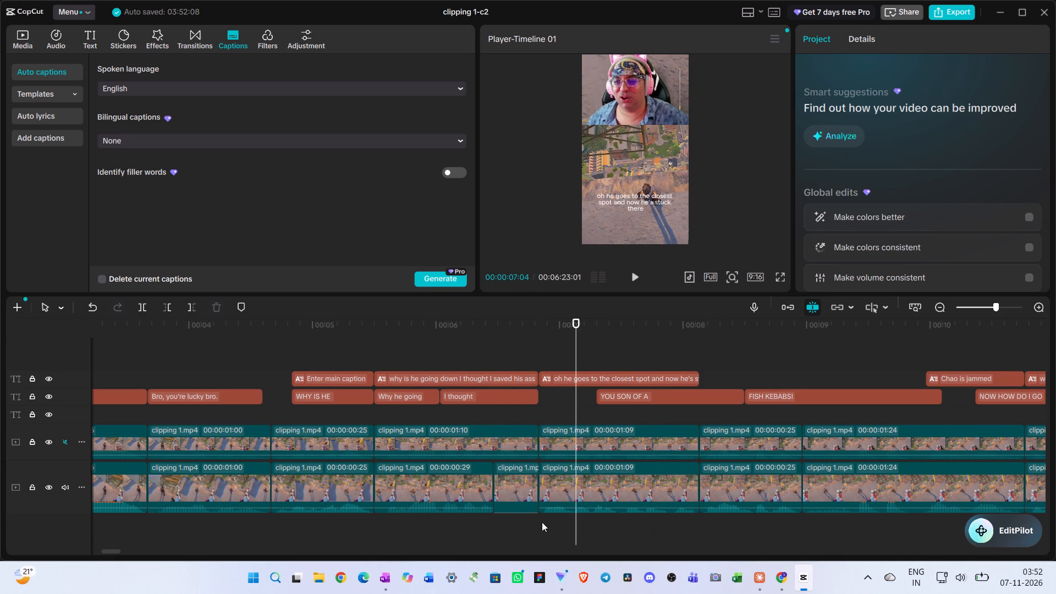
pyautogui.press('space')
pyautogui.press('space')
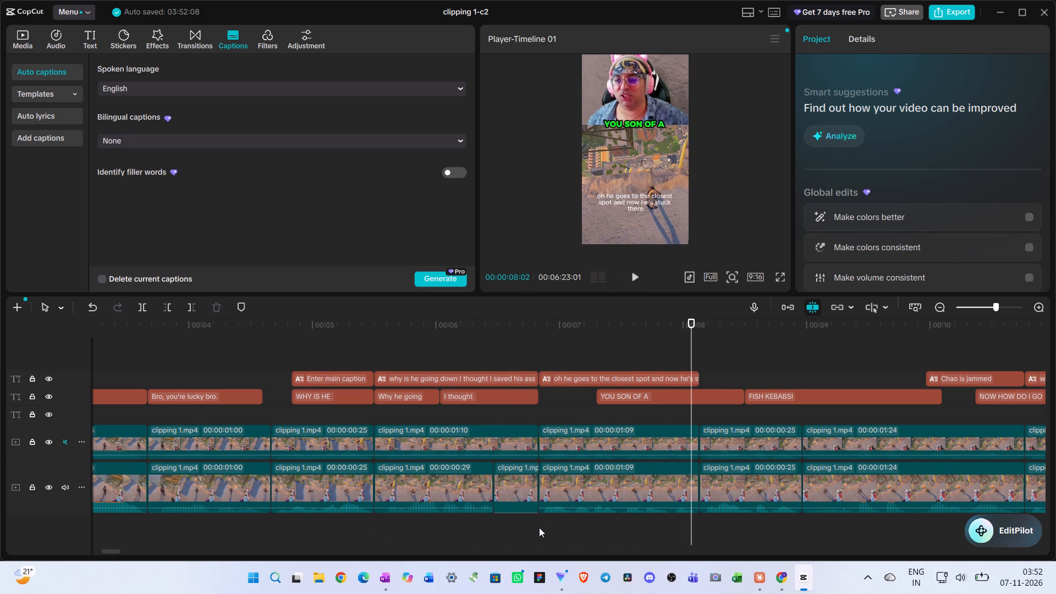
pyautogui.doubleClick(539, 527)
pyautogui.click(540, 526)
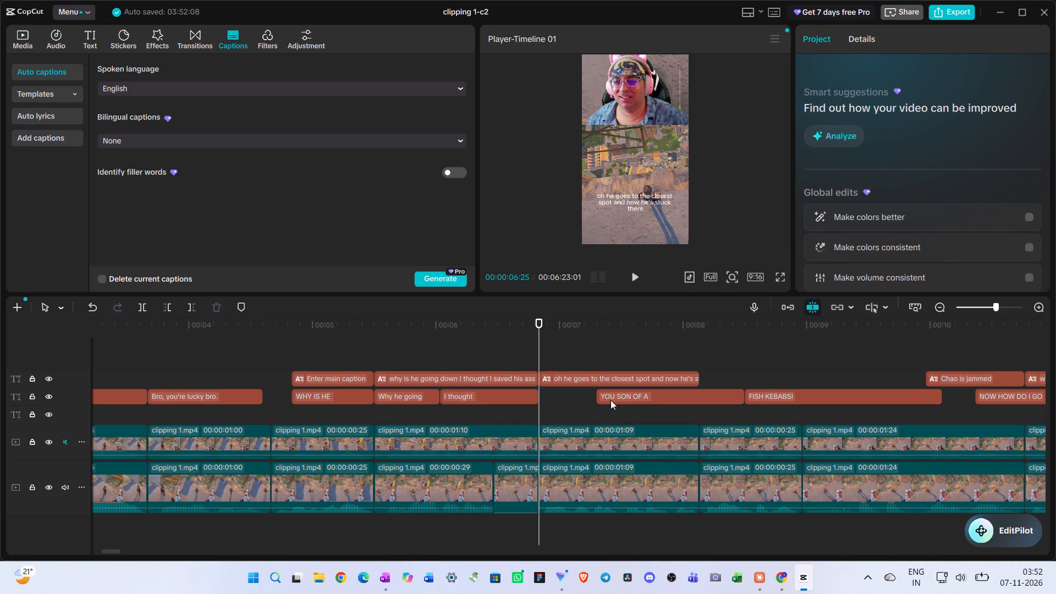
# Retime the "YOU SON OF A" caption to start at 00:00:06:25 and end at 00:00:08:04, matching the video segment below.
pyautogui.moveTo(628, 397); pyautogui.dragTo(573, 399)
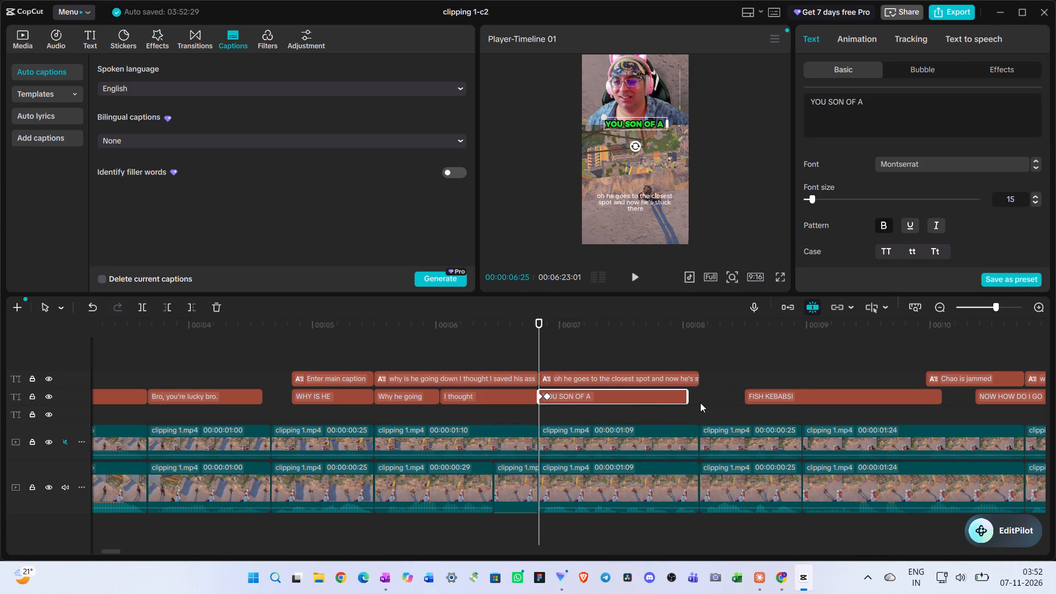
pyautogui.moveTo(686, 396); pyautogui.dragTo(721, 397)
pyautogui.click(659, 352)
pyautogui.moveTo(660, 351); pyautogui.dragTo(702, 365)
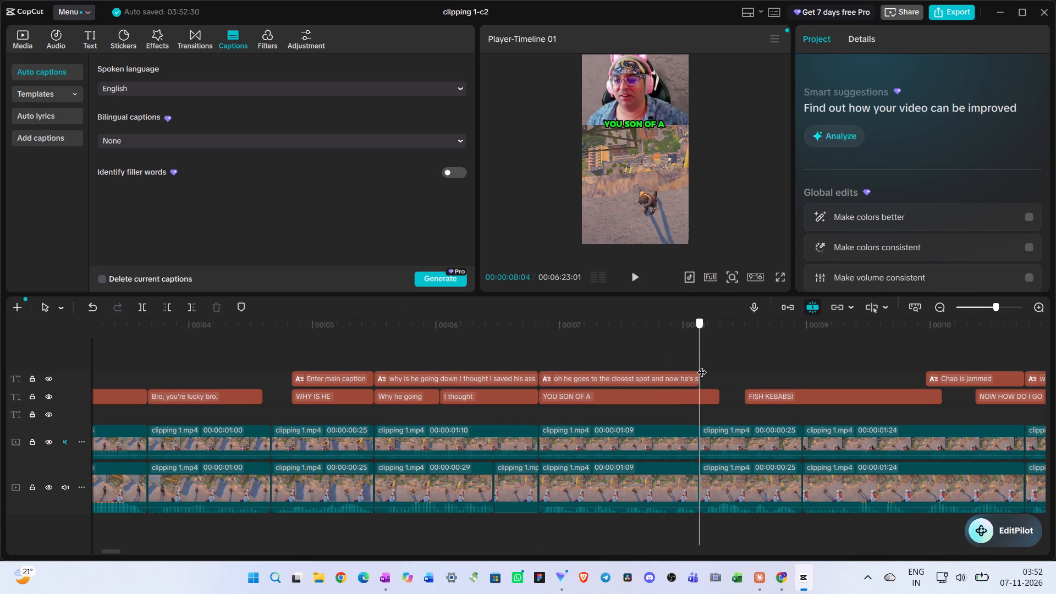
pyautogui.moveTo(702, 365); pyautogui.dragTo(702, 366)
pyautogui.click(700, 399)
pyautogui.press('w')
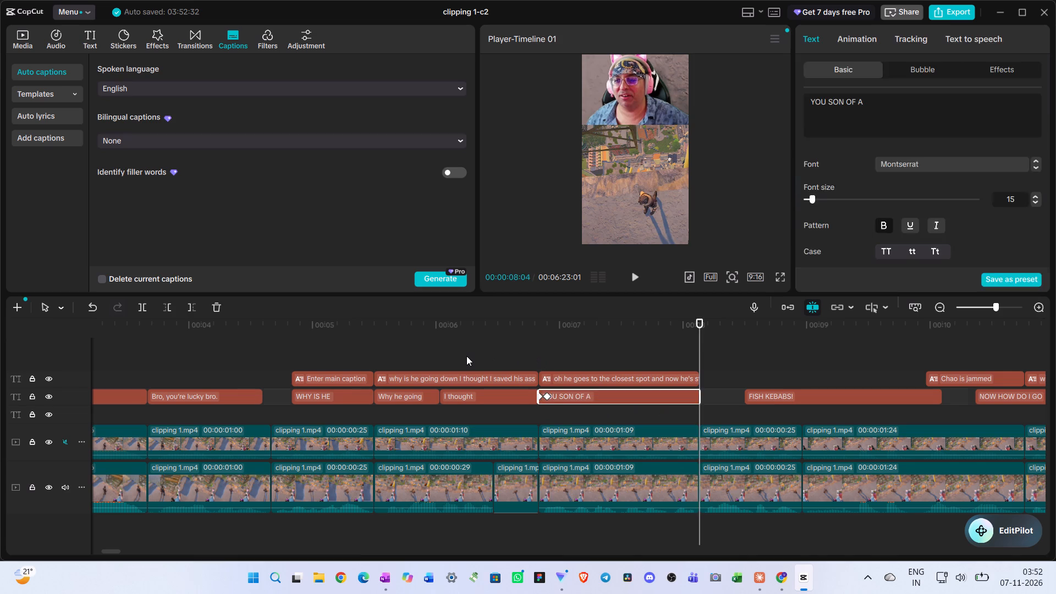
# Replace the "YOU SON OF A" caption text with the copied line "Oh, he goes to the closest spot.".
pyautogui.click(466, 356)
pyautogui.press('space')
pyautogui.press('space')
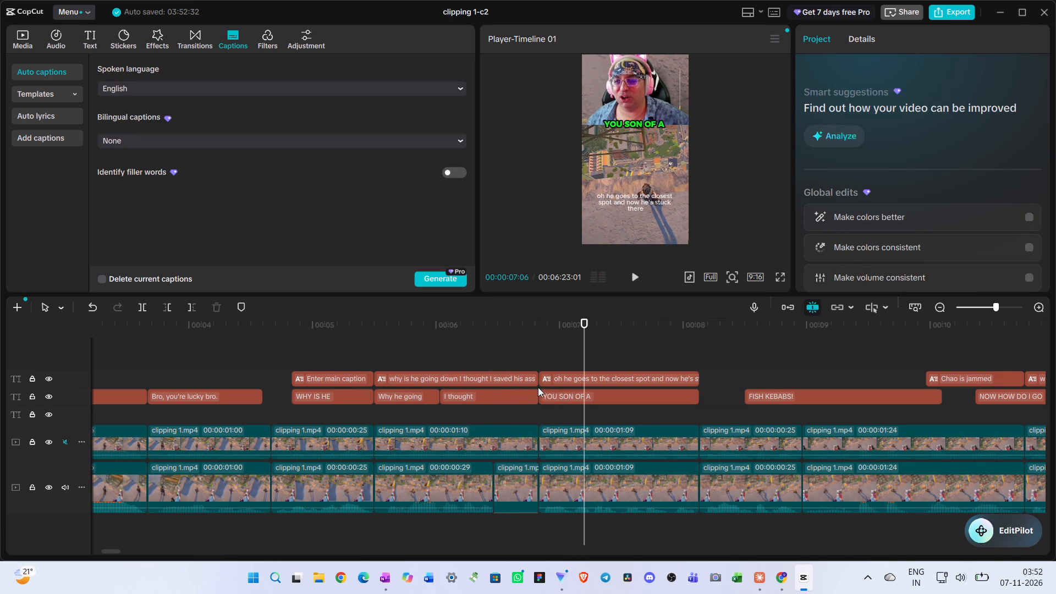
pyautogui.click(563, 397)
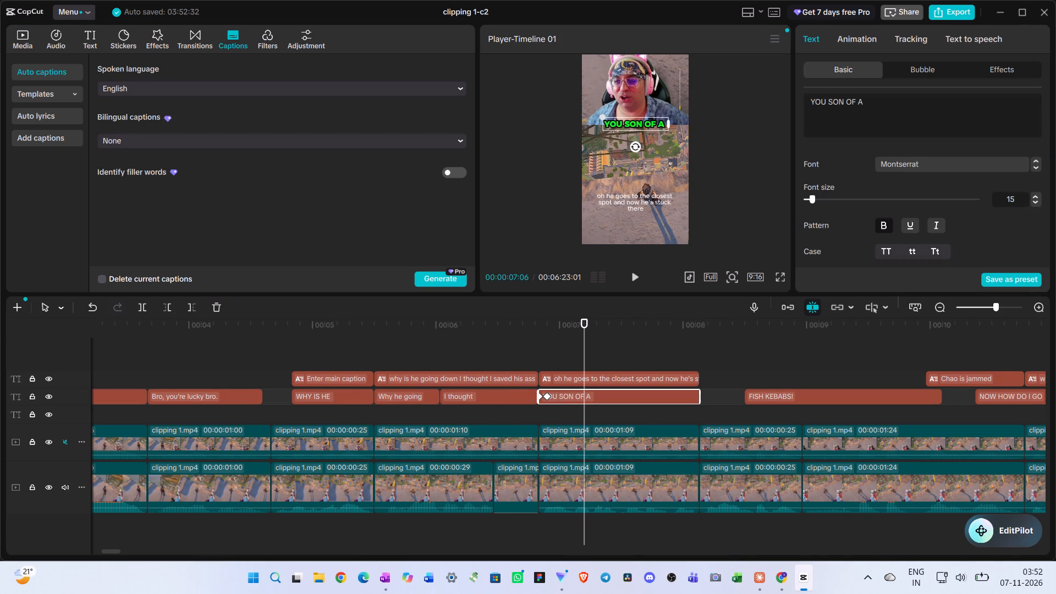
pyautogui.moveTo(870, 103); pyautogui.dragTo(762, 103)
pyautogui.press('BackSpace')
pyautogui.hotkey('ctrl', 'v')
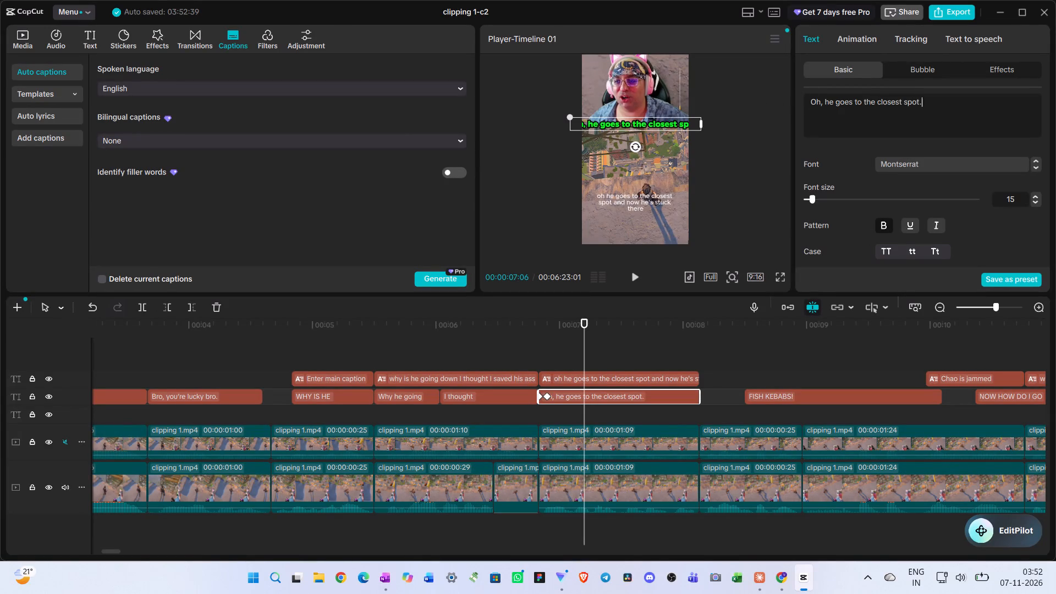
# Cut "the closest spot." out of the caption, keeping only "Oh, he goes to".
pyautogui.moveTo(864, 103); pyautogui.dragTo(968, 104)
pyautogui.hotkey('ctrl', 'x')
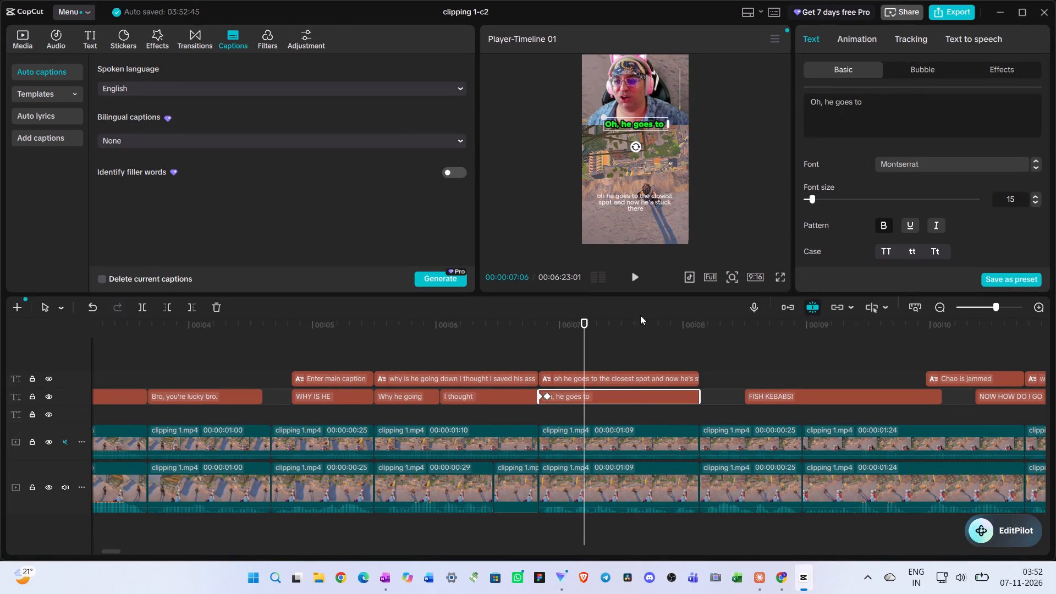
# Split the "Oh, he goes to" caption at 00:00:07:14 and replace the second part's text with the cut words "the closest spot.".
pyautogui.click(551, 360)
pyautogui.press('space')
pyautogui.press('space')
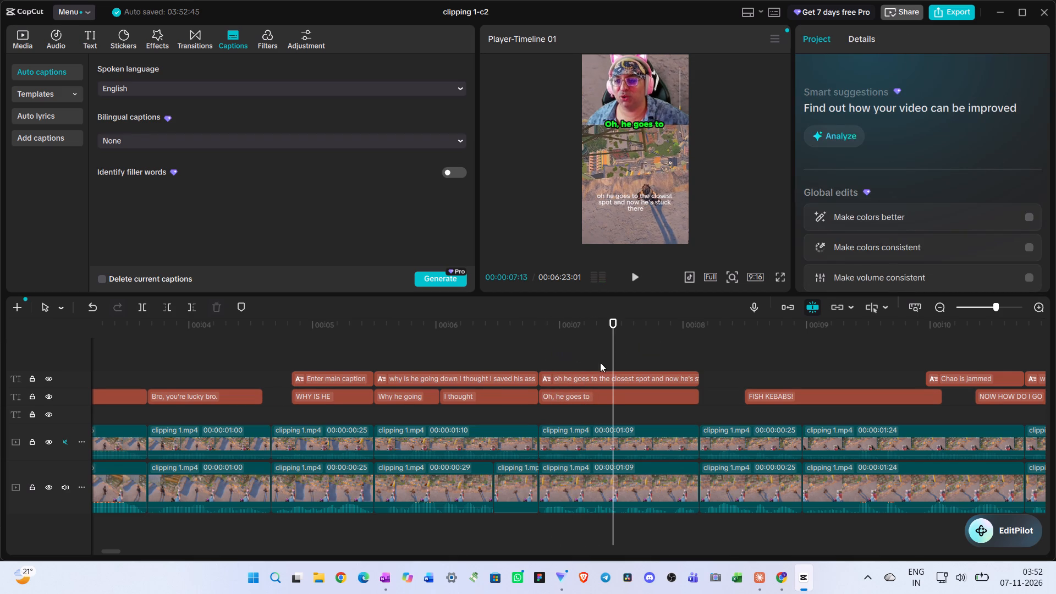
pyautogui.click(615, 366)
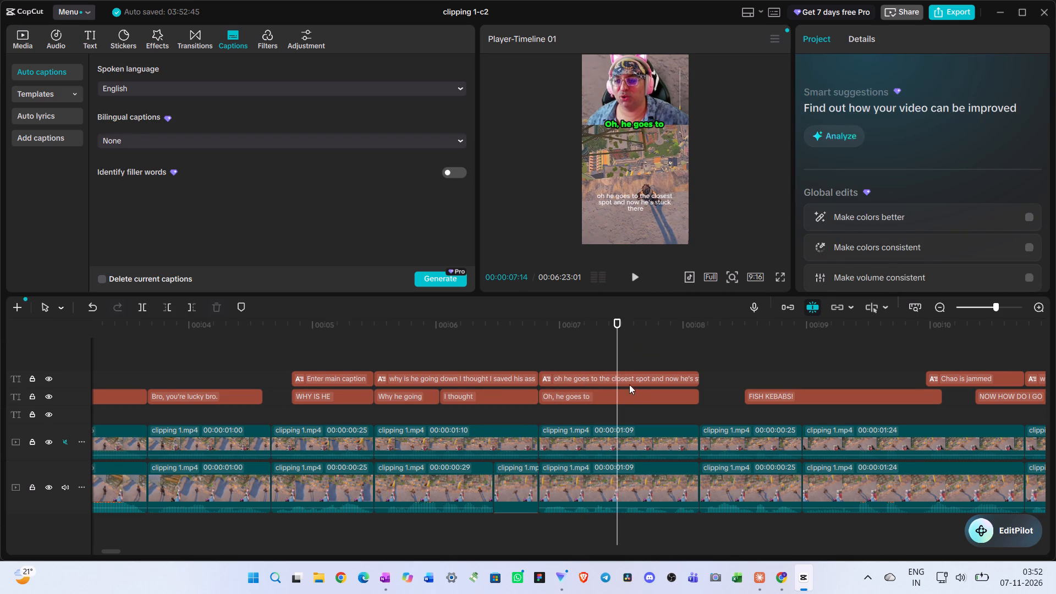
pyautogui.click(631, 391)
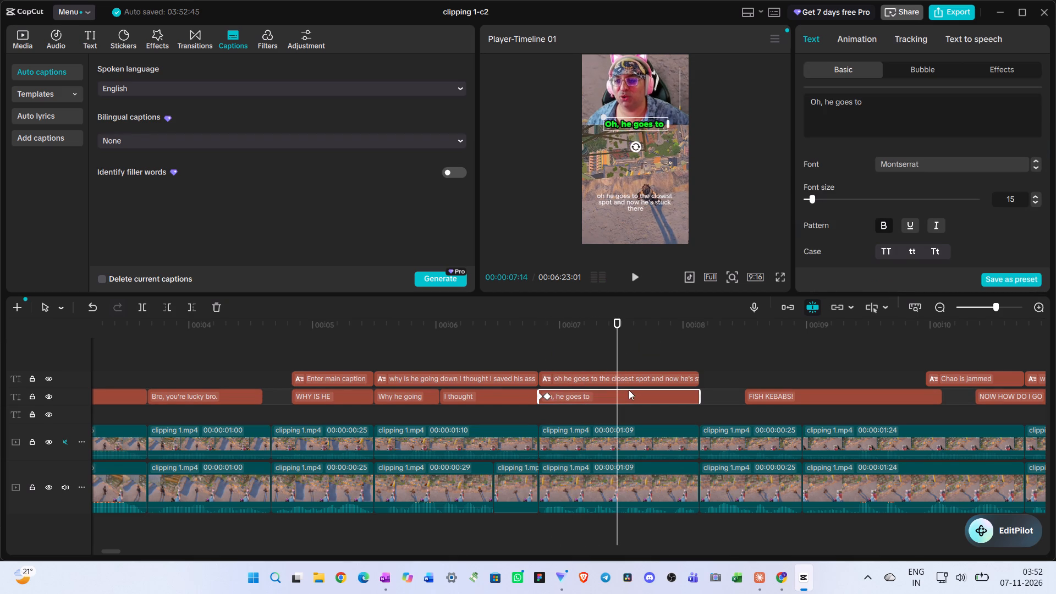
pyautogui.hotkey('ctrl', 'b')
pyautogui.moveTo(879, 101); pyautogui.dragTo(788, 105)
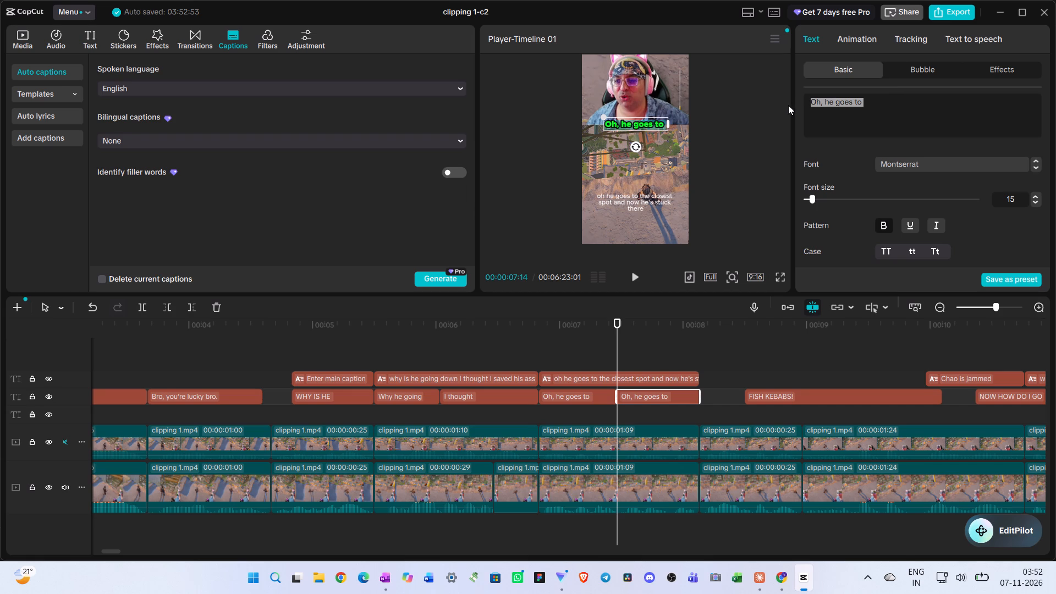
pyautogui.press('BackSpace')
pyautogui.hotkey('ctrl', 'v')
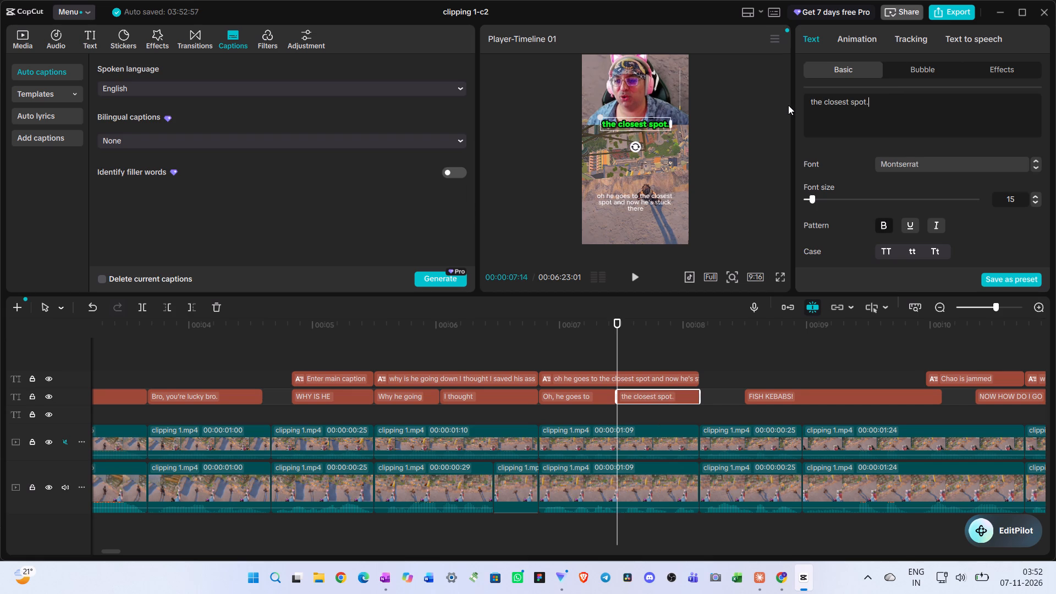
# Play back the "Oh, he goes to" and "the closest spot." captions to check where the spoken line changes between them.
pyautogui.click(564, 354)
pyautogui.moveTo(564, 354); pyautogui.dragTo(538, 354)
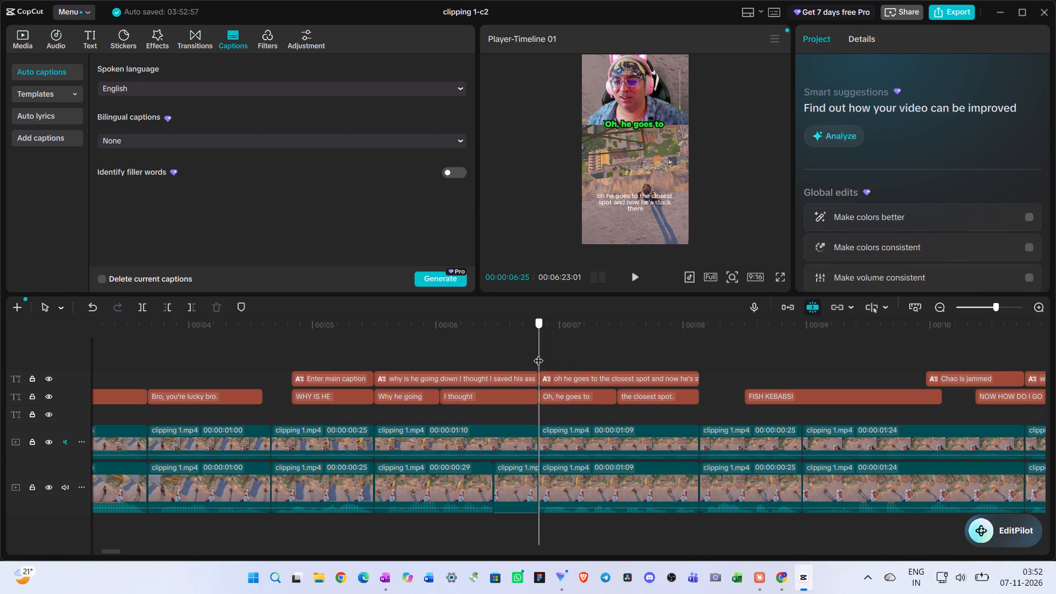
pyautogui.moveTo(538, 354); pyautogui.dragTo(535, 354)
pyautogui.press('space')
pyautogui.press('space')
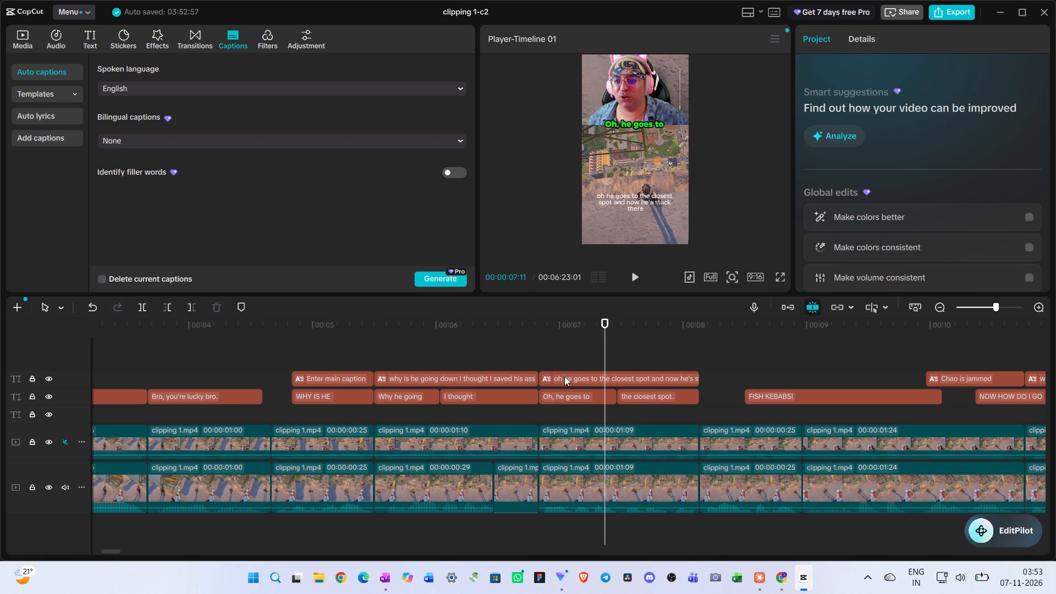
pyautogui.click(580, 397)
pyautogui.moveTo(604, 355); pyautogui.dragTo(648, 365)
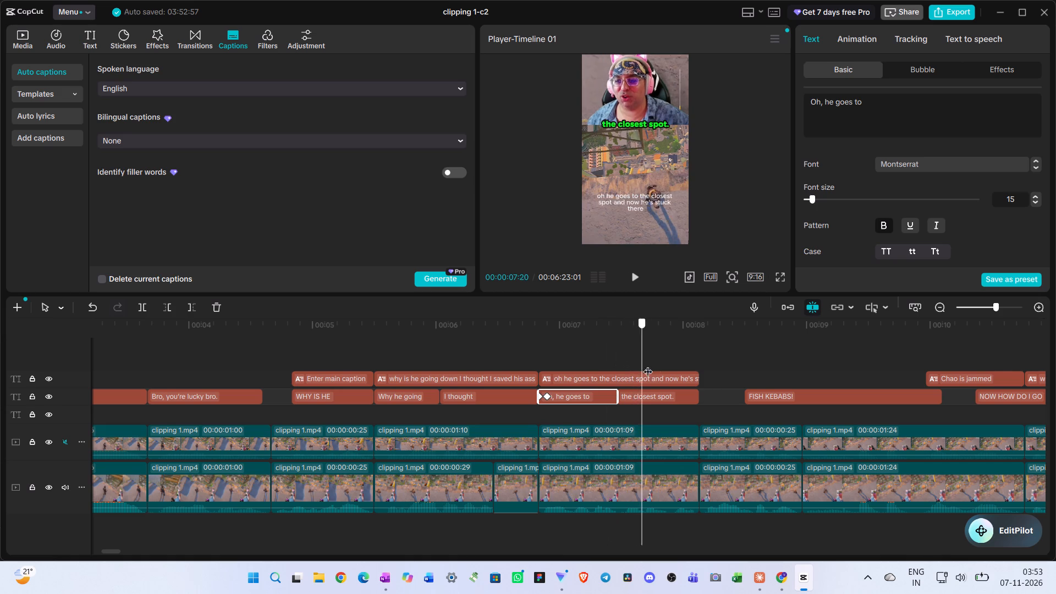
pyautogui.moveTo(648, 365); pyautogui.dragTo(585, 373)
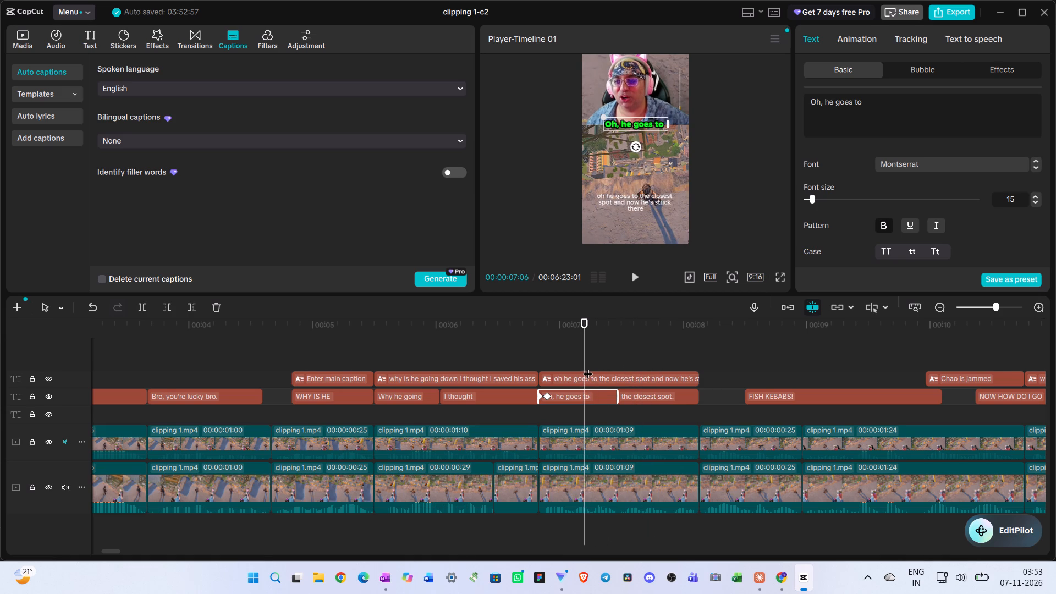
pyautogui.press('space')
pyautogui.press('space')
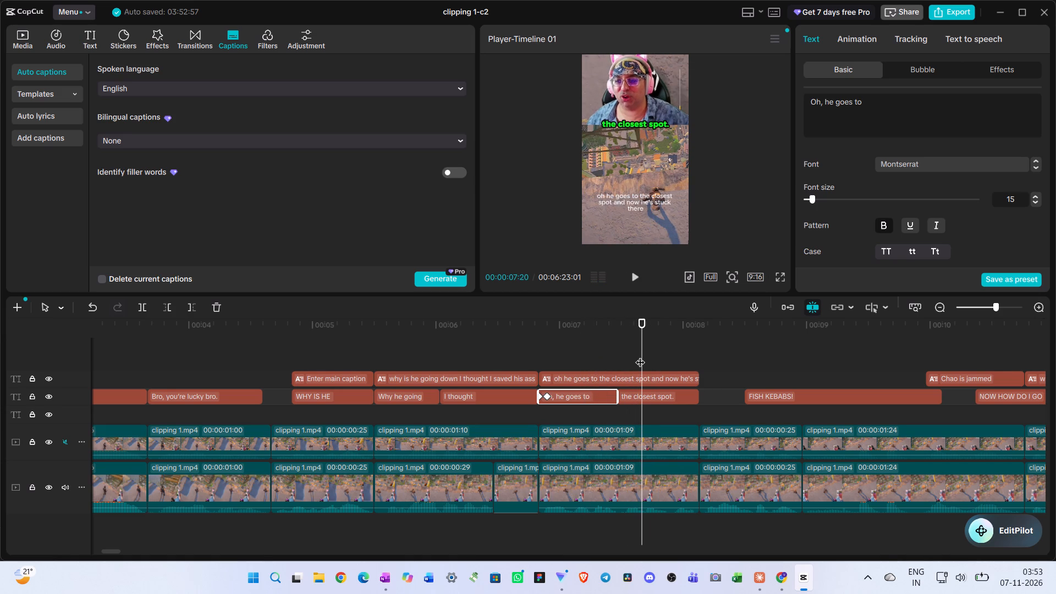
pyautogui.press('space')
pyautogui.press('space')
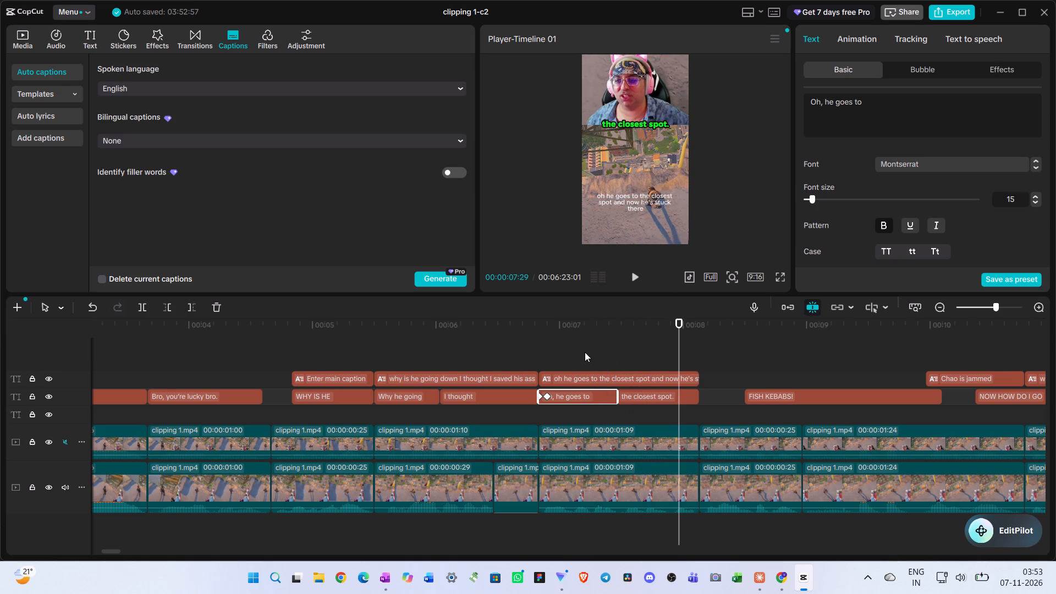
pyautogui.click(585, 352)
pyautogui.moveTo(585, 352); pyautogui.dragTo(609, 359)
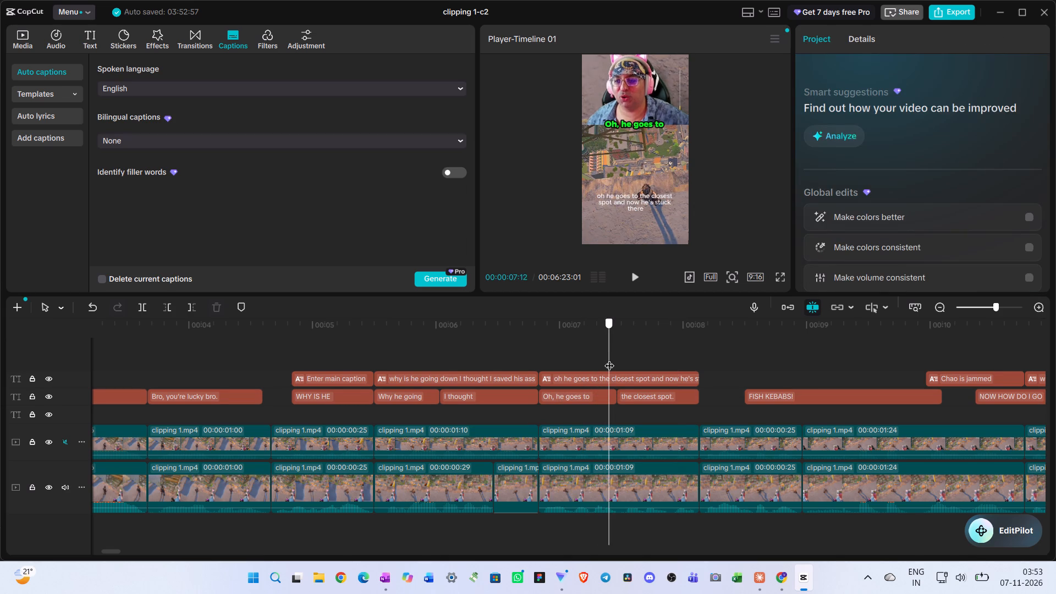
pyautogui.moveTo(609, 359); pyautogui.dragTo(564, 351)
pyautogui.press('space')
pyautogui.press('space')
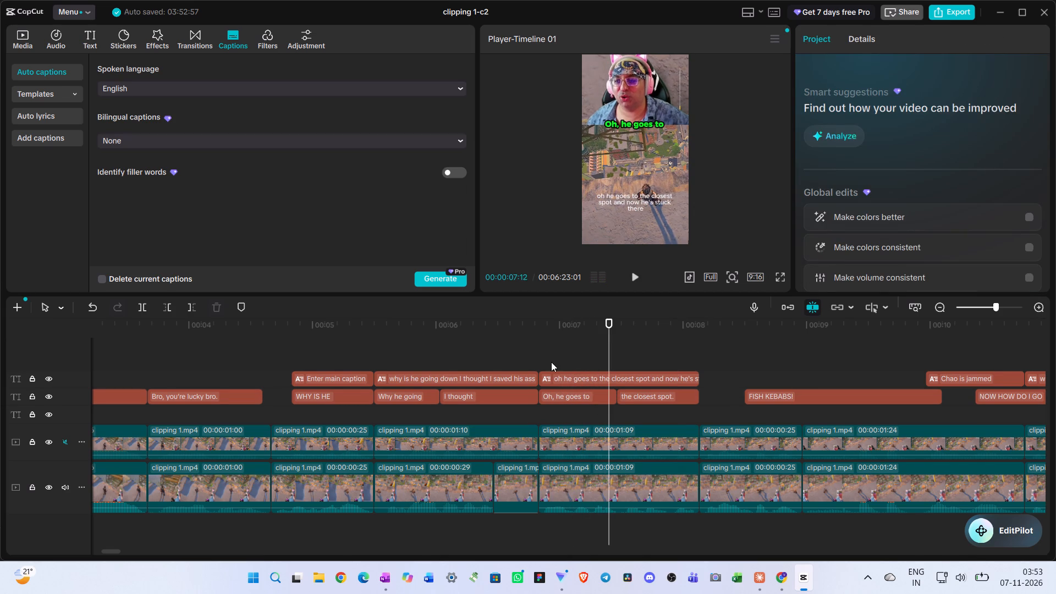
# Move the boundary between "Oh, he goes to" and "the closest spot." to 00:00:07:10, trimming one and extending the other.
pyautogui.click(548, 362)
pyautogui.press('space')
pyautogui.press('space')
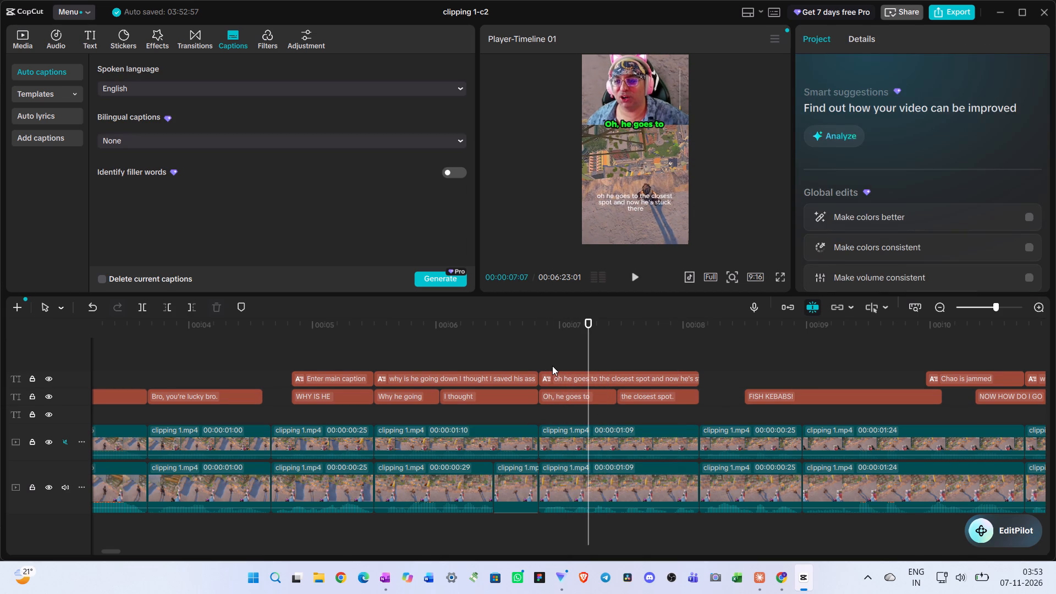
pyautogui.press('space')
pyautogui.press('space')
pyautogui.press('Left')
pyautogui.press('Left')
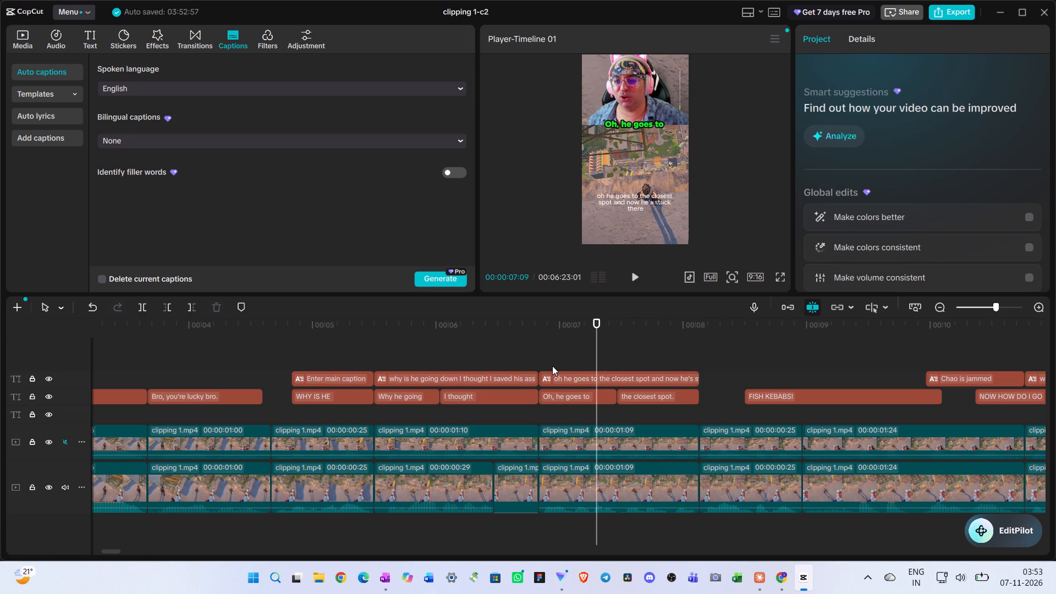
pyautogui.press('Right')
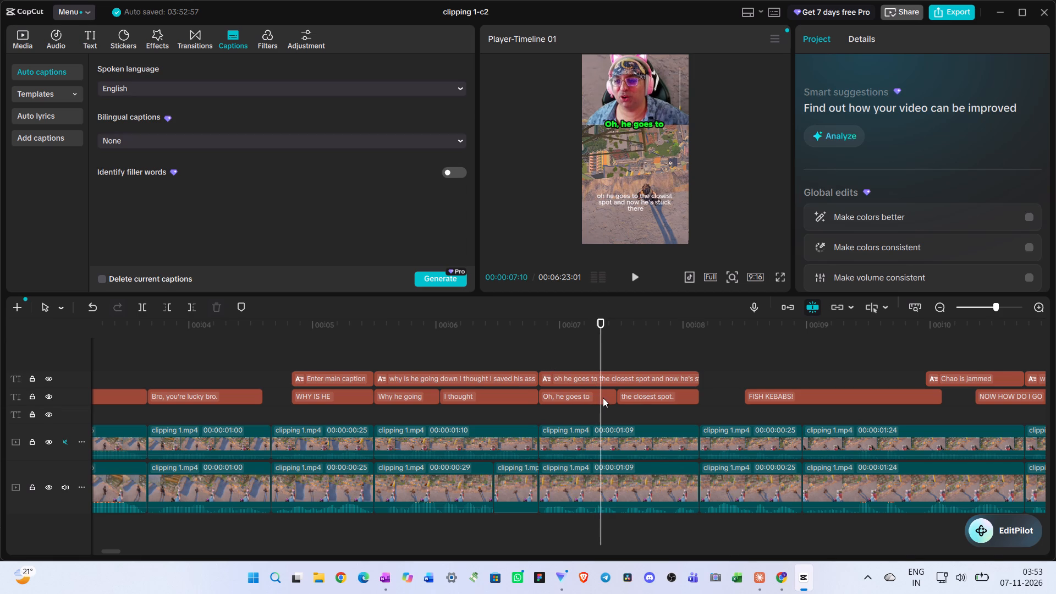
pyautogui.click(604, 399)
pyautogui.press('w')
pyautogui.click(629, 391)
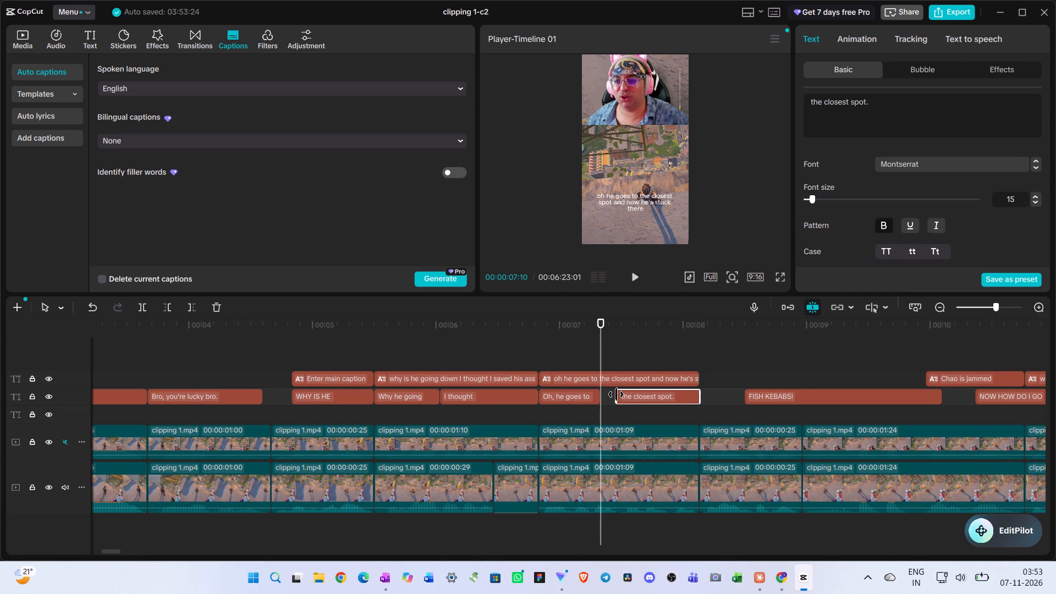
pyautogui.moveTo(616, 394); pyautogui.dragTo(599, 395)
# Copy the "I thought I saved his ###" caption's attributes and paste them onto "the closest spot." with keyframe timing stretched to fit.
pyautogui.click(582, 353)
pyautogui.click(569, 406)
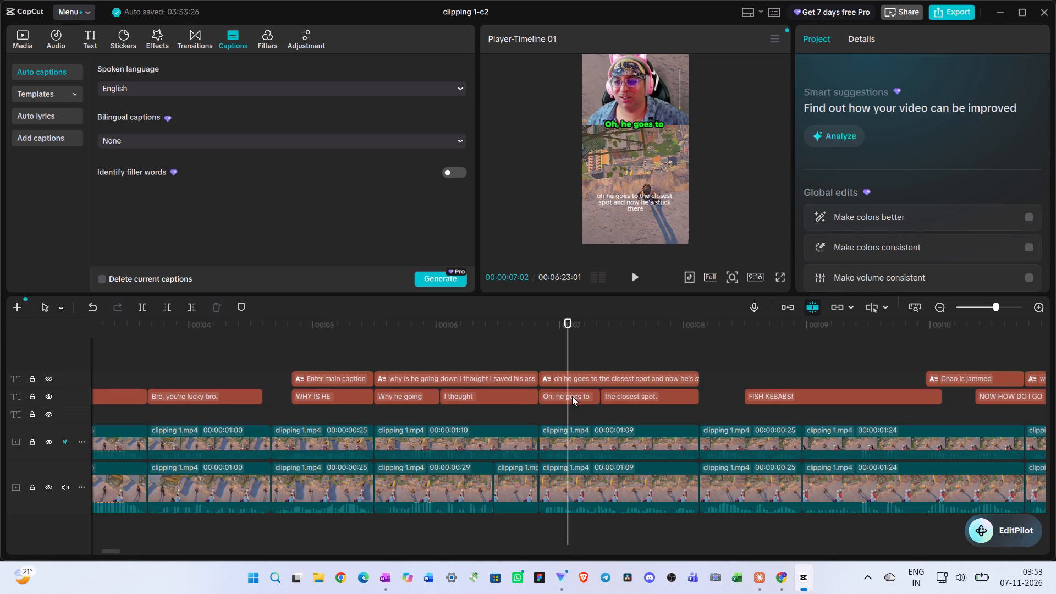
pyautogui.click(572, 395)
pyautogui.click(469, 353)
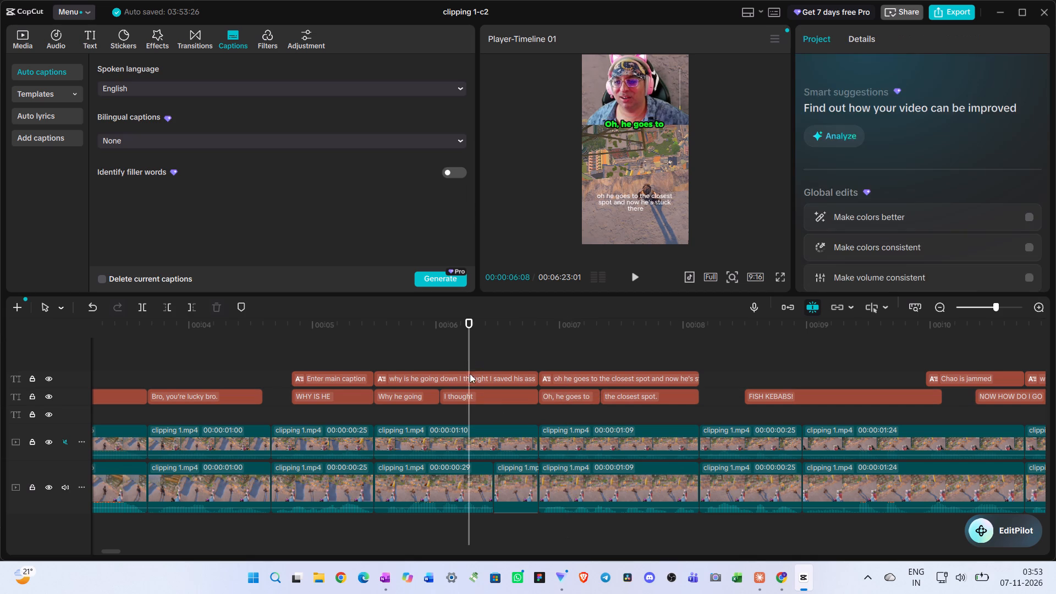
pyautogui.click(470, 400)
pyautogui.rightClick(476, 393)
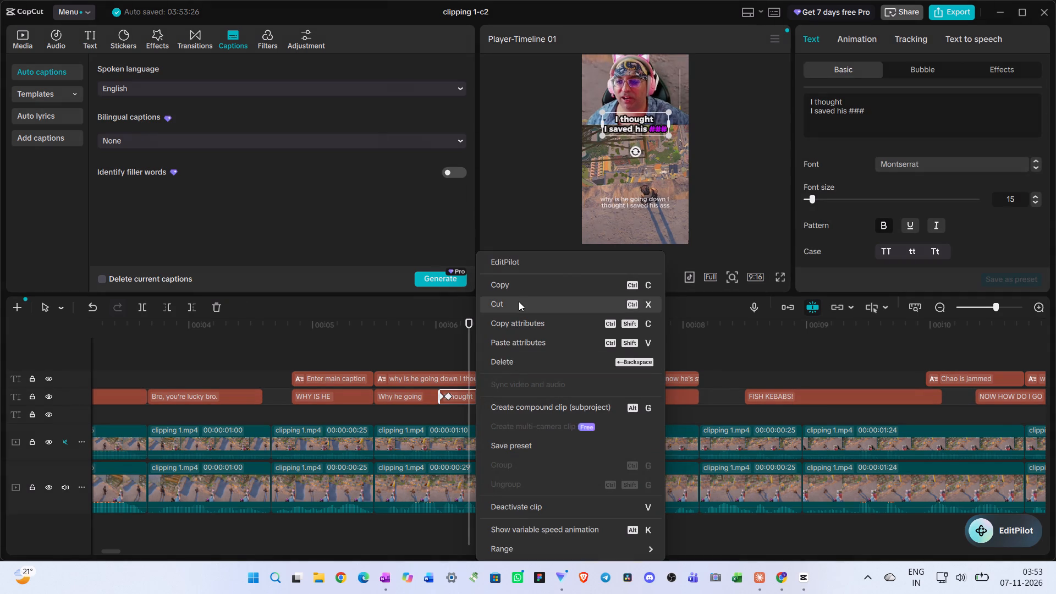
pyautogui.click(524, 322)
pyautogui.click(631, 400)
pyautogui.rightClick(633, 393)
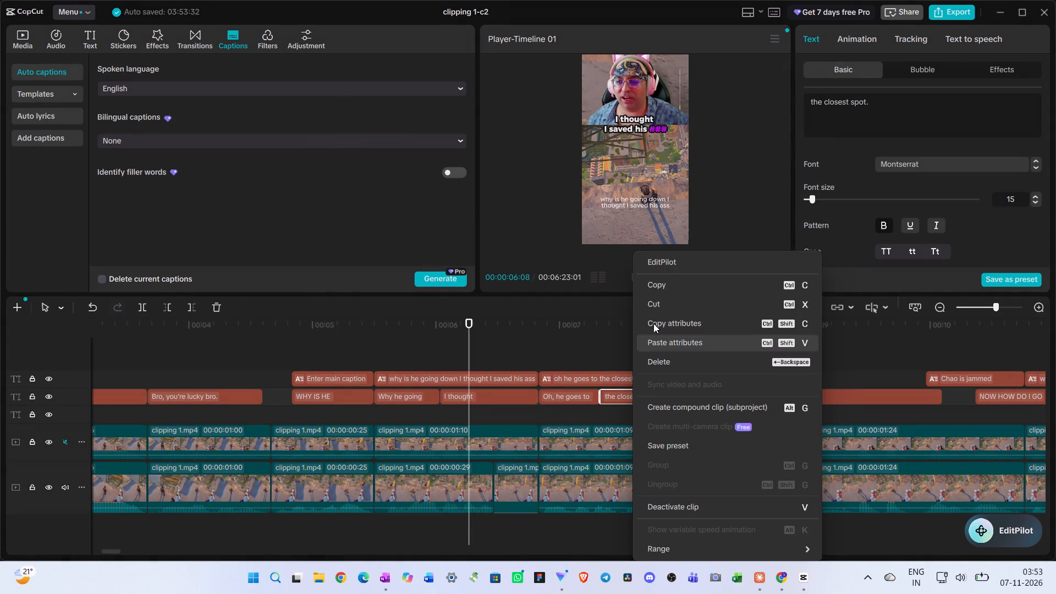
pyautogui.click(673, 339)
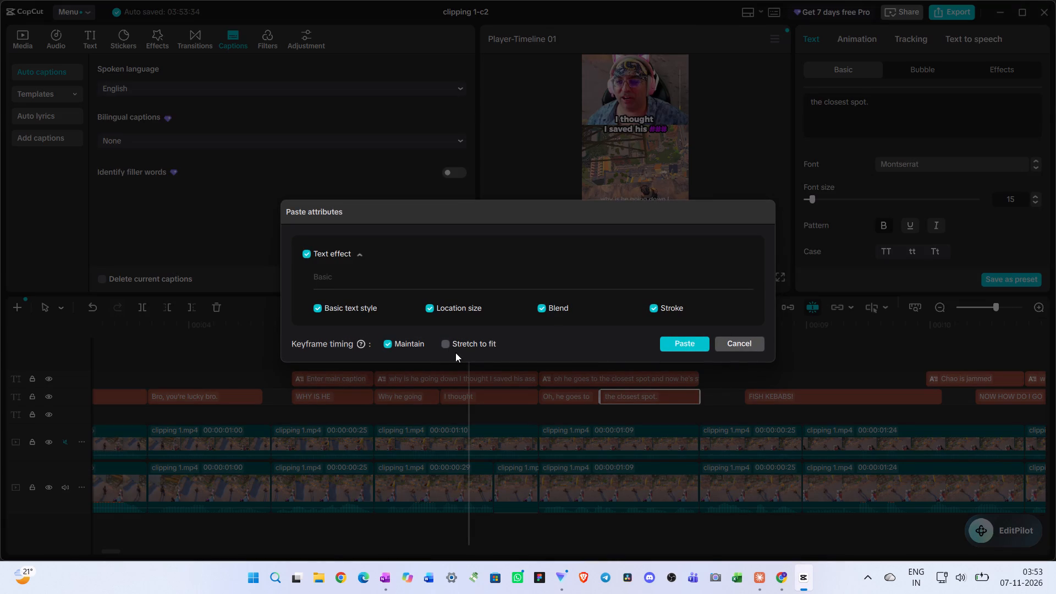
pyautogui.click(446, 348)
pyautogui.click(678, 340)
pyautogui.click(585, 349)
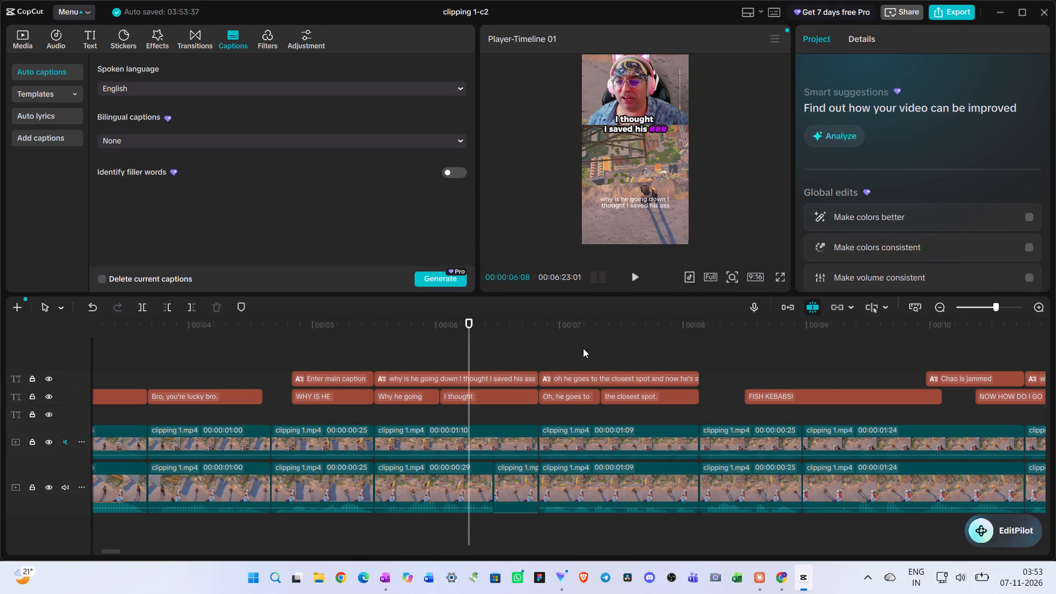
# Delete the auto captions "why is he going down I thought I saved his ass" and "Enter main caption" from the timeline.
pyautogui.moveTo(583, 348); pyautogui.dragTo(384, 353)
pyautogui.moveTo(286, 372); pyautogui.dragTo(628, 379)
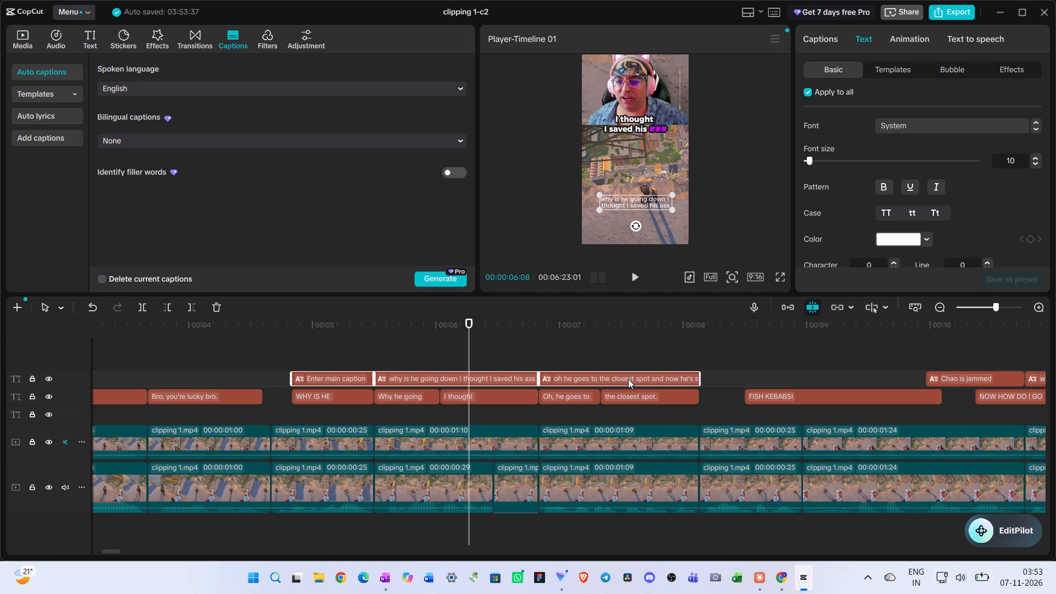
pyautogui.click(527, 349)
pyautogui.click(493, 374)
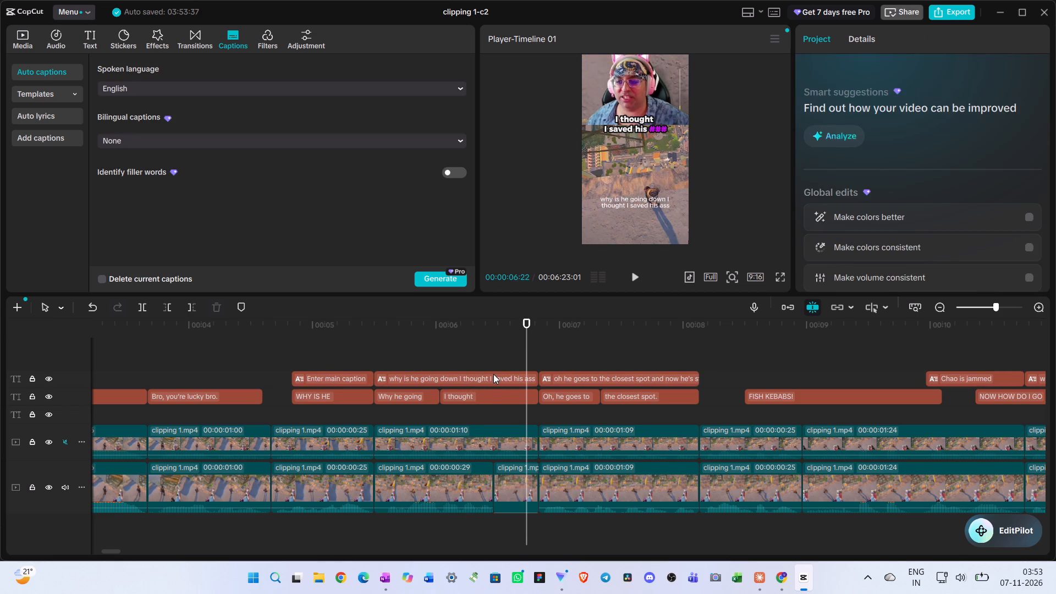
pyautogui.press('Delete')
pyautogui.click(364, 375)
pyautogui.press('Delete')
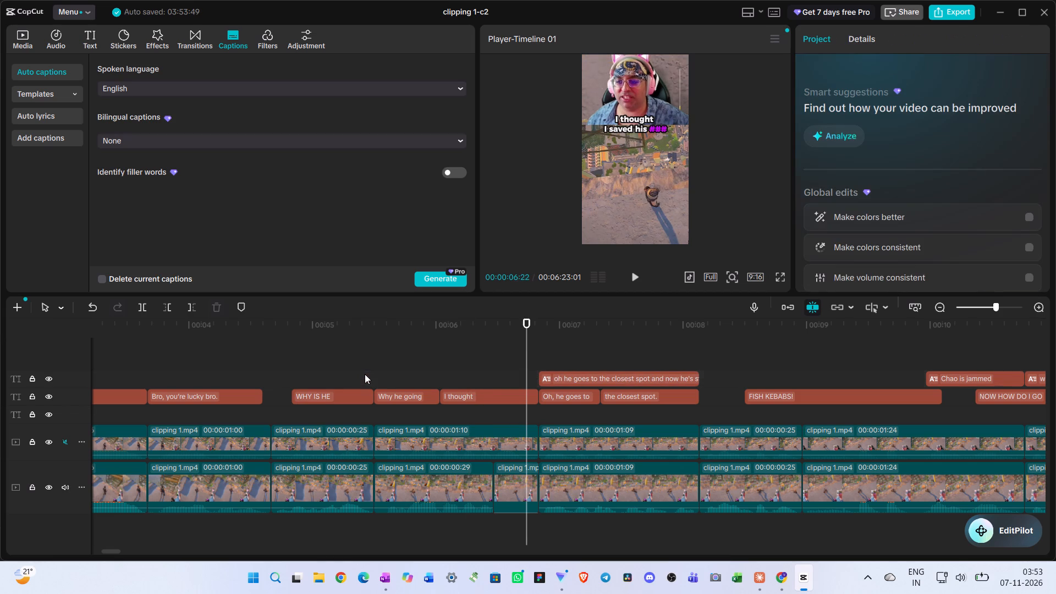
# Play back the timeline from the "WHY IS HE GOING DOWN" caption onward to check the restyled captions against the speech.
pyautogui.click(357, 365)
pyautogui.press('space')
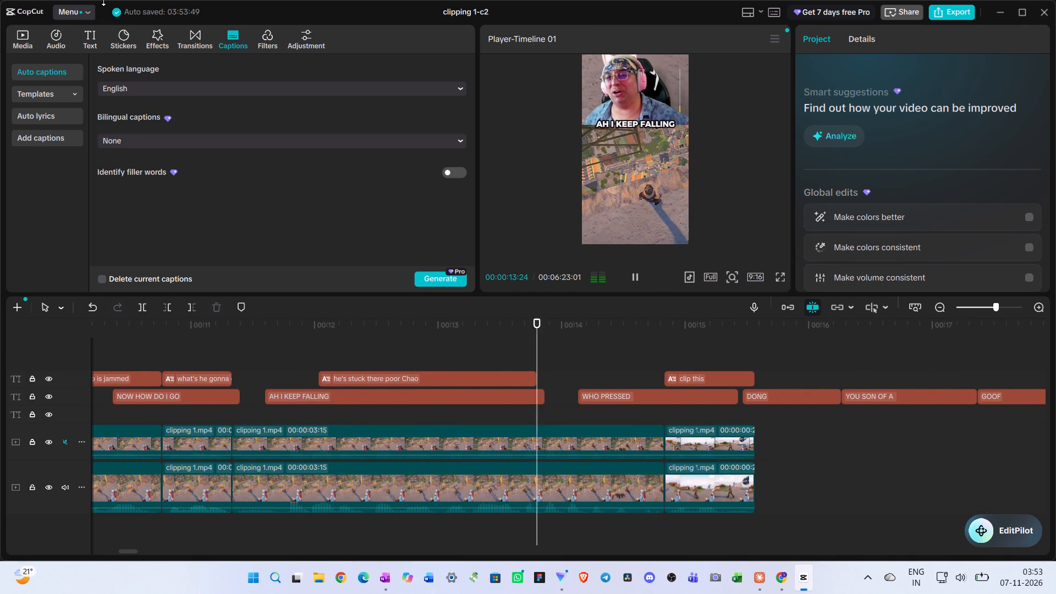
pyautogui.click(260, 354)
pyautogui.click(262, 349)
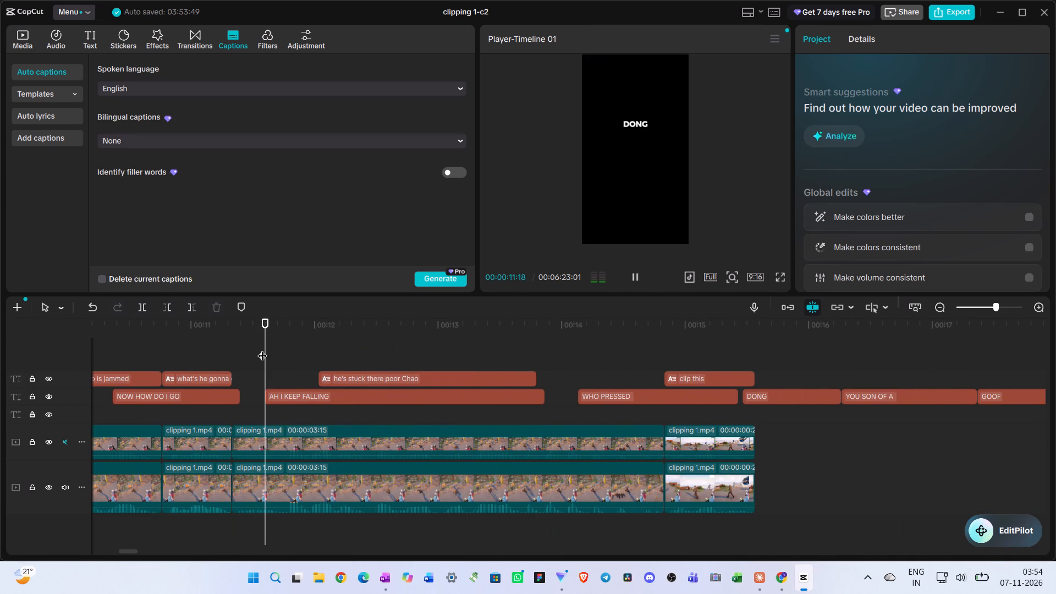
pyautogui.click(168, 353)
pyautogui.press('space')
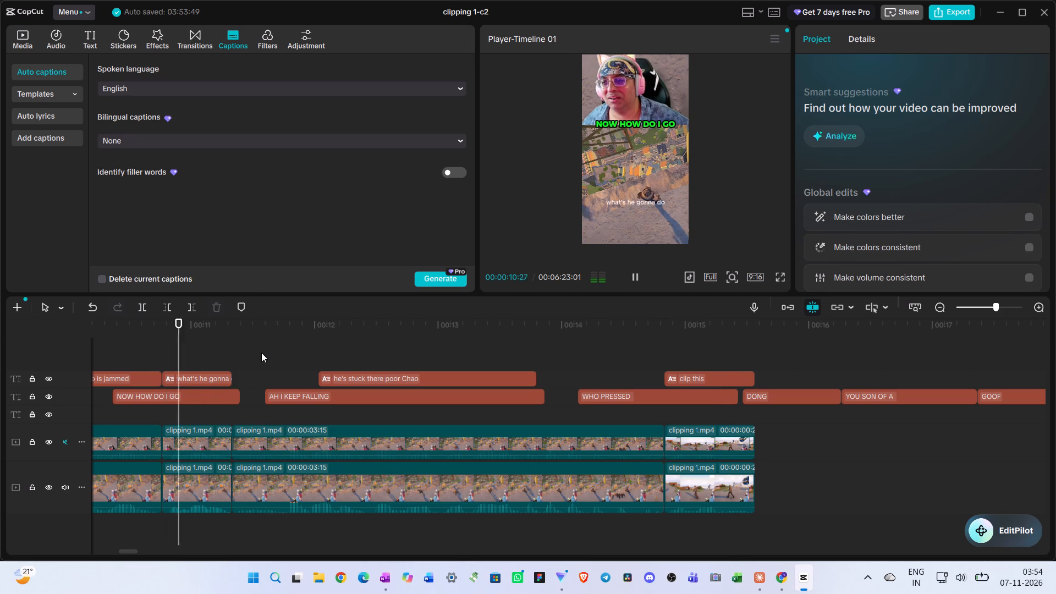
pyautogui.click(166, 338)
pyautogui.moveTo(166, 338); pyautogui.dragTo(380, 370)
pyautogui.press('space')
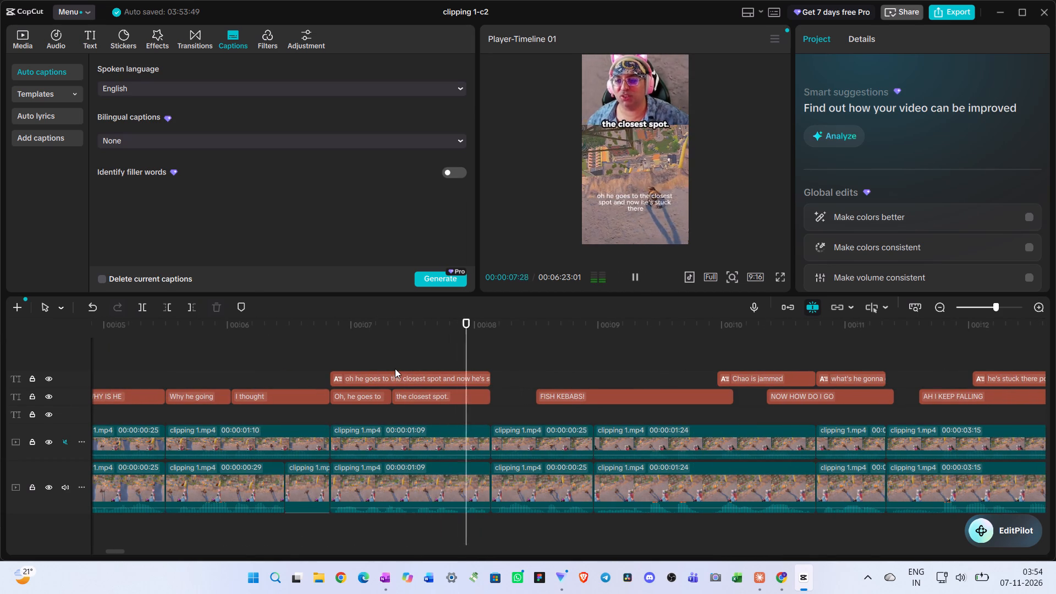
pyautogui.hscroll(1, 395, 369)
pyautogui.click(344, 365)
pyautogui.press('space')
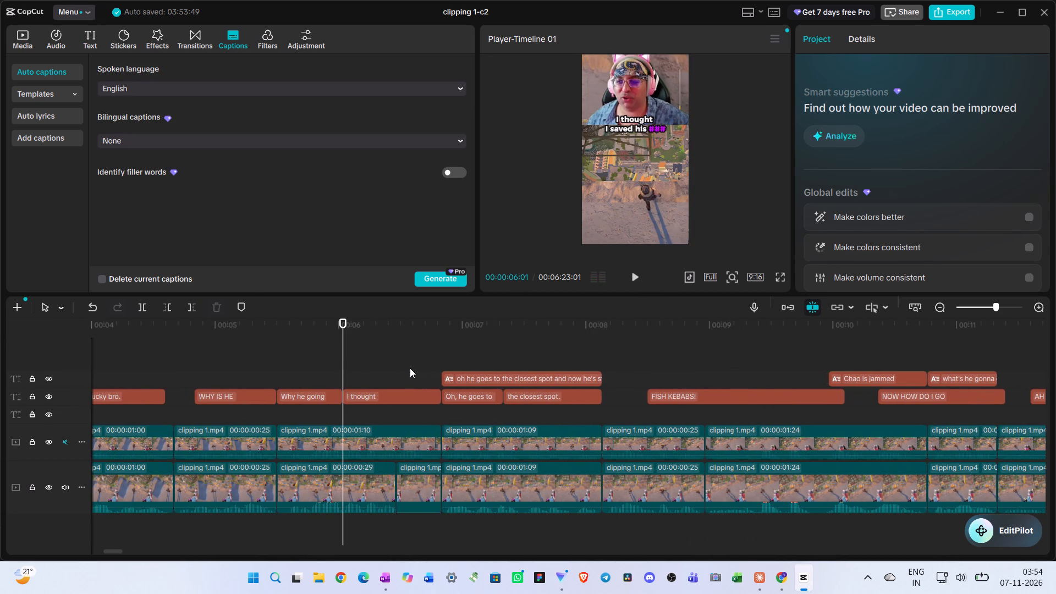
pyautogui.press('space')
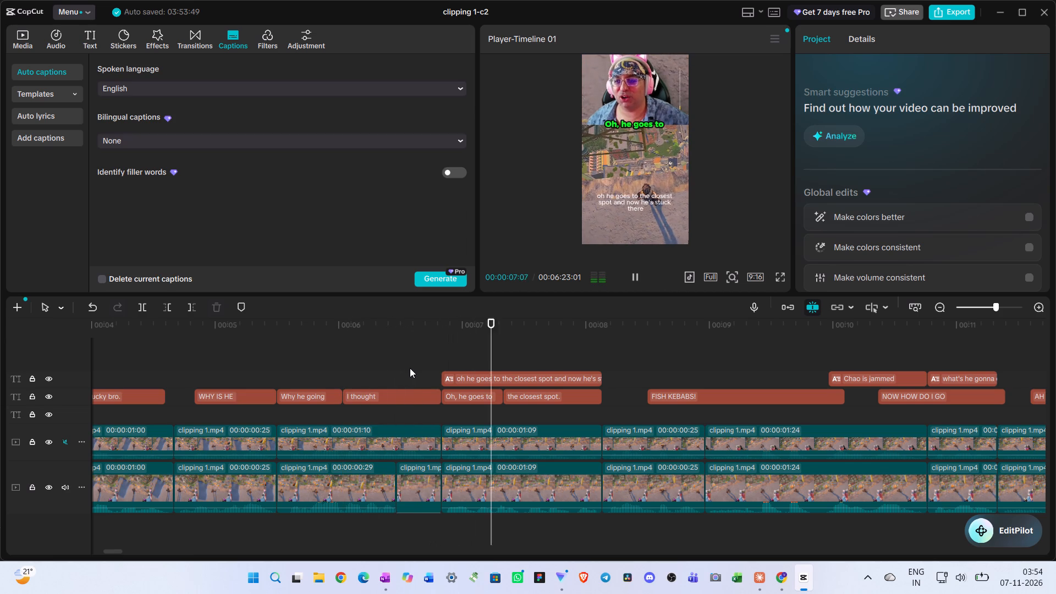
pyautogui.press('space')
pyautogui.click(264, 359)
pyautogui.press('space')
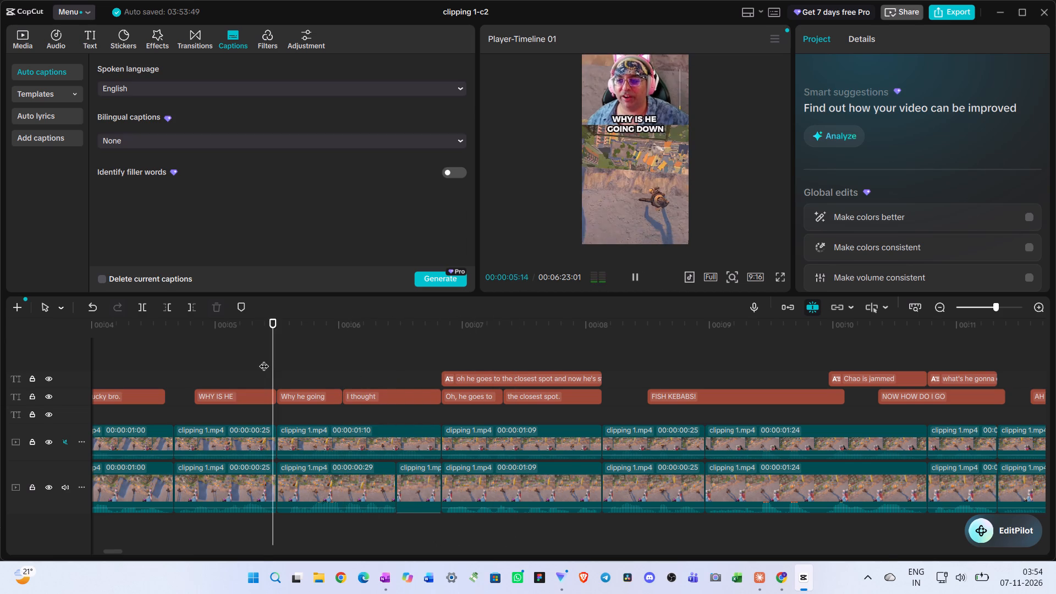
pyautogui.press('space')
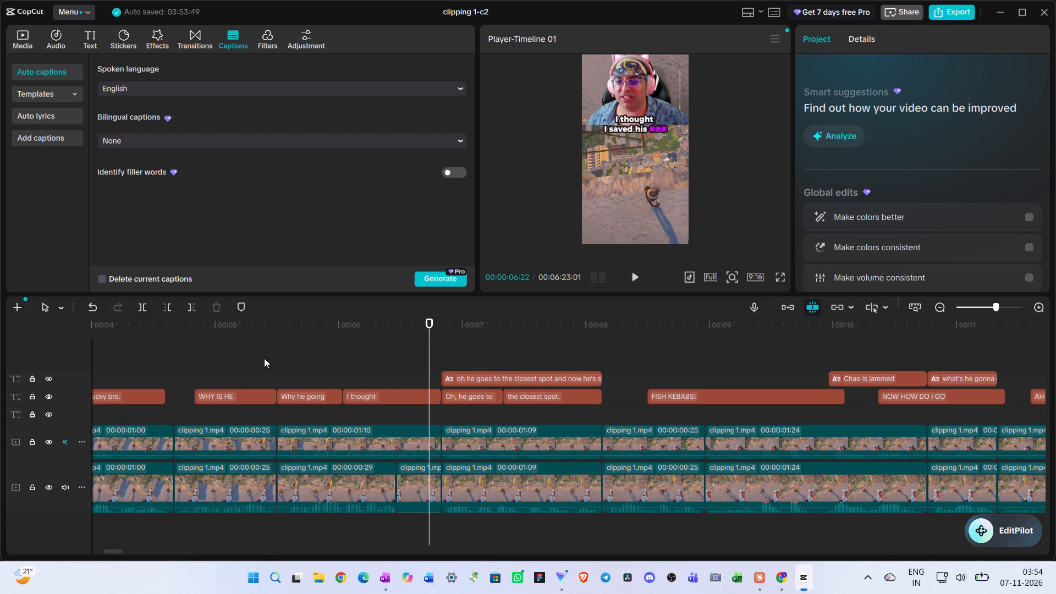
pyautogui.press('space')
pyautogui.press('space')
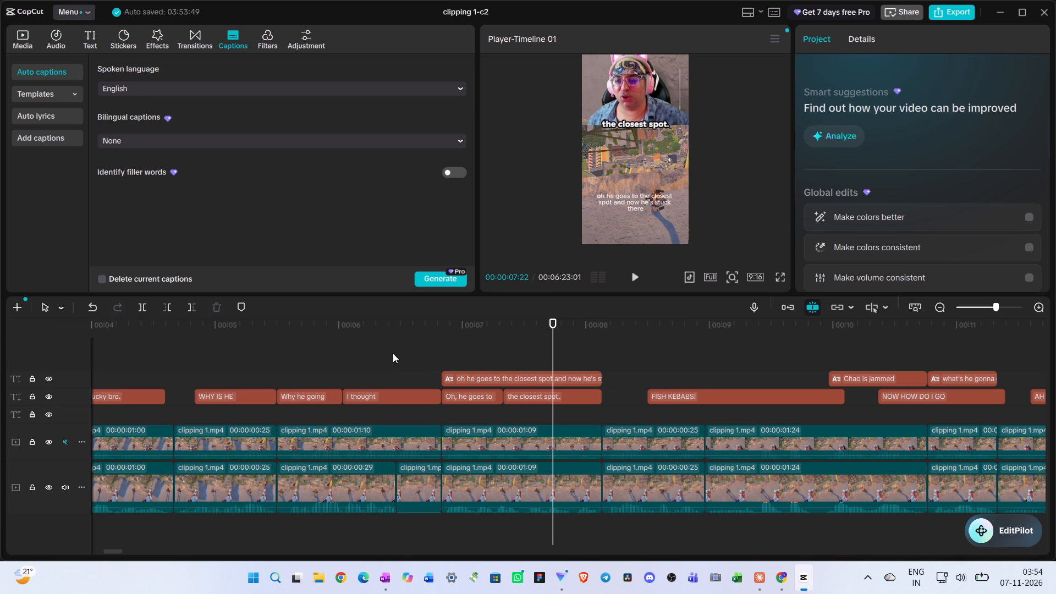
pyautogui.press('space')
pyautogui.press('space')
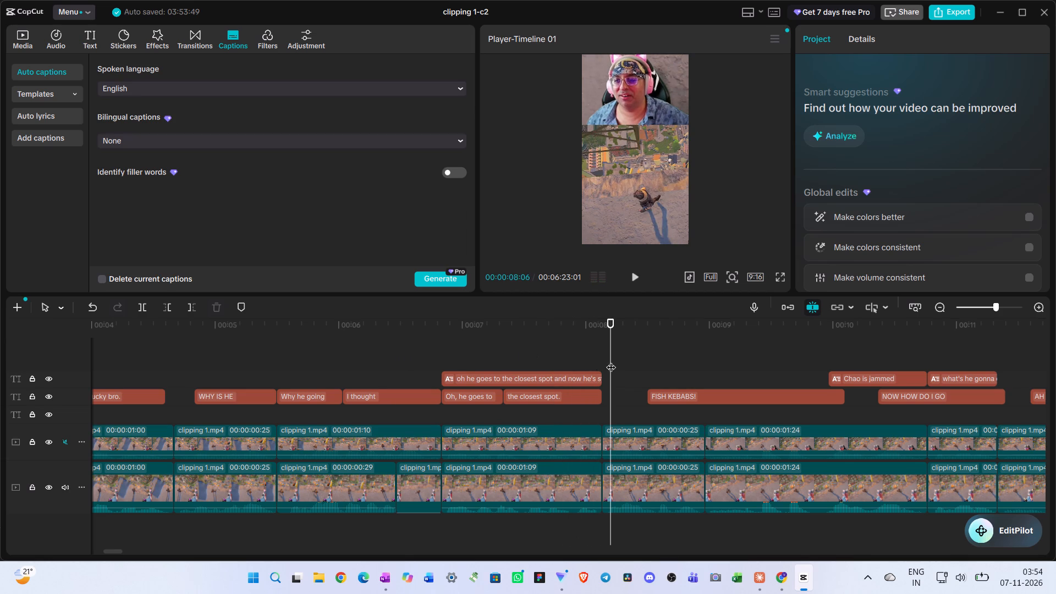
pyautogui.press('space')
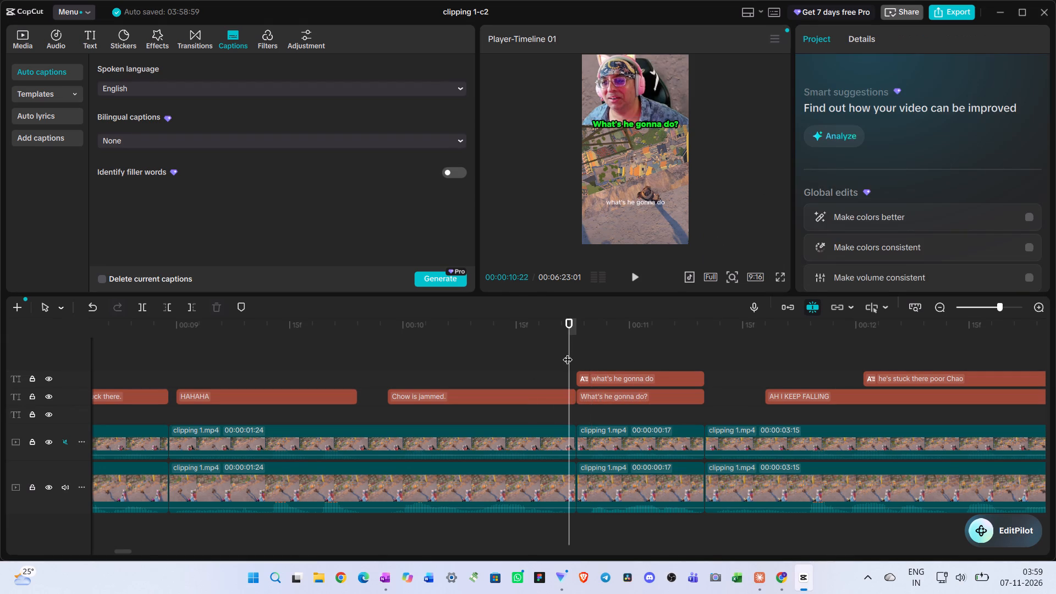
# Play the "What's he gonna do?" section to check its timing and delete the auto caption "what's he gonna do".
pyautogui.press('space')
pyautogui.press('space')
pyautogui.click(542, 359)
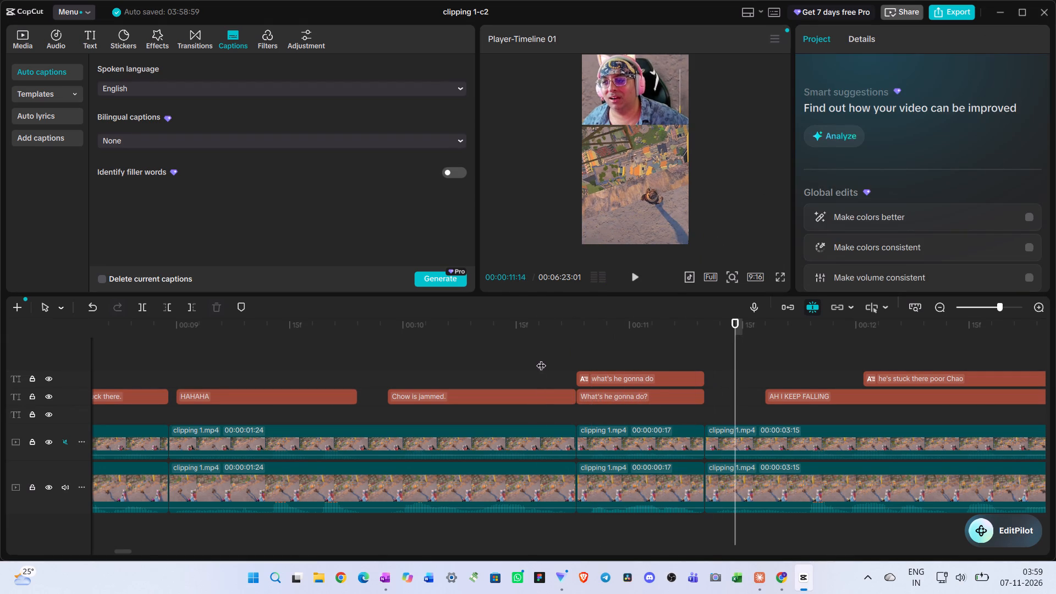
pyautogui.press('space')
pyautogui.press('space')
pyautogui.click(665, 353)
pyautogui.moveTo(665, 353); pyautogui.dragTo(686, 359)
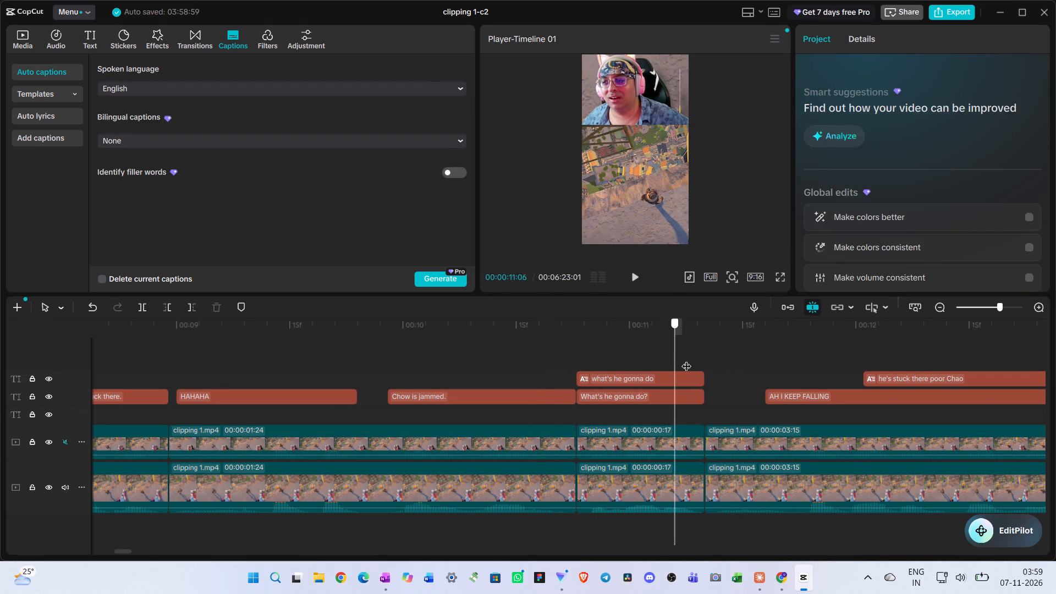
pyautogui.moveTo(686, 359); pyautogui.dragTo(703, 367)
pyautogui.click(685, 372)
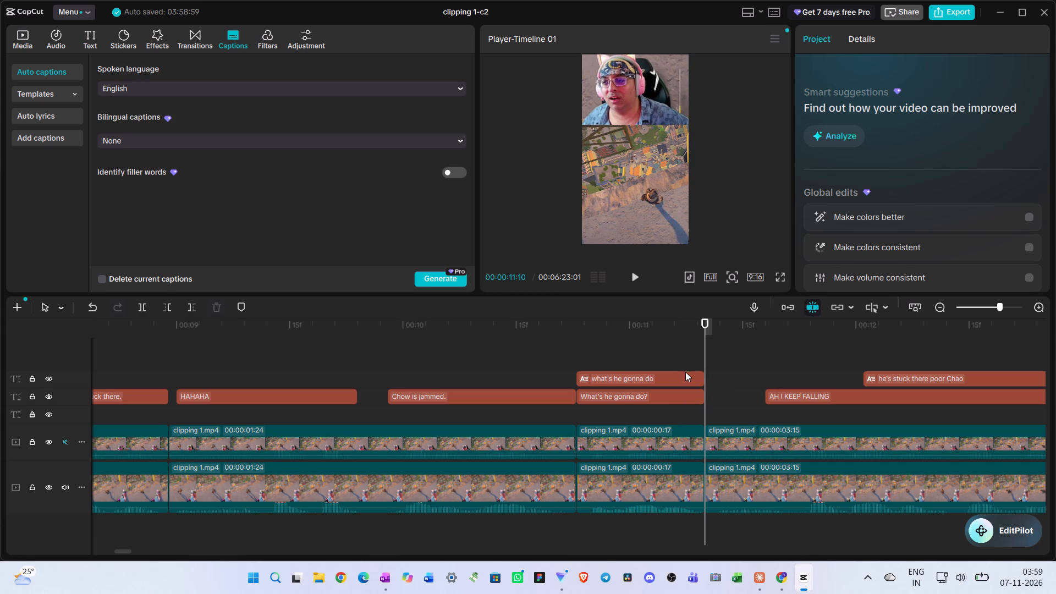
pyautogui.press('Delete')
# Move the "AH I KEEP FALLING" caption earlier so it starts at 00:00:11:10, where "What's he gonna do?" ends.
pyautogui.hscroll(-1, 683, 370)
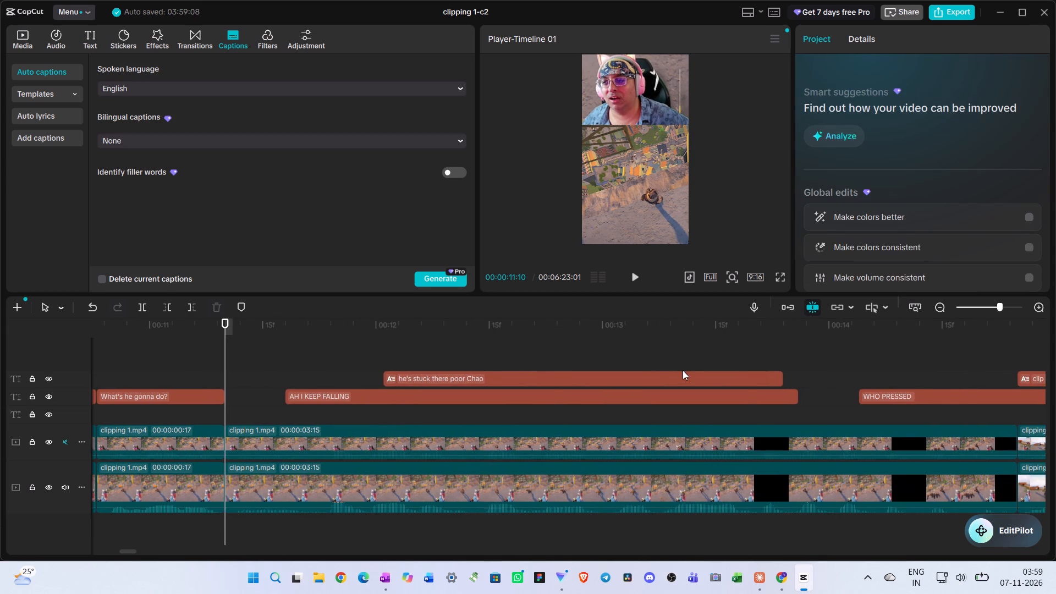
pyautogui.hscroll(-1, 683, 370)
pyautogui.moveTo(318, 397); pyautogui.dragTo(287, 396)
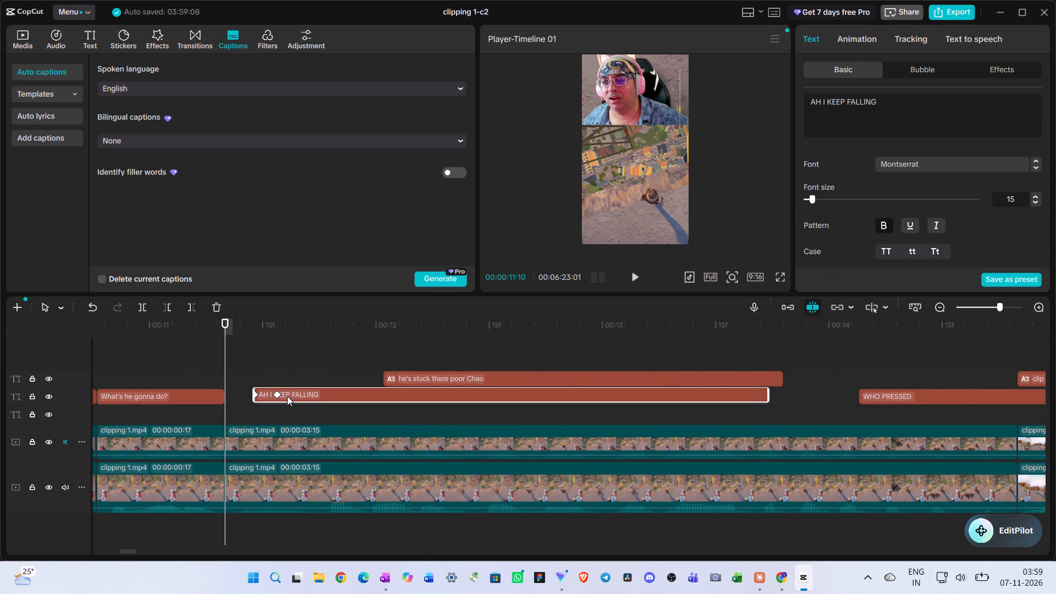
pyautogui.moveTo(287, 396); pyautogui.dragTo(257, 399)
# Listen to the following laugh and line, and split the "AH I KEEP FALLING" caption at 00:00:12:12.
pyautogui.keyDown('ctrl'); pyautogui.scroll(-2, 281, 391); pyautogui.keyUp('ctrl')
pyautogui.press('space')
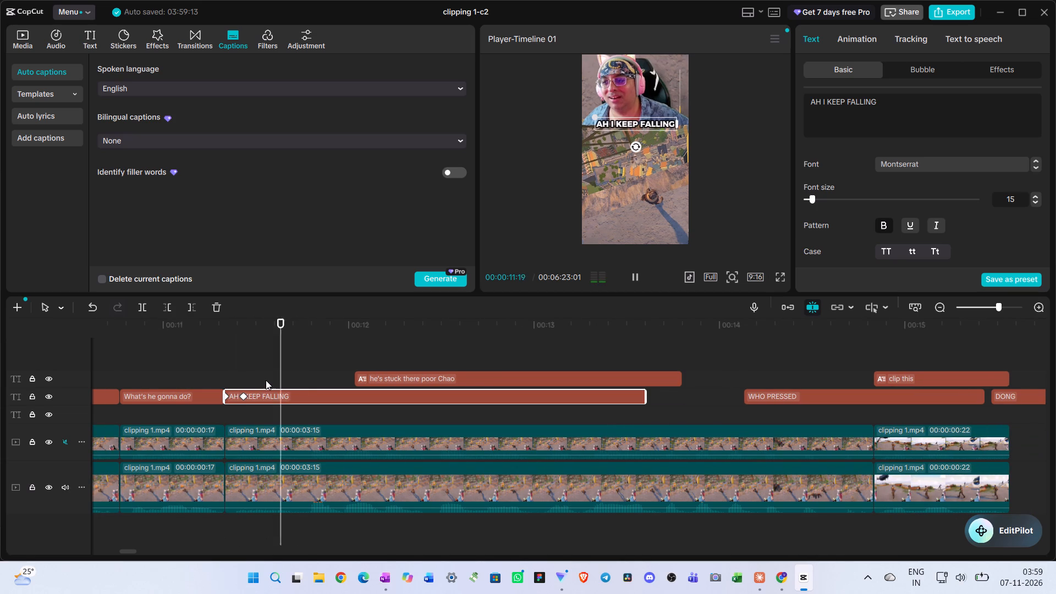
pyautogui.press('space')
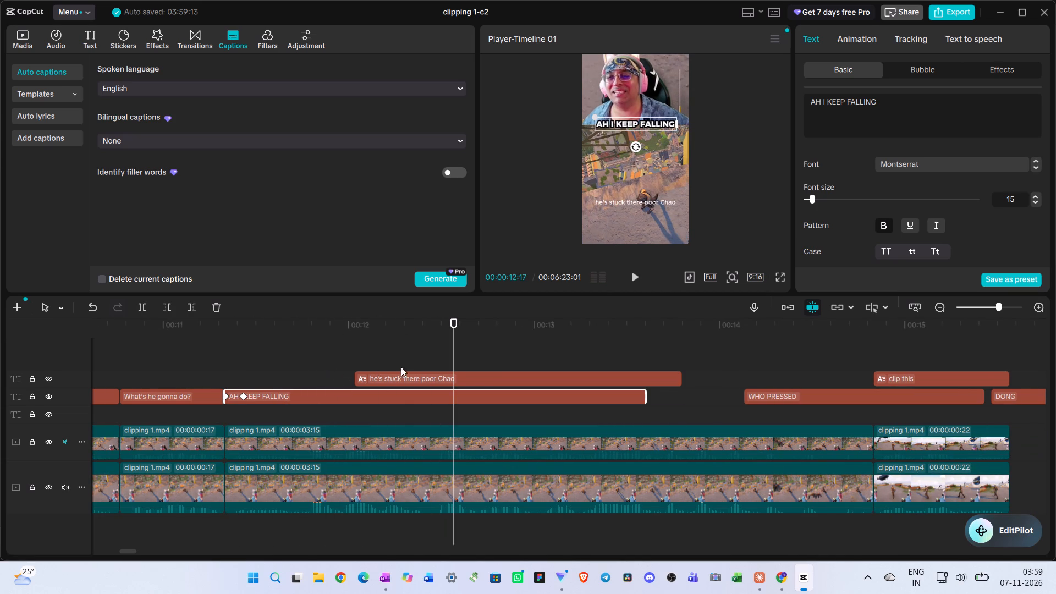
pyautogui.click(417, 349)
pyautogui.moveTo(417, 349); pyautogui.dragTo(424, 350)
pyautogui.click(414, 399)
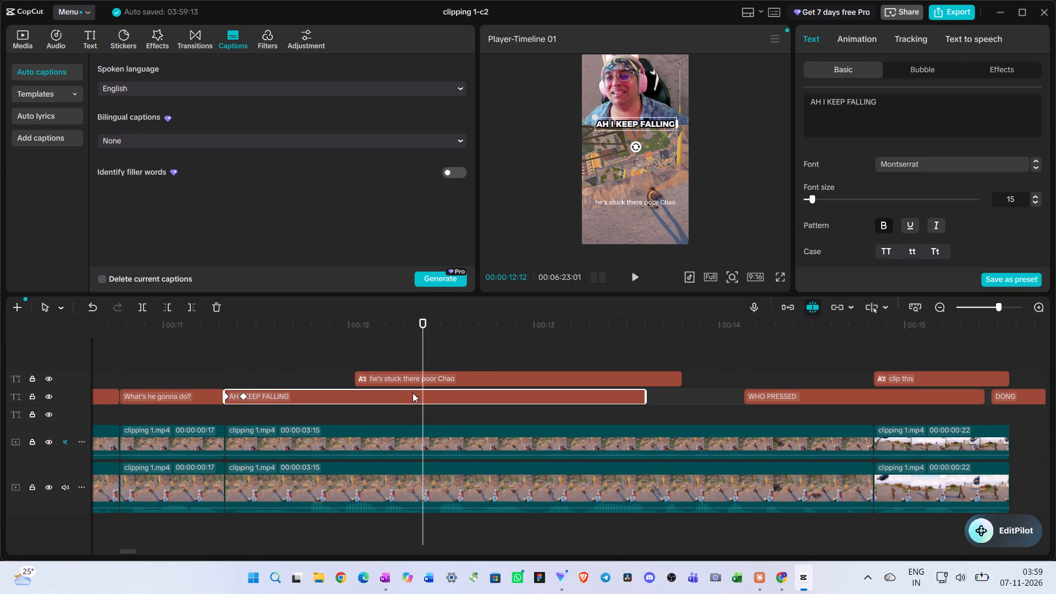
pyautogui.hotkey('ctrl', 'b')
pyautogui.click(340, 395)
# Copy the "HAHAHA" caption and paste its text style, location size, blend and stroke attributes onto the first "AH I KEEP FALLING" caption.
pyautogui.click(277, 372)
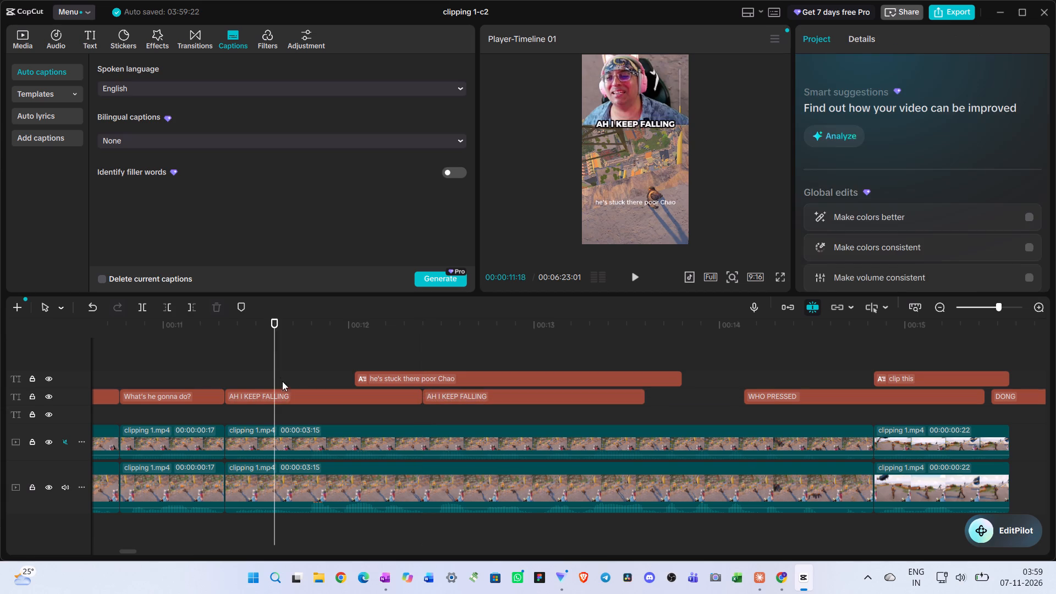
pyautogui.click(284, 388)
pyautogui.click(290, 394)
pyautogui.hscroll(1, 306, 377)
pyautogui.click(325, 393)
pyautogui.rightClick(326, 393)
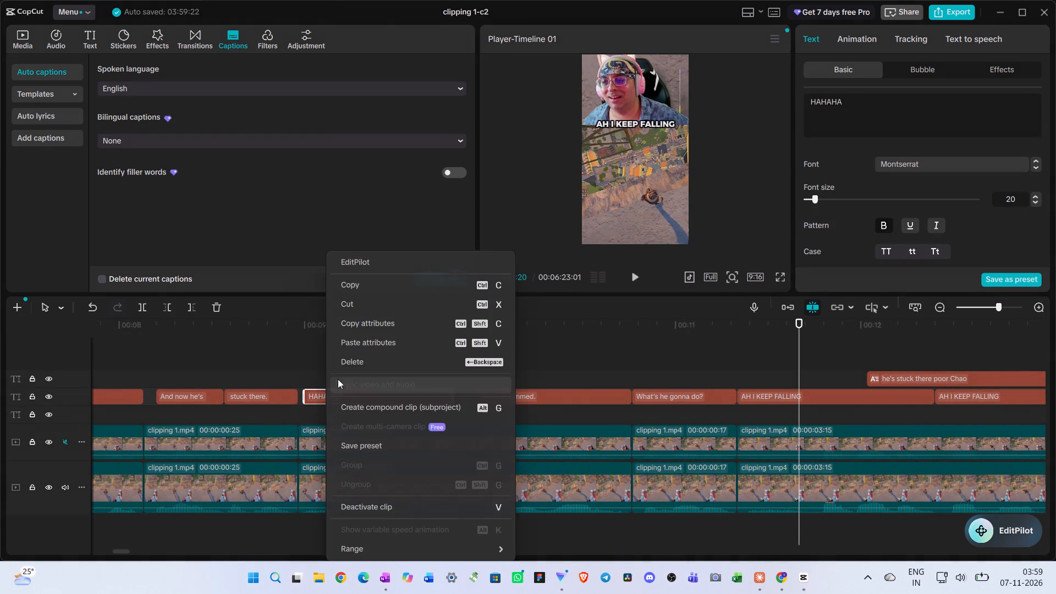
pyautogui.click(367, 280)
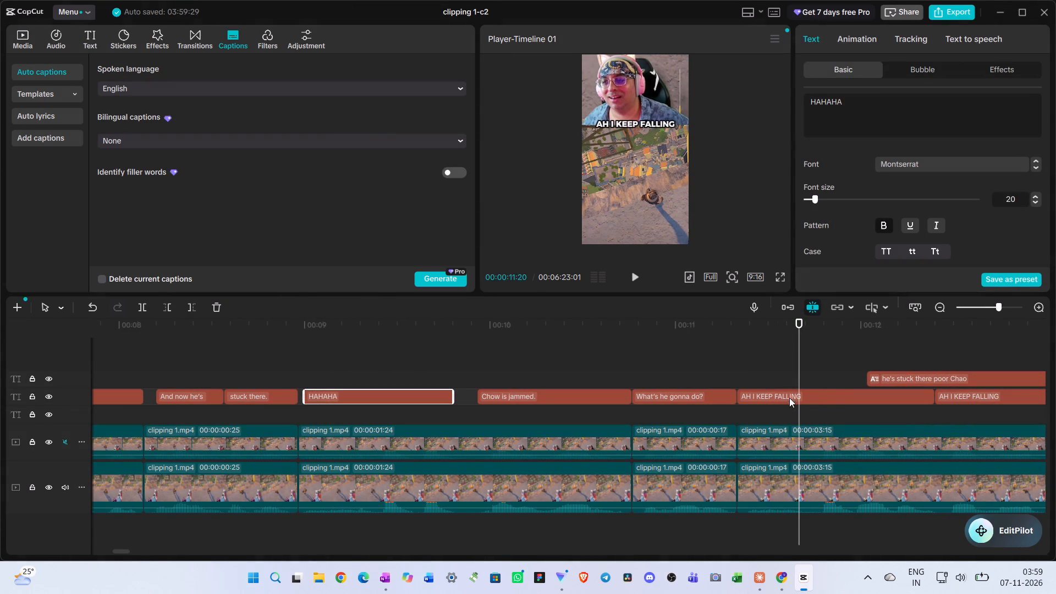
pyautogui.click(790, 394)
pyautogui.rightClick(791, 394)
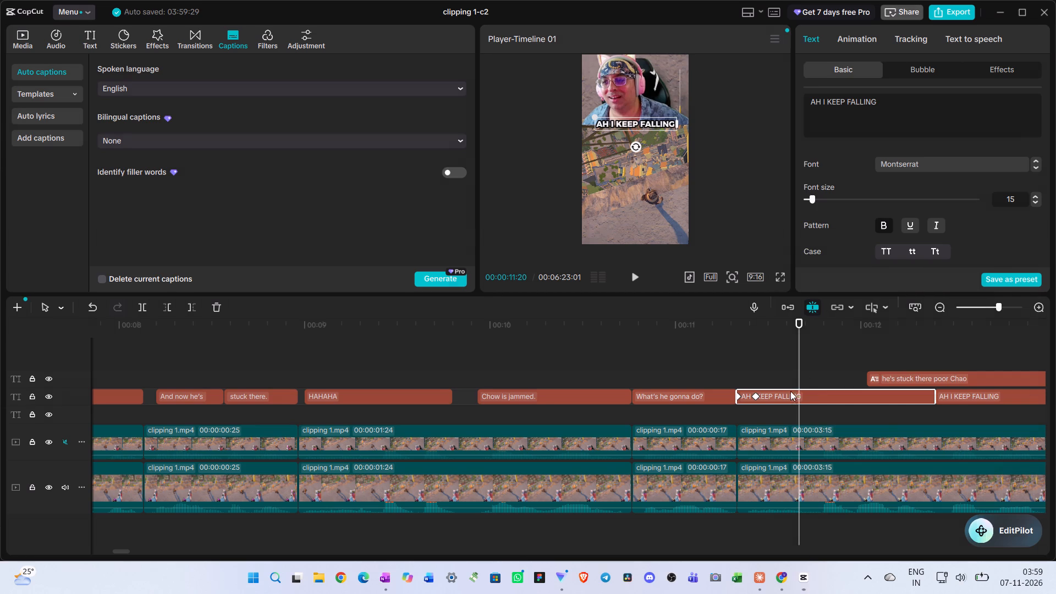
pyautogui.click(841, 342)
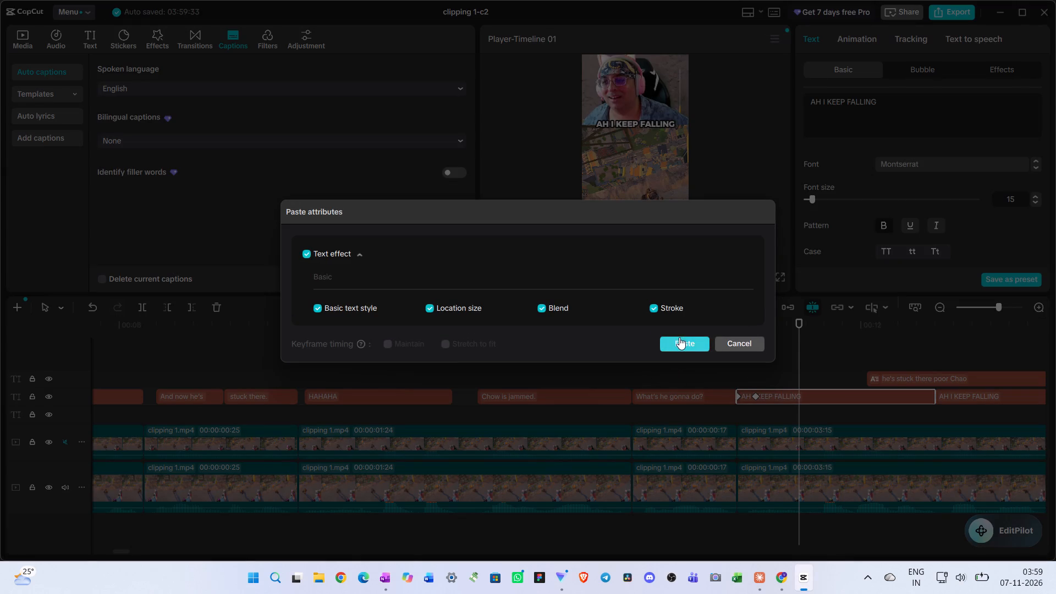
pyautogui.click(681, 343)
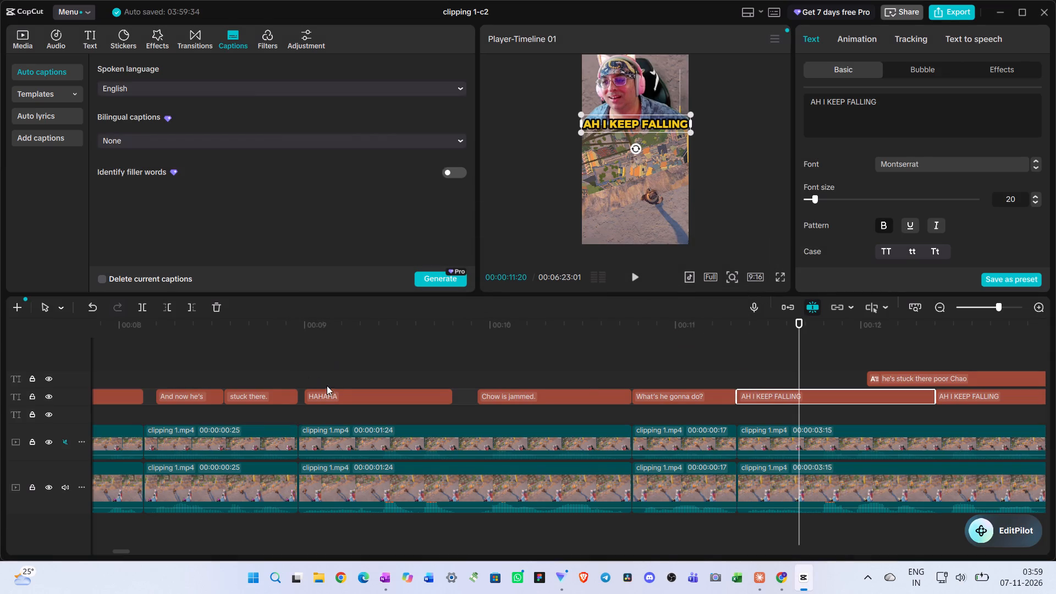
# Replace the text of the first "AH I KEEP FALLING" caption with "HAHAHA" copied from the earlier laugh caption.
pyautogui.click(335, 392)
pyautogui.moveTo(853, 103); pyautogui.dragTo(796, 104)
pyautogui.hotkey('ctrl', 'c')
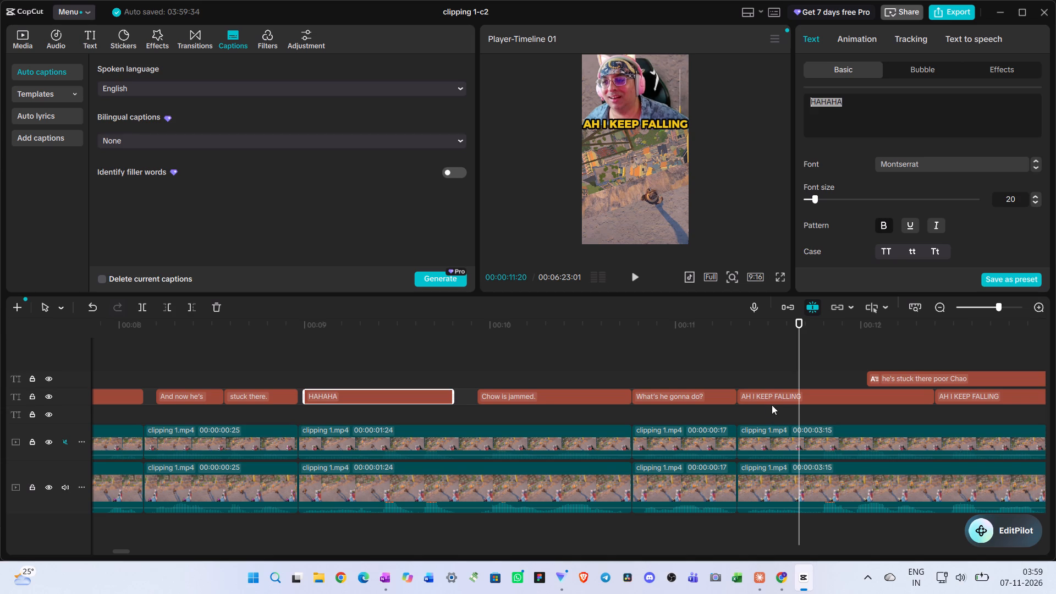
pyautogui.click(772, 392)
pyautogui.moveTo(895, 103); pyautogui.dragTo(789, 105)
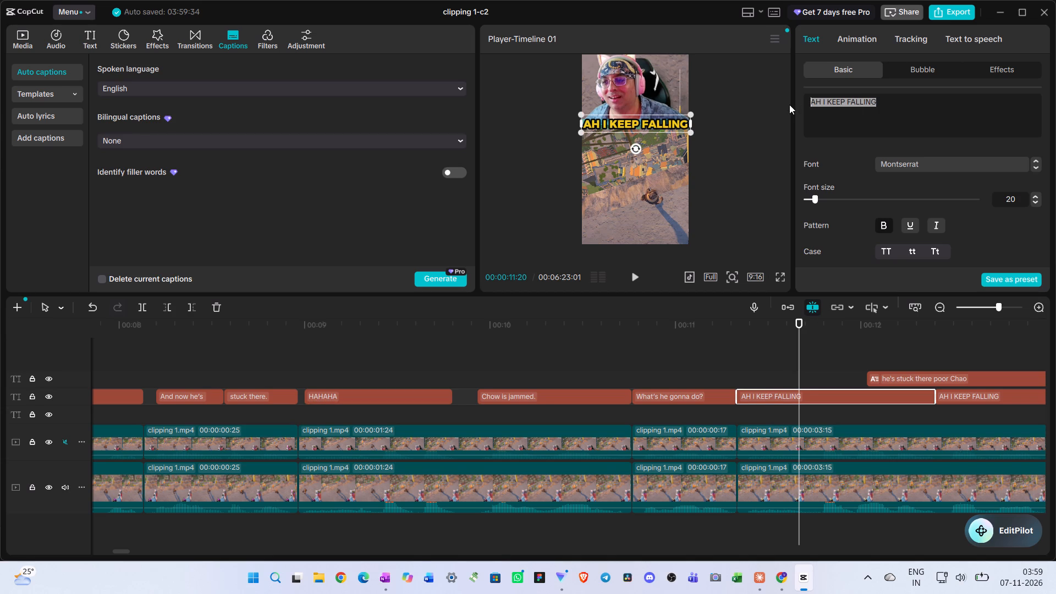
pyautogui.press('BackSpace')
pyautogui.hotkey('ctrl', 'v')
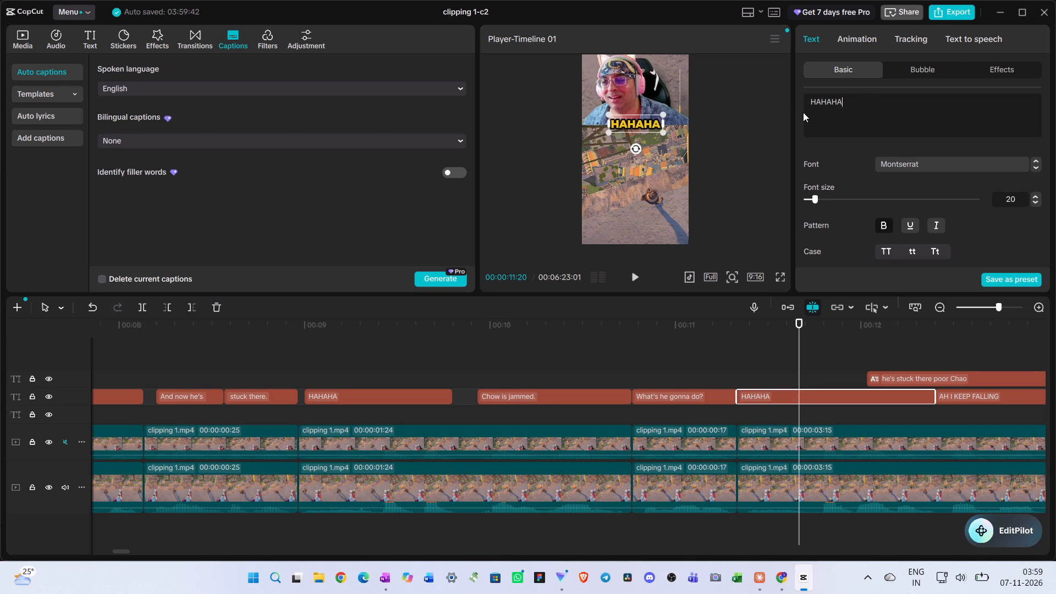
pyautogui.click(741, 361)
# Play the section from "Chow is jammed." to the second "HAHAHA" to check the look and timing of "What's he gonna do?".
pyautogui.click(484, 364)
pyautogui.press('space')
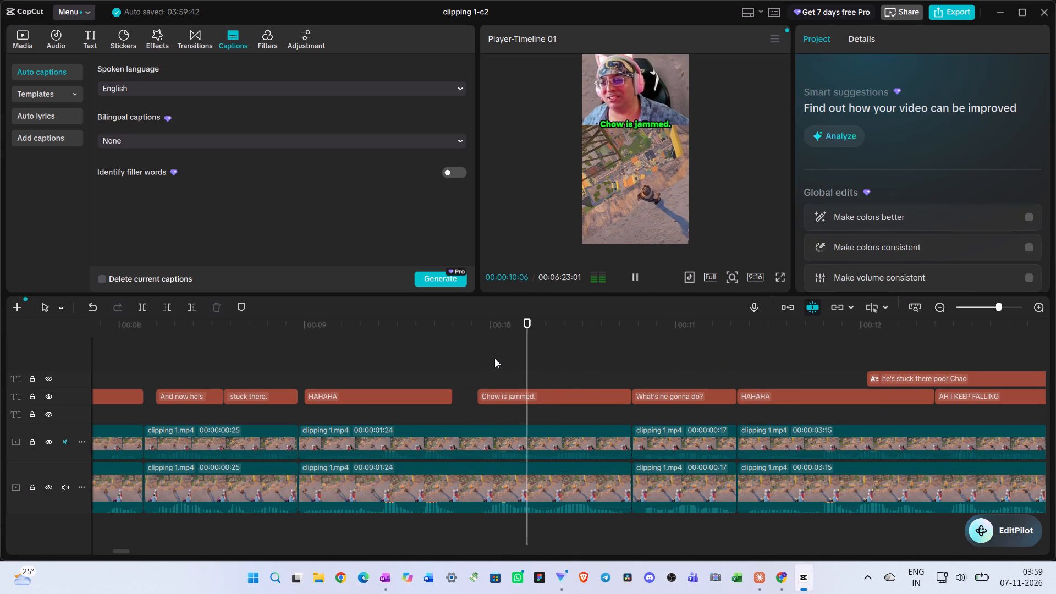
pyautogui.hscroll(-1, 526, 340)
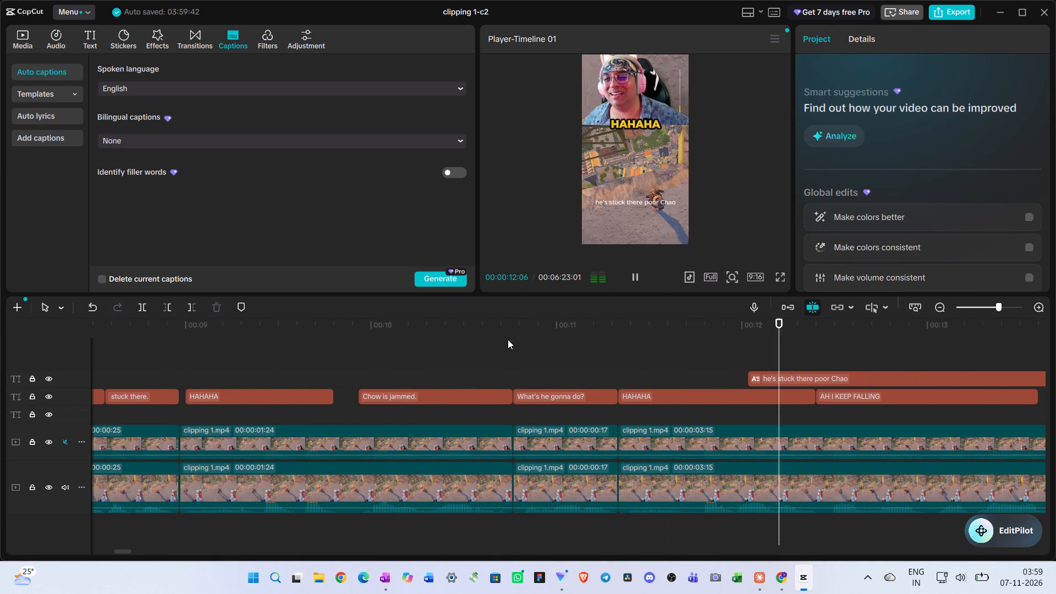
pyautogui.click(345, 349)
pyautogui.press('space')
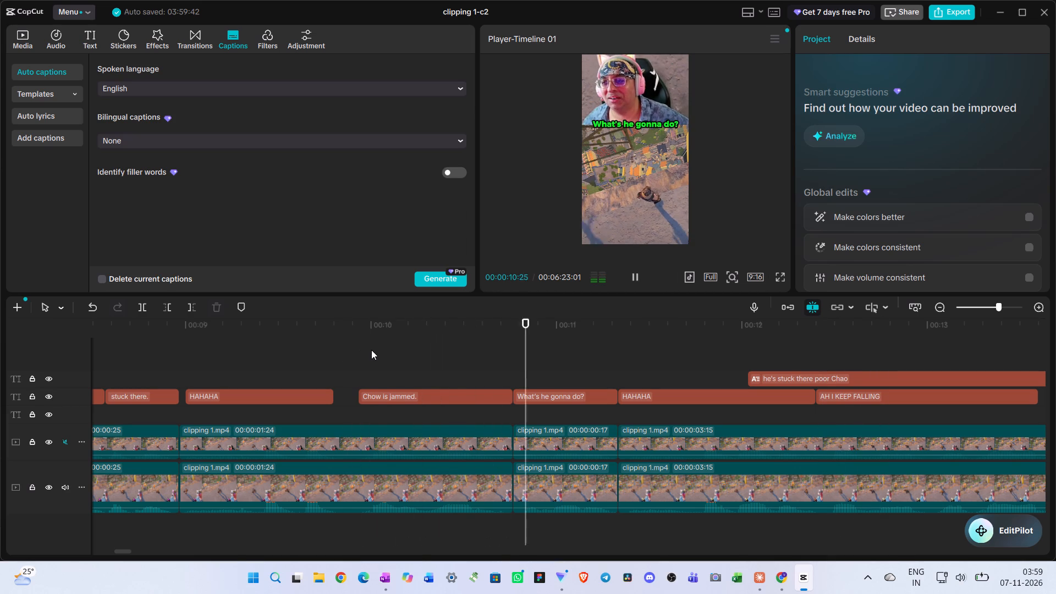
pyautogui.press('space')
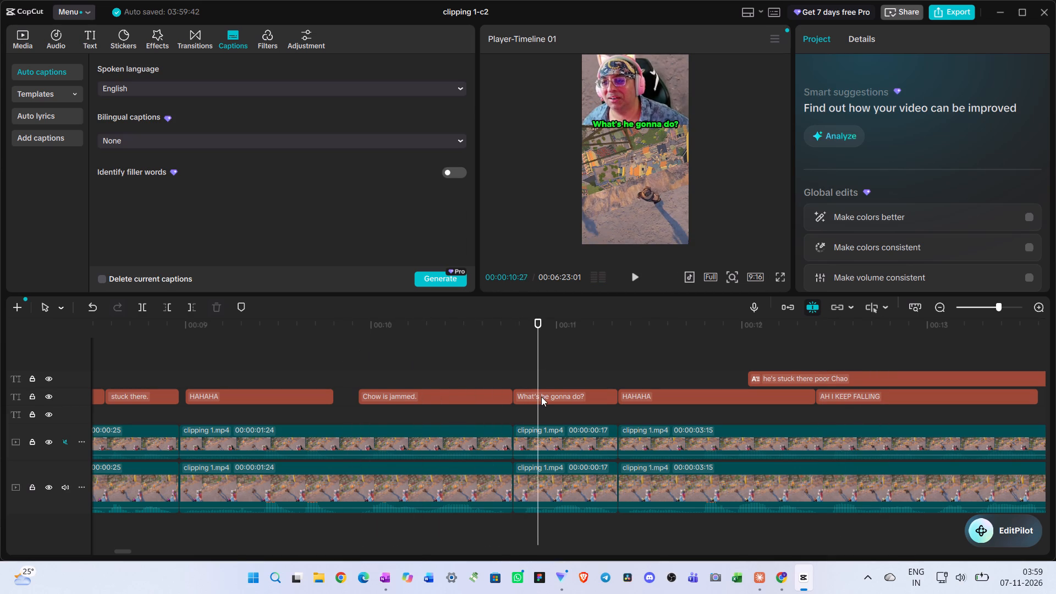
pyautogui.click(541, 397)
pyautogui.keyDown('ctrl'); pyautogui.scroll(-6, 541, 394); pyautogui.keyUp('ctrl')
pyautogui.click(592, 375)
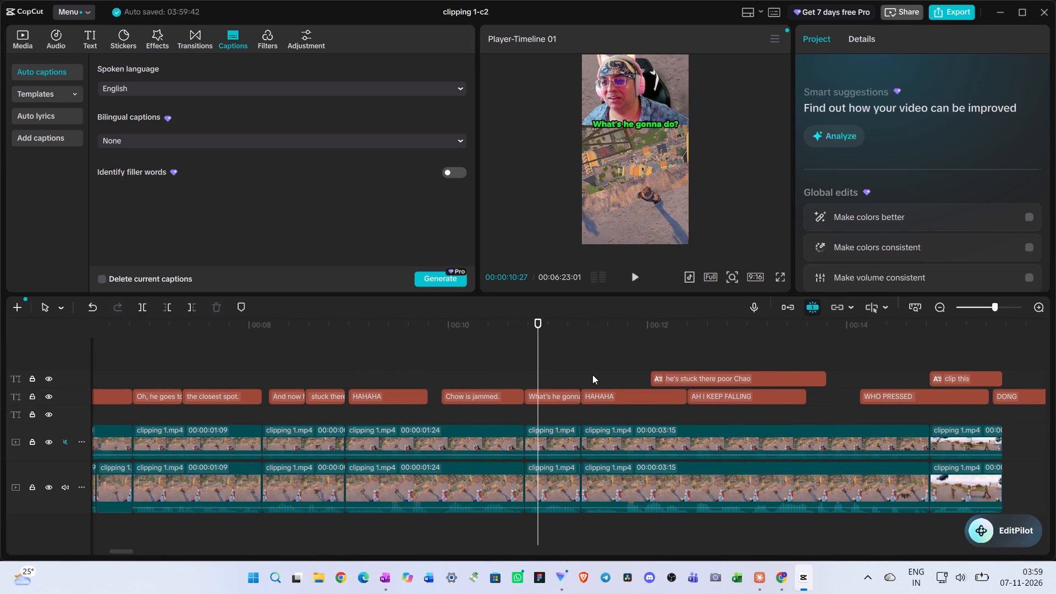
pyautogui.press('space')
pyautogui.press('space')
pyautogui.click(549, 360)
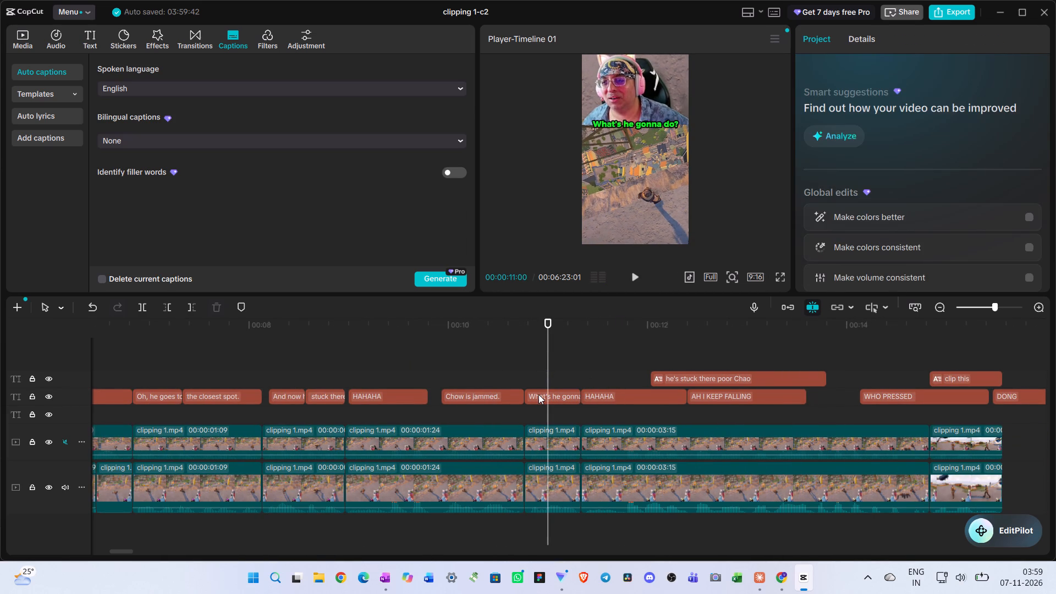
pyautogui.click(538, 394)
# Copy the attributes of the "And now he's" caption and paste its text style, location size, blend and stroke onto "What's he gonna do?", with keyframes stretched to fit.
pyautogui.click(285, 370)
pyautogui.moveTo(285, 370); pyautogui.dragTo(291, 371)
pyautogui.rightClick(290, 395)
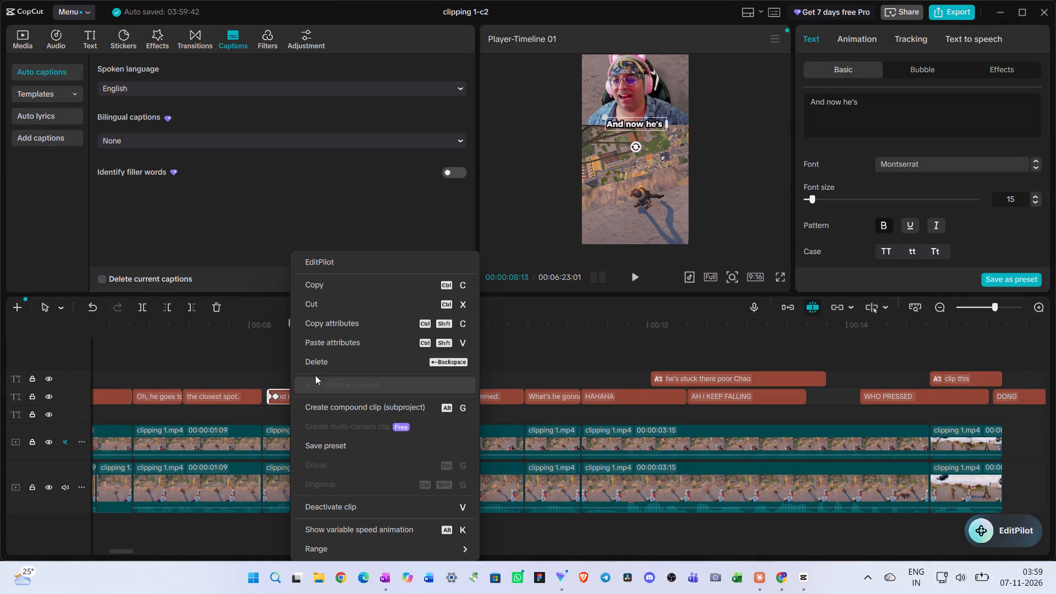
pyautogui.click(340, 322)
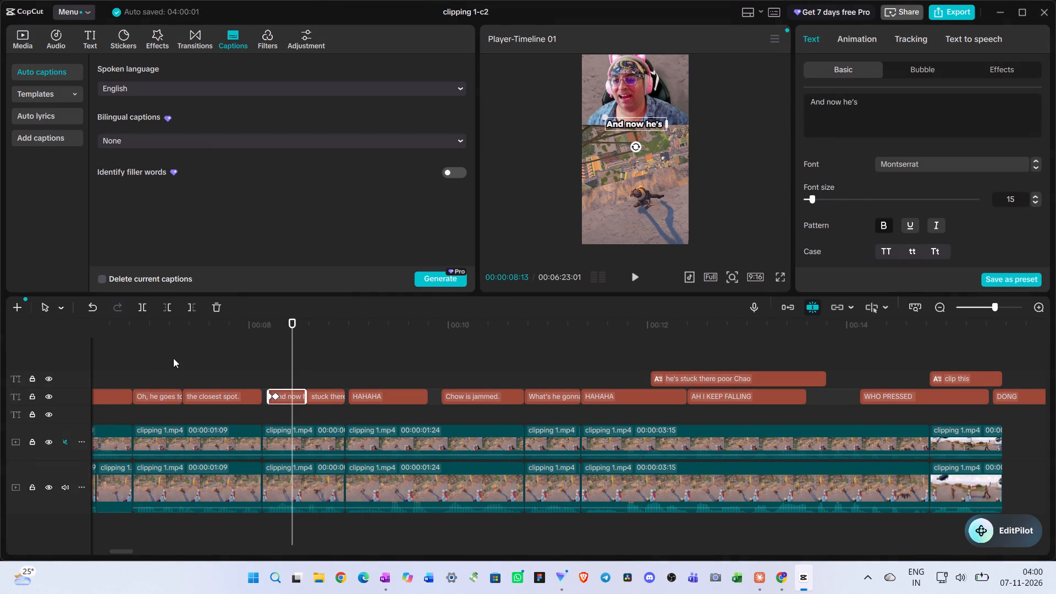
pyautogui.click(169, 371)
pyautogui.press('space')
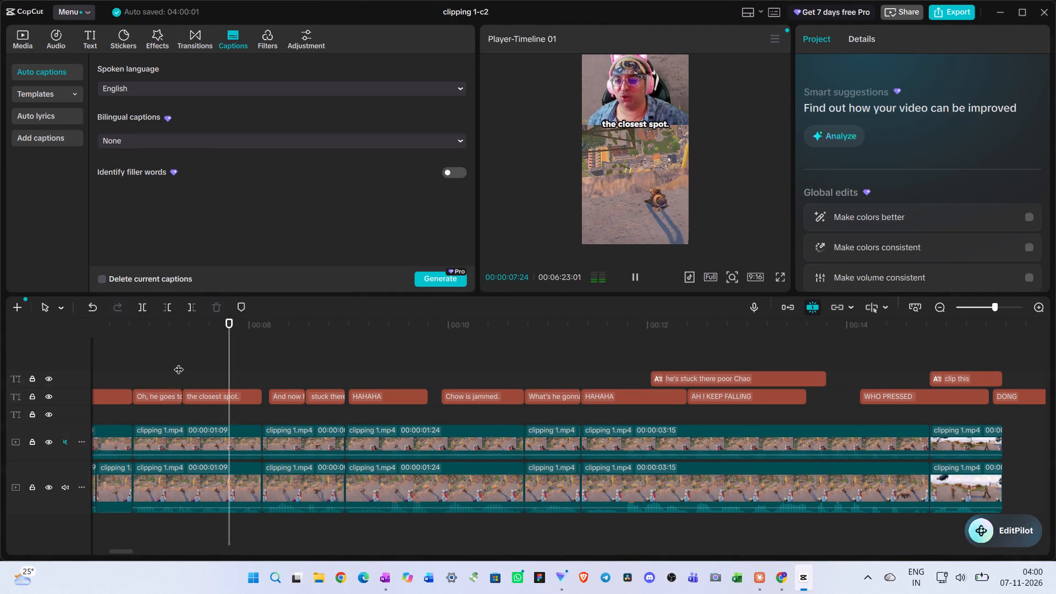
pyautogui.keyDown('ctrl'); pyautogui.scroll(-1, 197, 375); pyautogui.keyUp('ctrl')
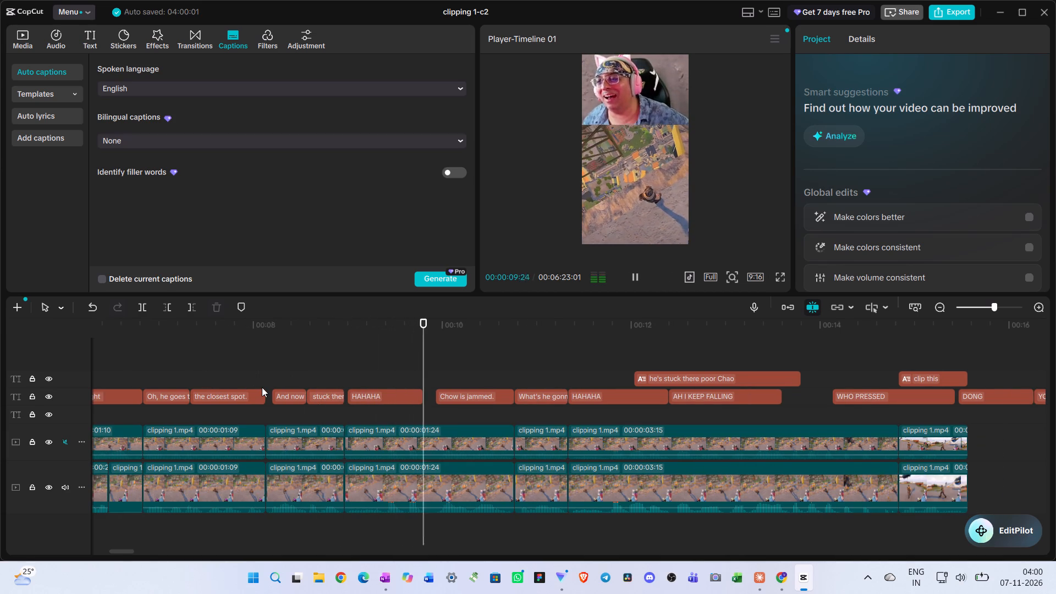
pyautogui.press('space')
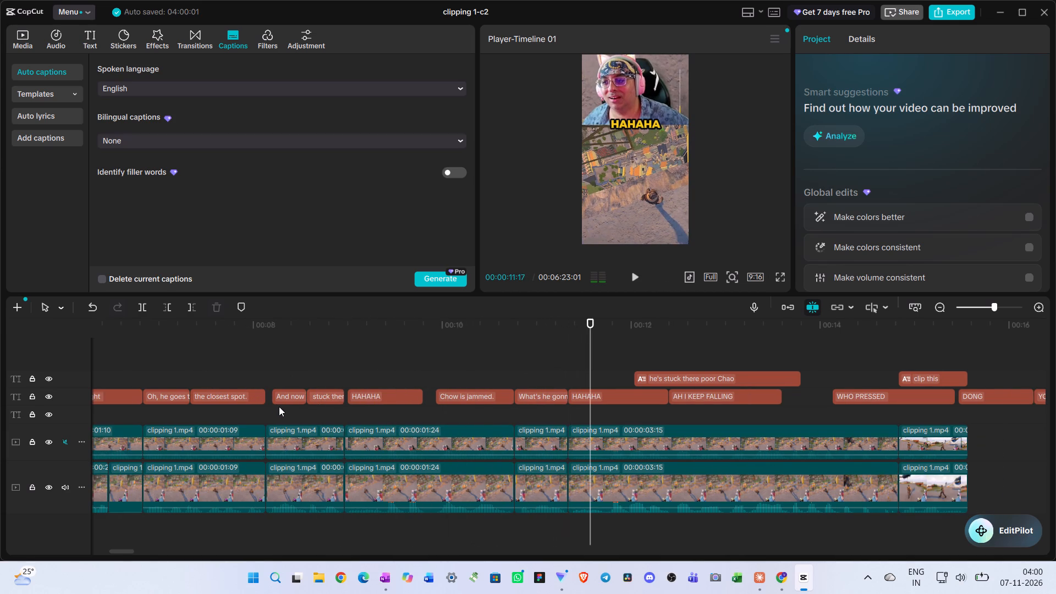
pyautogui.click(537, 374)
pyautogui.click(536, 394)
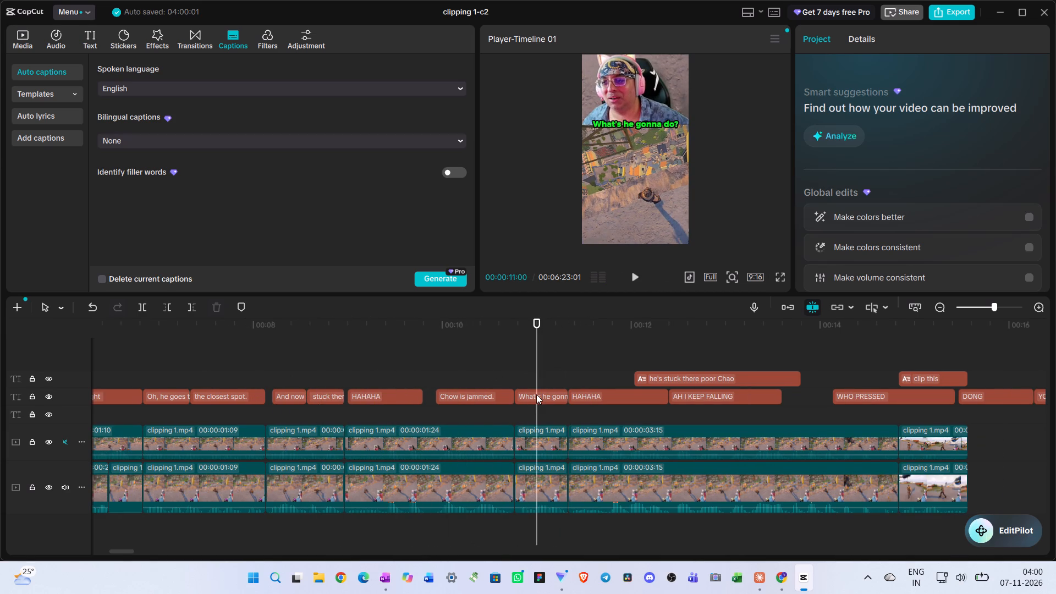
pyautogui.rightClick(536, 394)
pyautogui.click(582, 348)
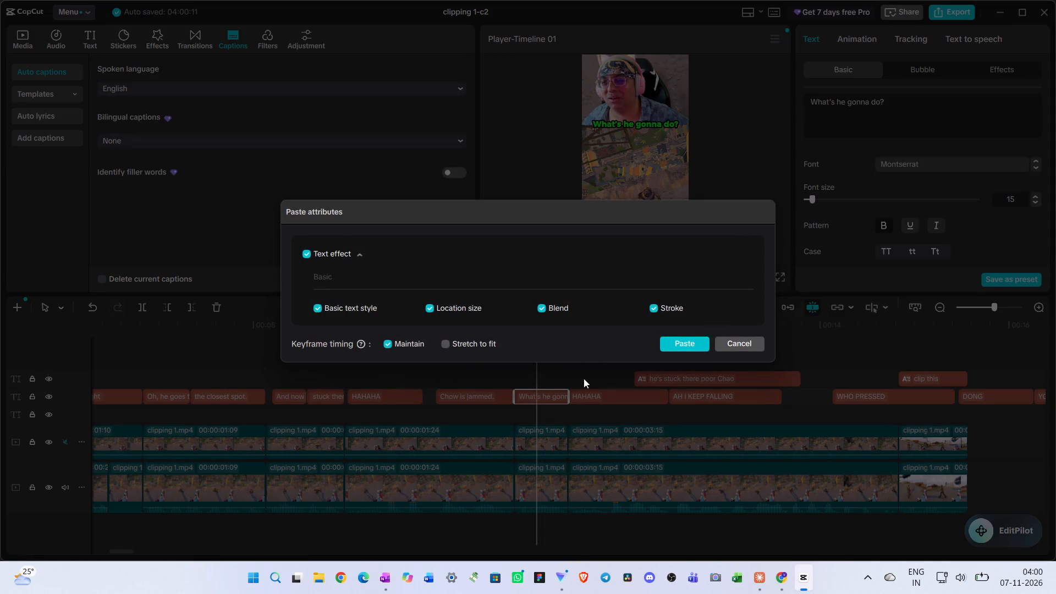
pyautogui.click(447, 346)
pyautogui.click(672, 346)
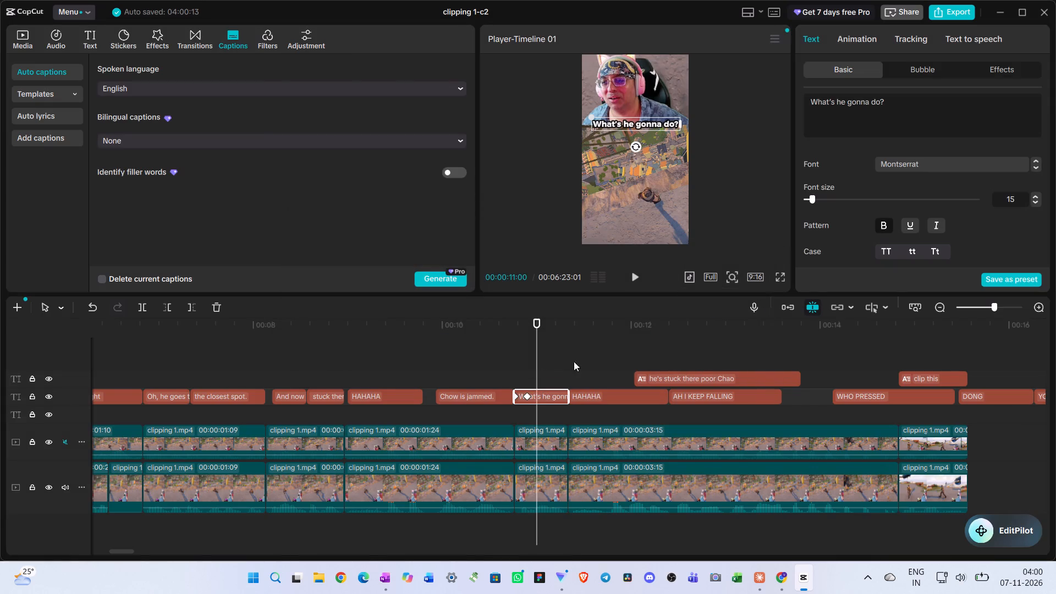
# Play the section from "Chow is jammed." through "AH I KEEP FALLING" to find where the next spoken lines start.
pyautogui.click(467, 384)
pyautogui.press('space')
pyautogui.hscroll(-1, 469, 380)
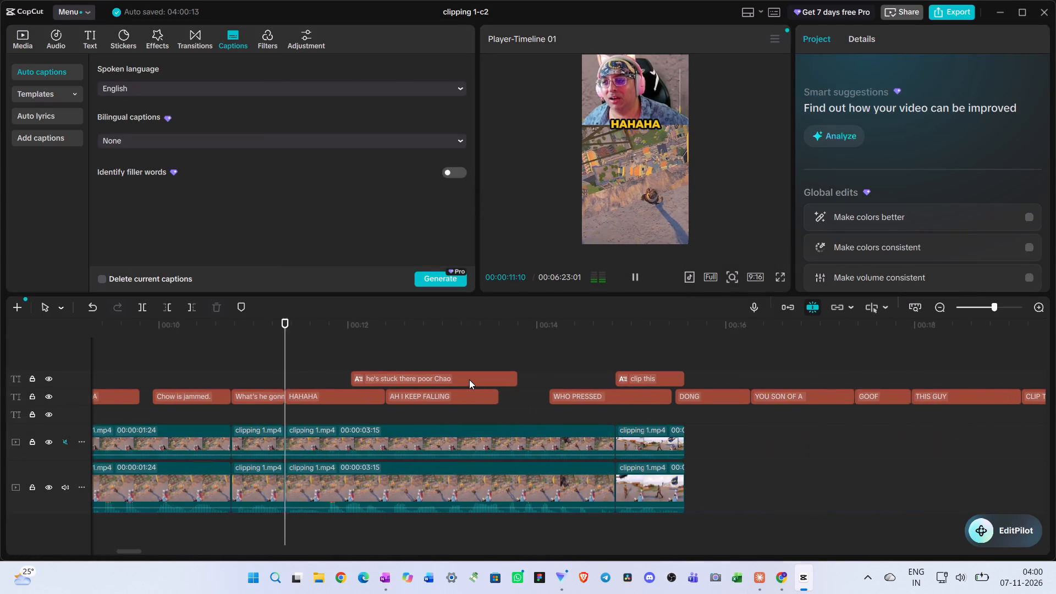
pyautogui.hscroll(-1, 469, 380)
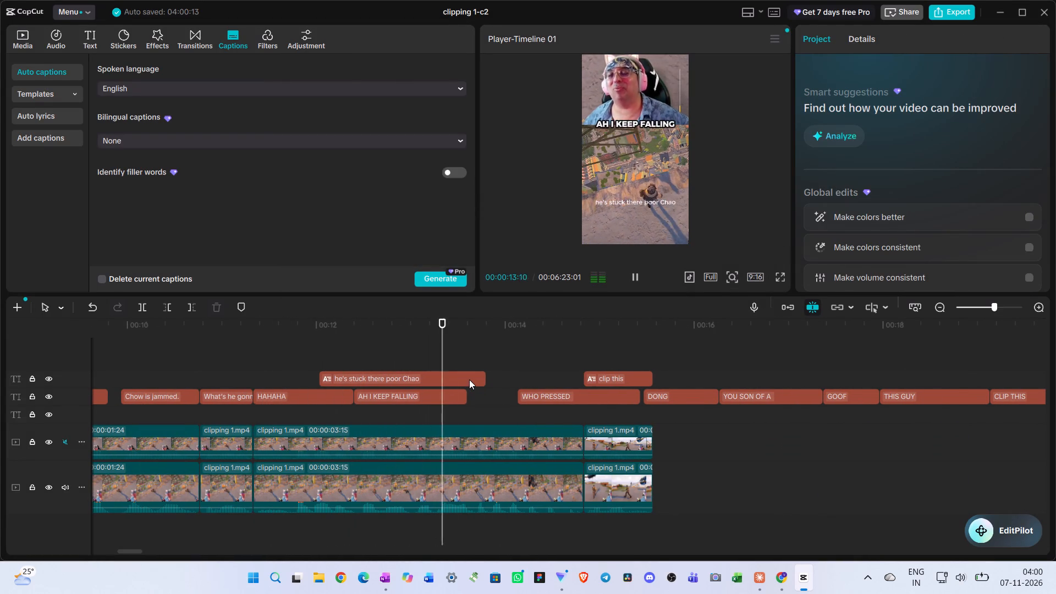
pyautogui.press('space')
pyautogui.click(358, 359)
pyautogui.press('space')
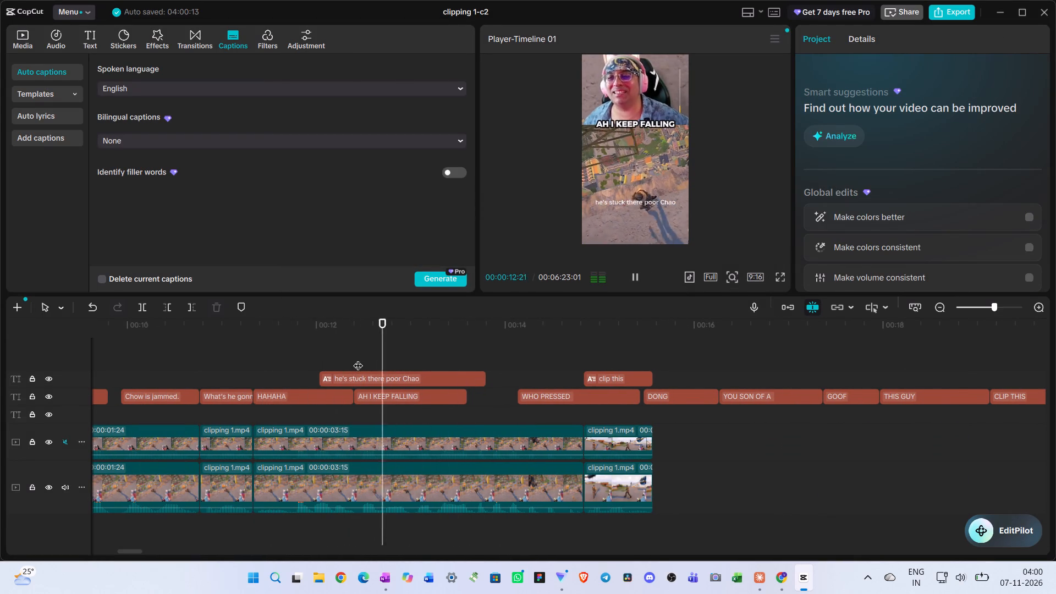
pyautogui.press('space')
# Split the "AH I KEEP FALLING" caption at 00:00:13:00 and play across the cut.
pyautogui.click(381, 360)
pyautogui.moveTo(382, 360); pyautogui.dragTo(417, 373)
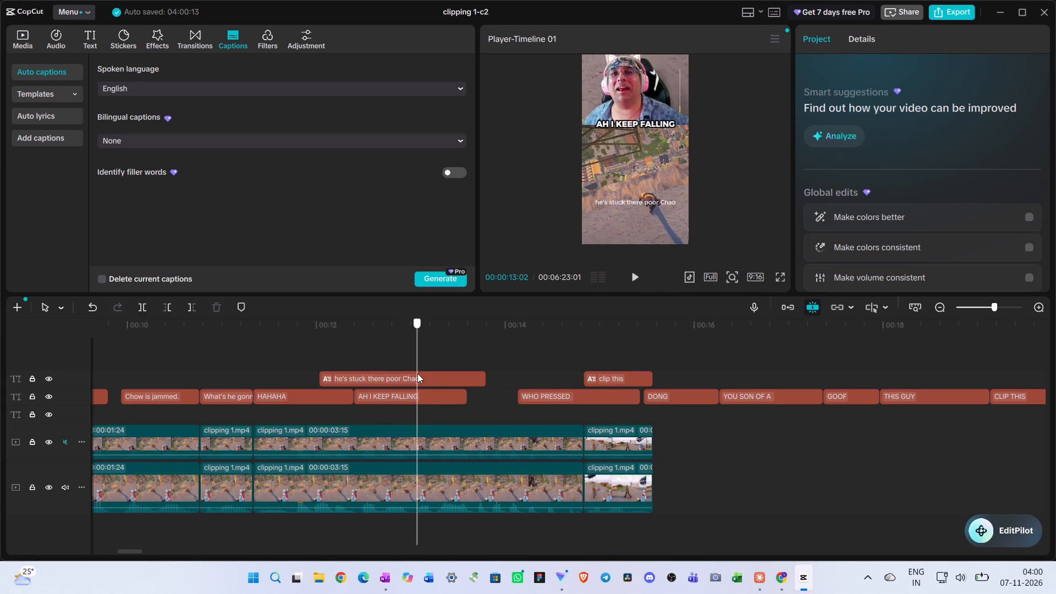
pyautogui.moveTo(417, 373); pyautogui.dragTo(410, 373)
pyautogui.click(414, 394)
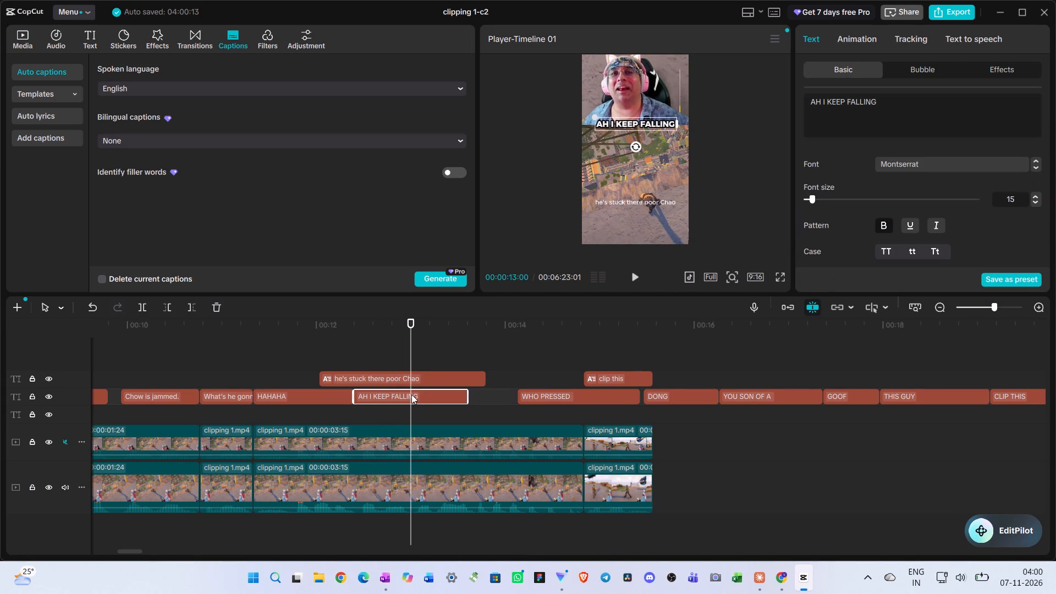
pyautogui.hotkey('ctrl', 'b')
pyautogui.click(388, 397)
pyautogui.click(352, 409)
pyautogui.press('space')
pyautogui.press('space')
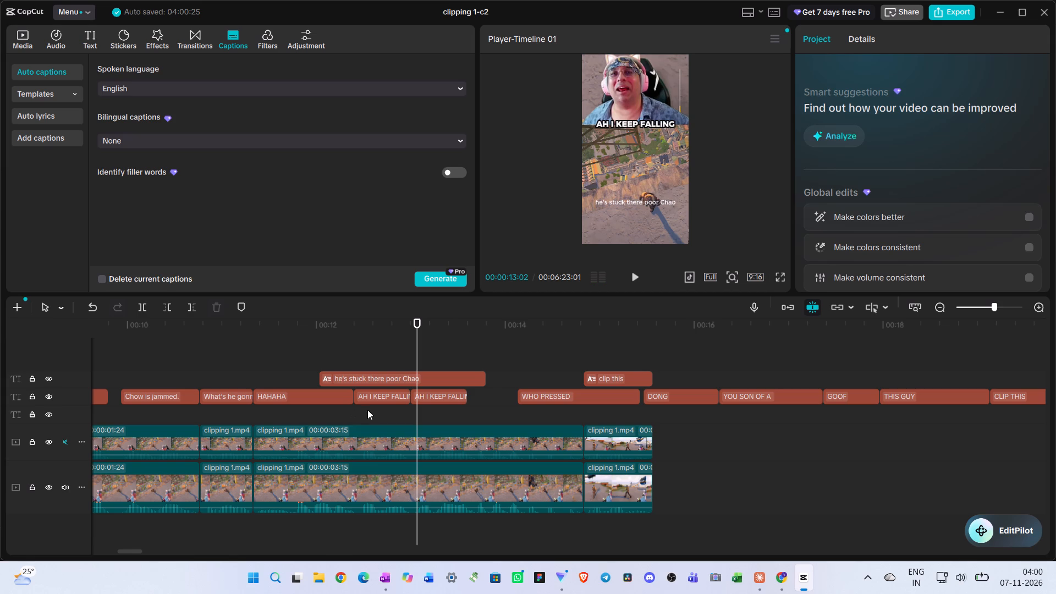
# Delete both halves of the "AH I KEEP FALLING" caption.
pyautogui.click(521, 405)
pyautogui.click(542, 388)
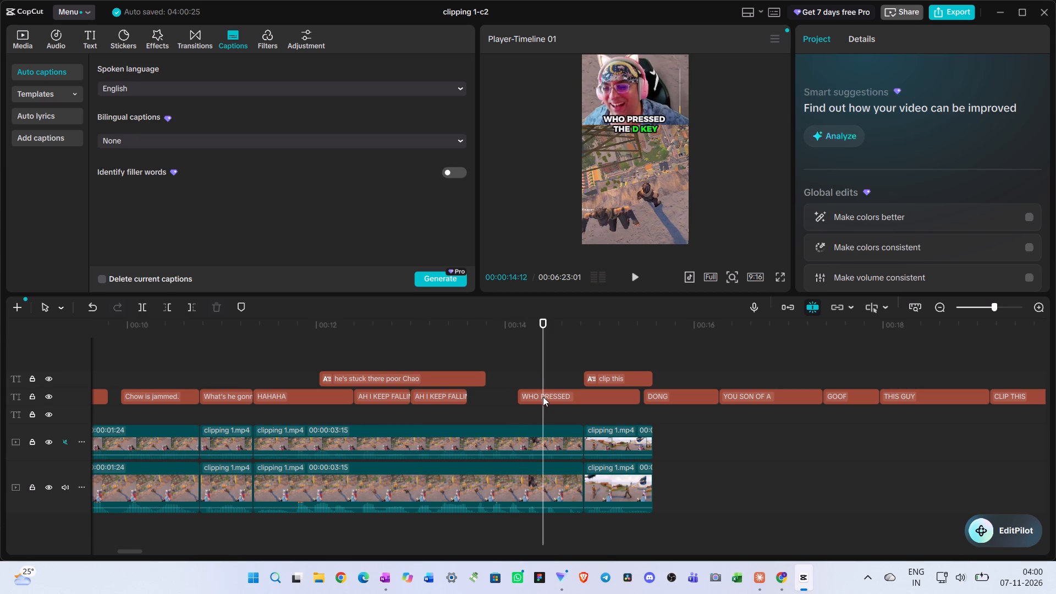
pyautogui.click(543, 397)
pyautogui.click(383, 395)
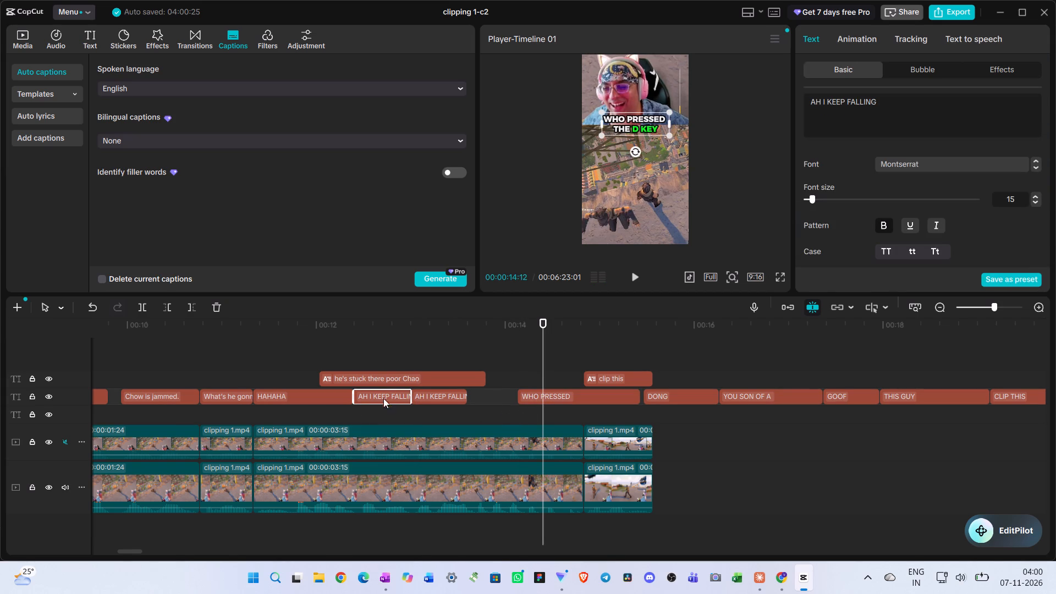
pyautogui.click(433, 398)
pyautogui.moveTo(481, 395); pyautogui.dragTo(406, 400)
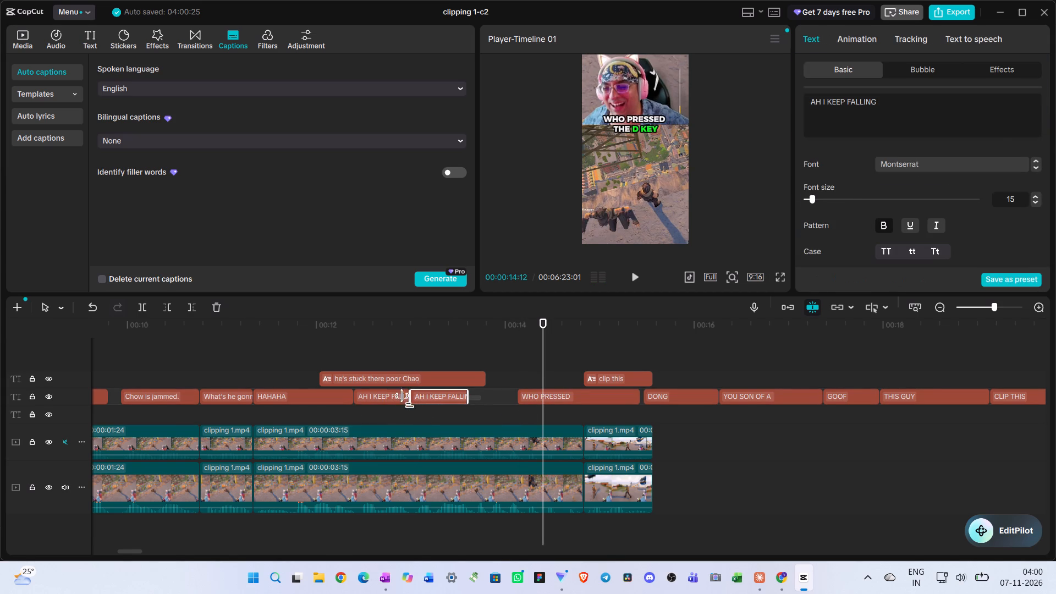
pyautogui.moveTo(406, 400); pyautogui.dragTo(393, 400)
pyautogui.press('Delete')
# Move the "WHO PRESSED THE D KEY" caption to just after the second "HAHAHA", starting at about 00:00:12:14.
pyautogui.moveTo(552, 394); pyautogui.dragTo(434, 411)
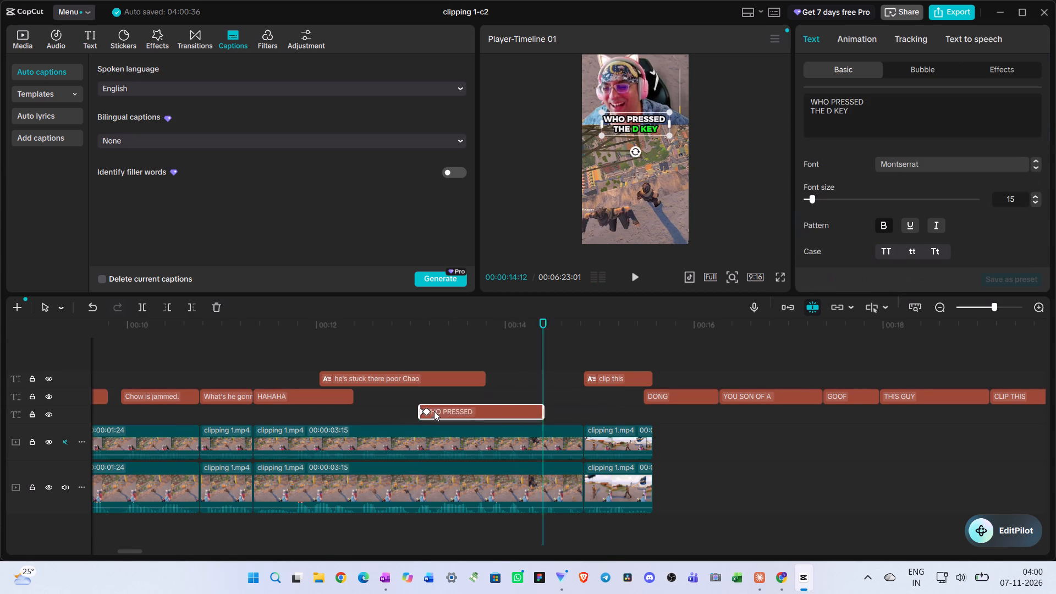
pyautogui.moveTo(434, 411); pyautogui.dragTo(387, 395)
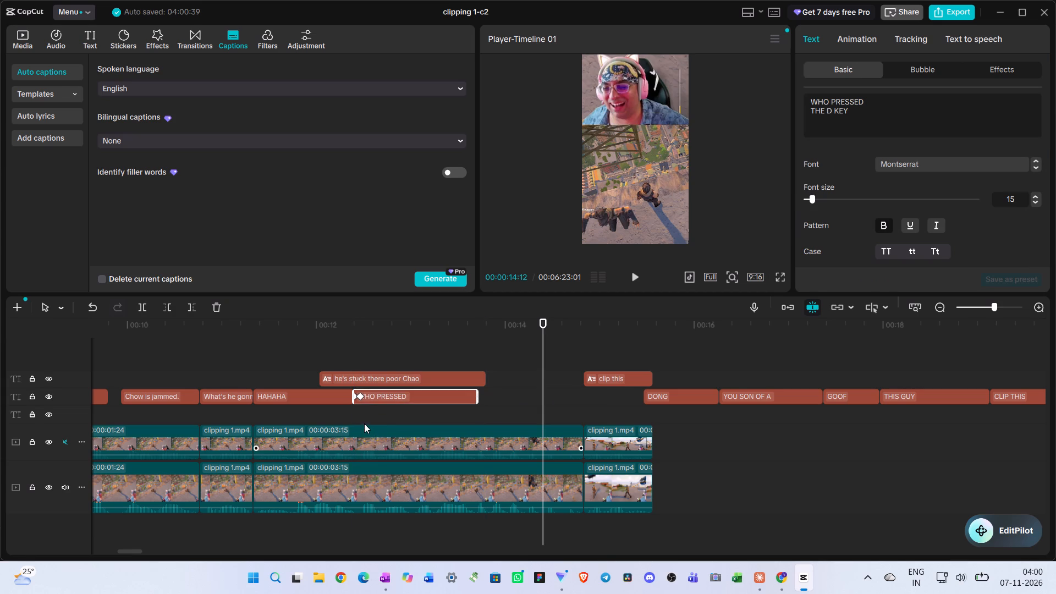
pyautogui.doubleClick(359, 414)
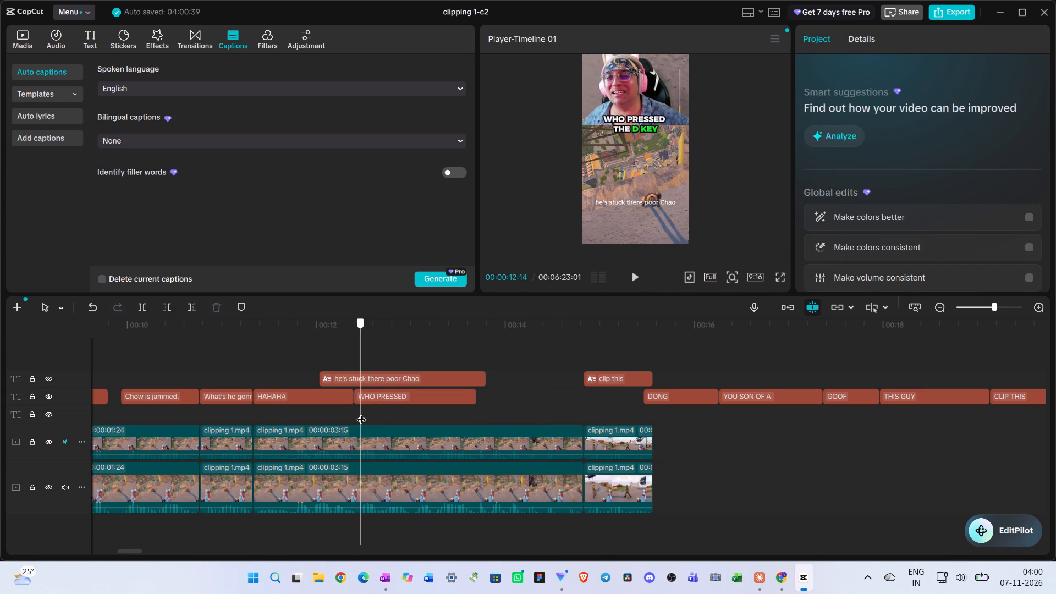
pyautogui.click(377, 394)
pyautogui.moveTo(389, 395); pyautogui.dragTo(391, 395)
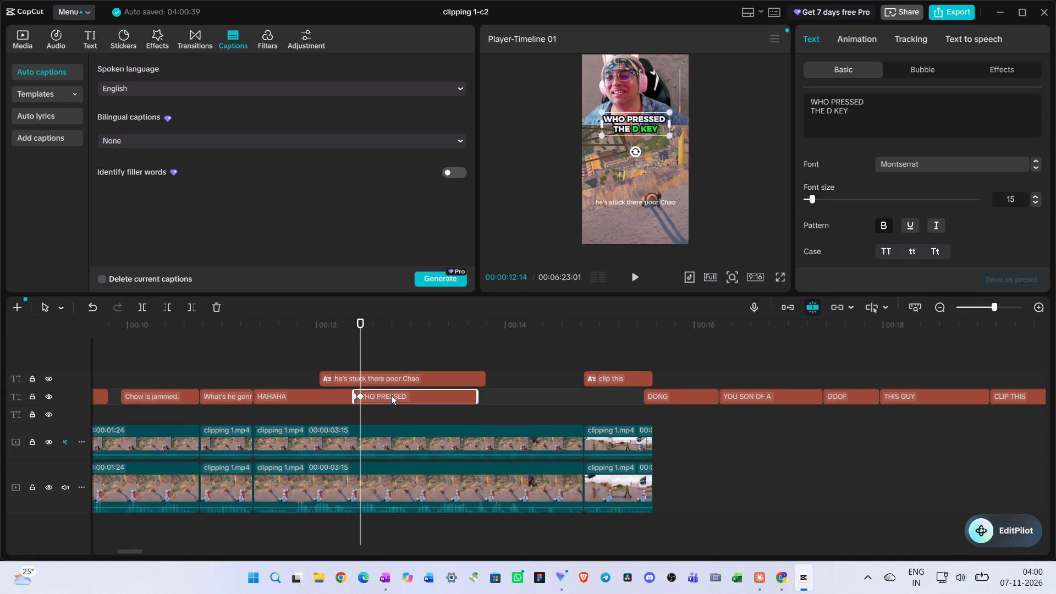
pyautogui.moveTo(391, 395); pyautogui.dragTo(399, 395)
# Split the "WHO PRESSED THE D KEY" caption at 00:00:12:29 and move its second half to start at about 00:00:13:02.
pyautogui.press('space')
pyautogui.press('space')
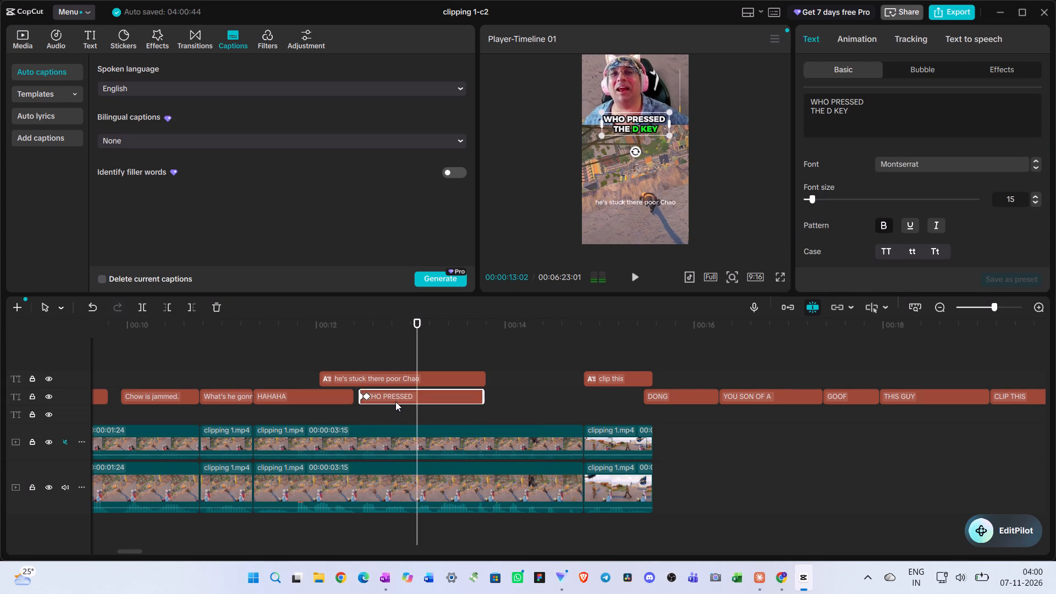
pyautogui.click(391, 359)
pyautogui.moveTo(392, 359); pyautogui.dragTo(403, 365)
pyautogui.moveTo(403, 366); pyautogui.dragTo(409, 371)
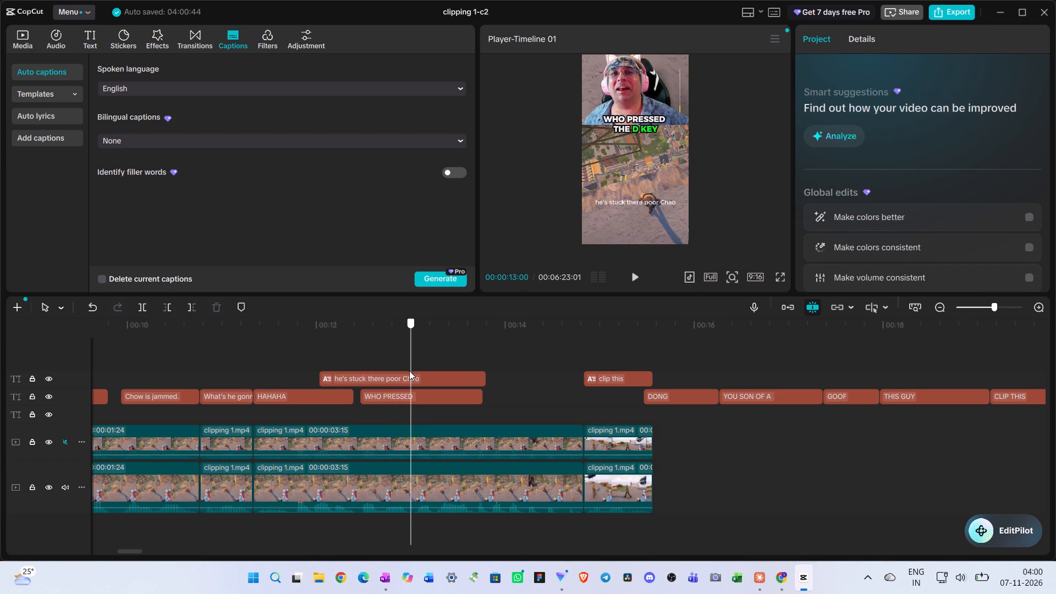
pyautogui.moveTo(409, 371); pyautogui.dragTo(408, 371)
pyautogui.click(406, 398)
pyautogui.hotkey('ctrl', 'b')
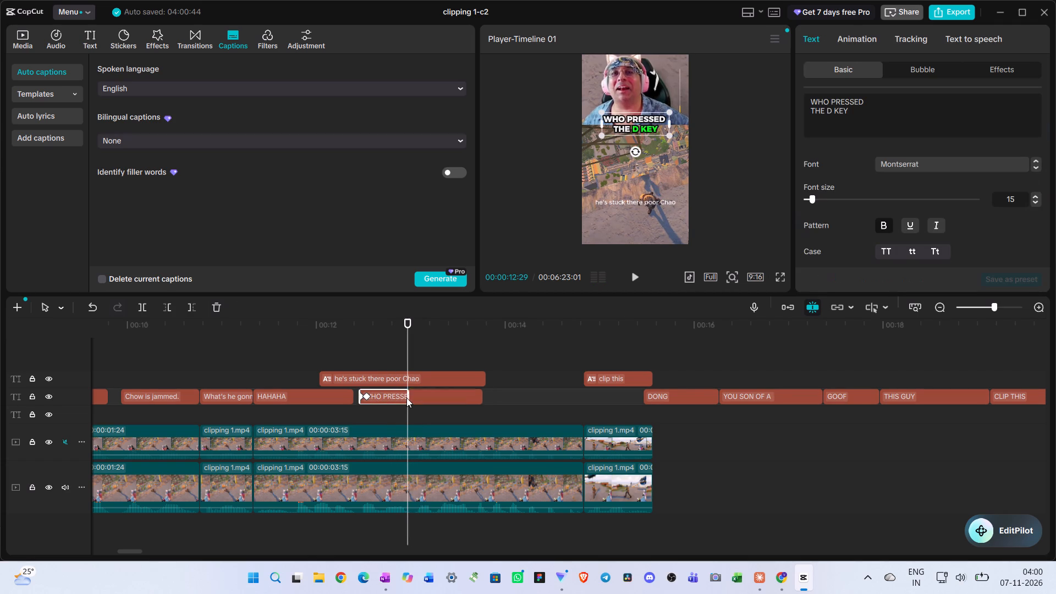
pyautogui.moveTo(426, 394); pyautogui.dragTo(436, 395)
pyautogui.click(392, 350)
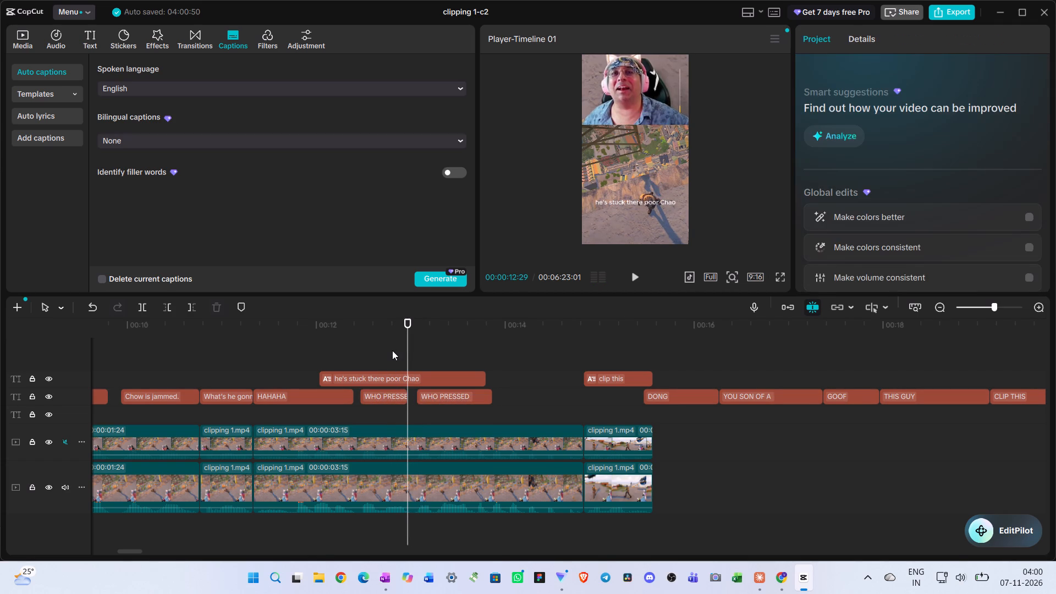
pyautogui.moveTo(392, 350); pyautogui.dragTo(414, 359)
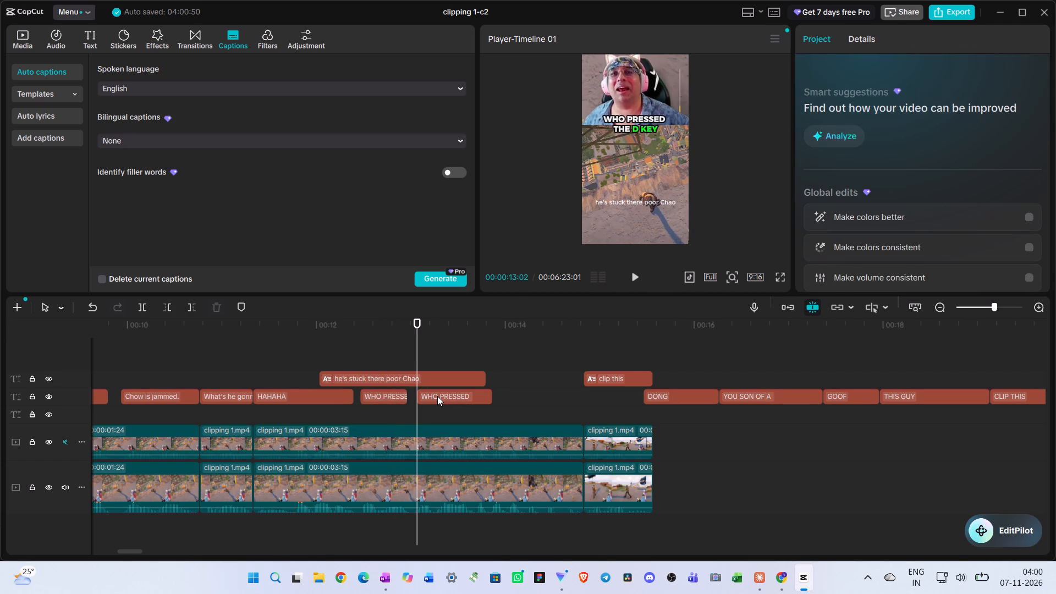
# Trim the end of the second "WHO PRESSED THE D KEY" caption to 00:00:13:20.
pyautogui.press('space')
pyautogui.press('space')
pyautogui.click(451, 353)
pyautogui.moveTo(451, 353); pyautogui.dragTo(461, 356)
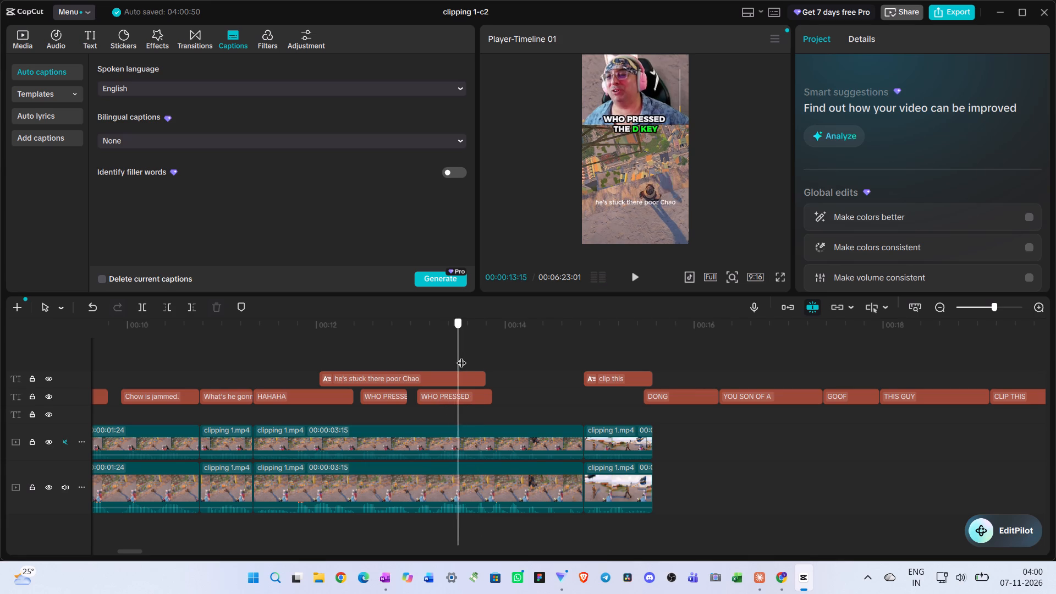
pyautogui.moveTo(461, 356); pyautogui.dragTo(473, 366)
pyautogui.click(466, 399)
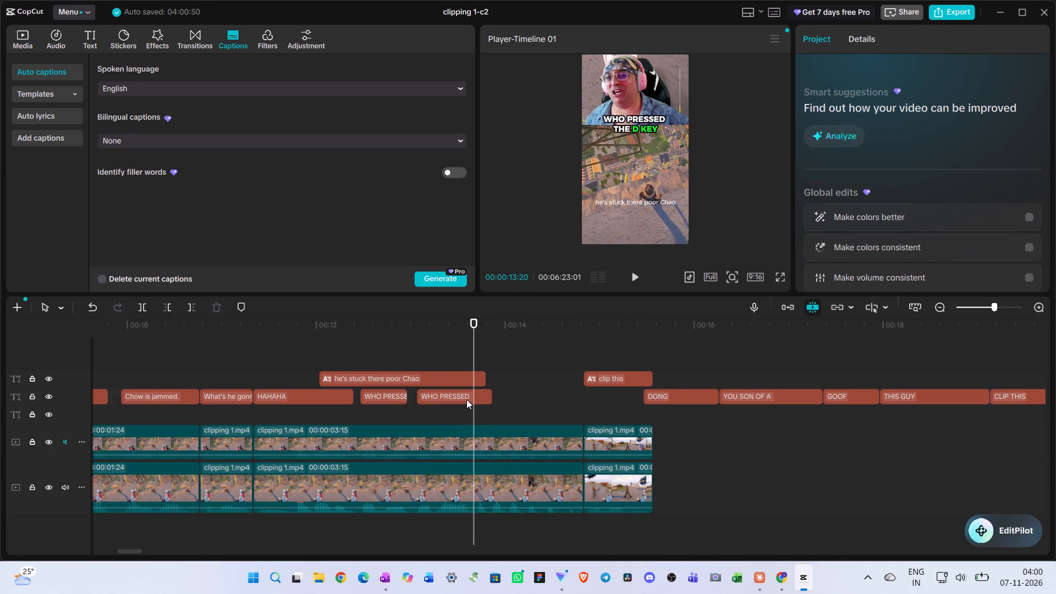
pyautogui.press('w')
pyautogui.click(370, 355)
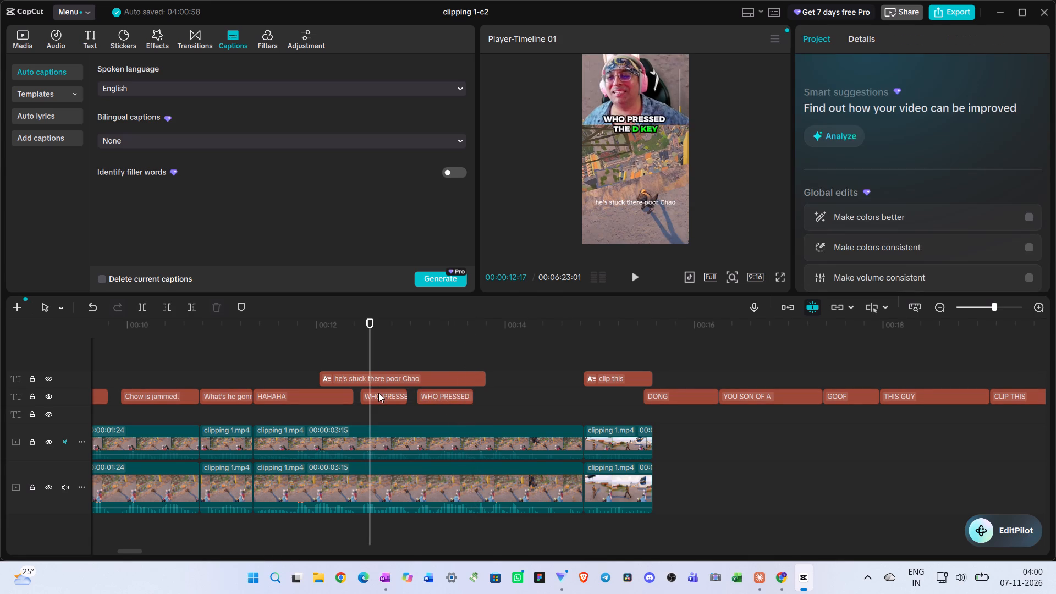
pyautogui.click(378, 393)
pyautogui.moveTo(856, 116); pyautogui.dragTo(806, 88)
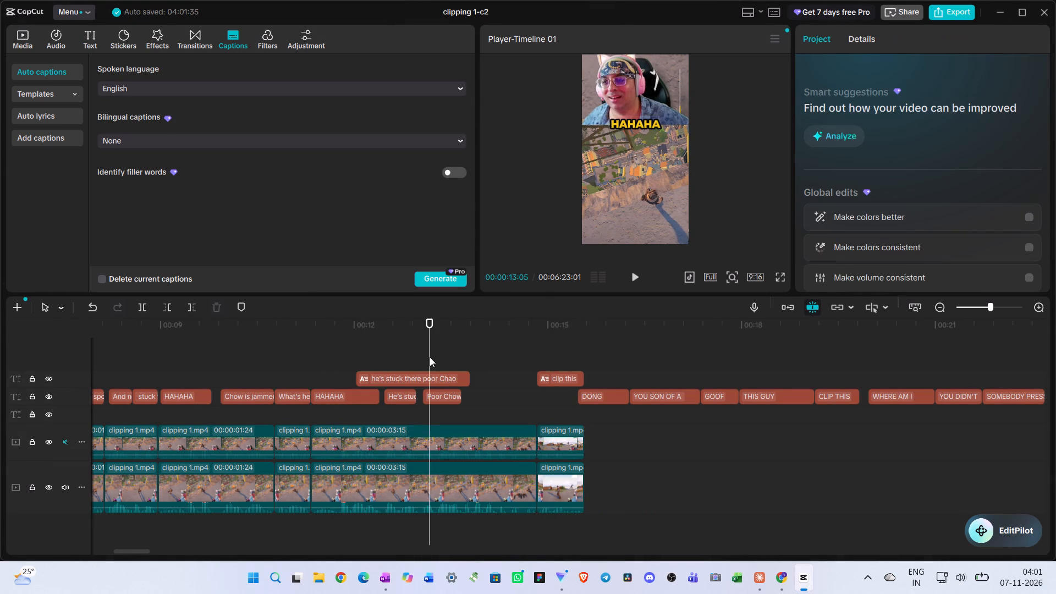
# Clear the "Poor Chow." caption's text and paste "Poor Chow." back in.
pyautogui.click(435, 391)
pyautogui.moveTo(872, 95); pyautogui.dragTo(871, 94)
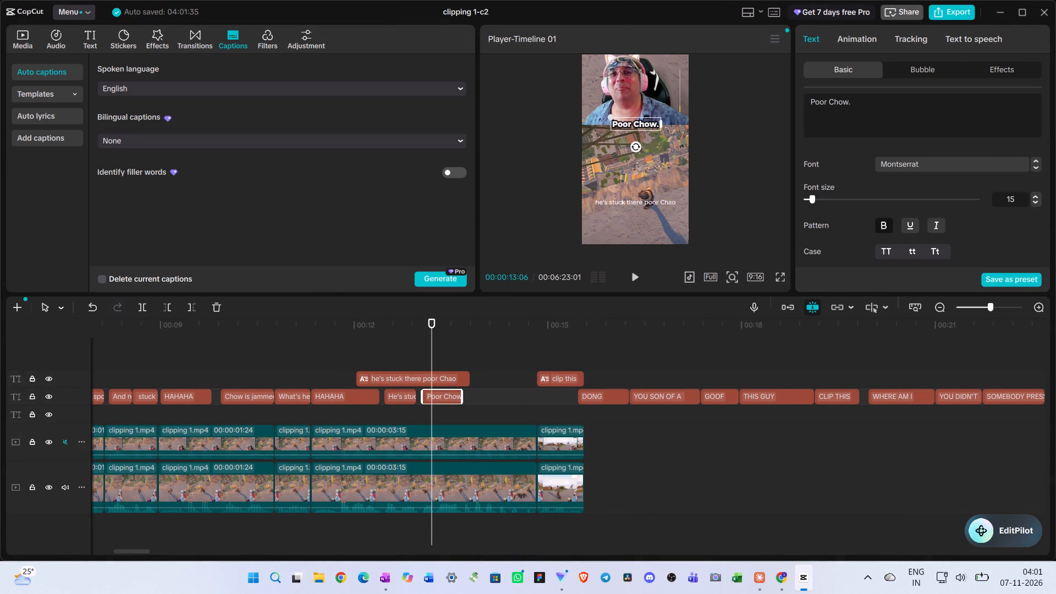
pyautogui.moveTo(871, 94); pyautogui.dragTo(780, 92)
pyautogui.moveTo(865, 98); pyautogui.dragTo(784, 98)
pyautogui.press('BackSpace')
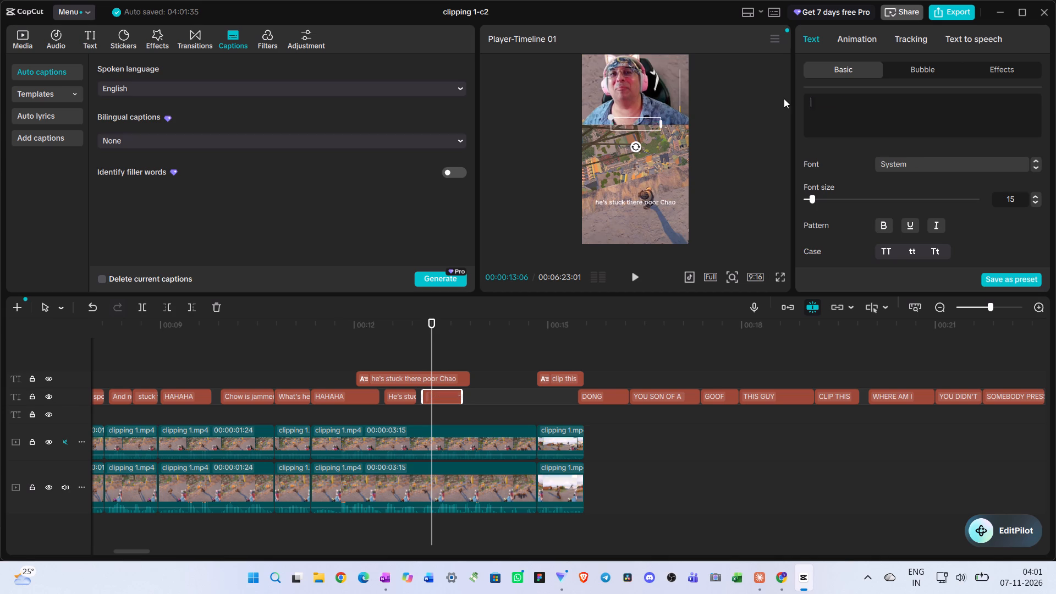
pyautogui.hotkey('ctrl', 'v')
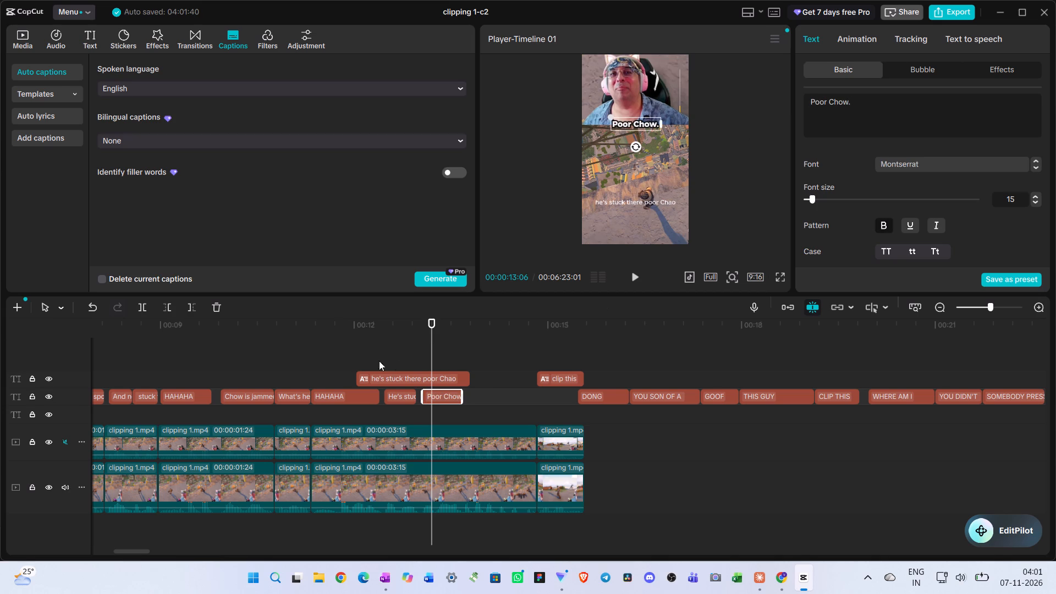
# Copy the second "HAHAHA" caption's attributes and paste its text style, location size, blend and stroke onto the "Poor Chow." caption.
pyautogui.click(327, 397)
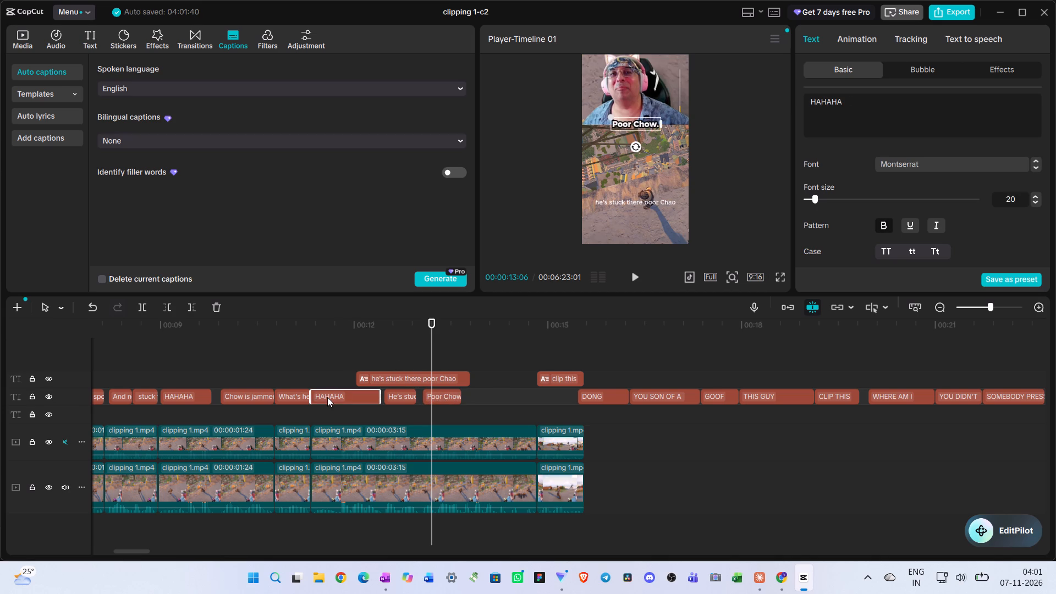
pyautogui.click(327, 370)
pyautogui.click(327, 393)
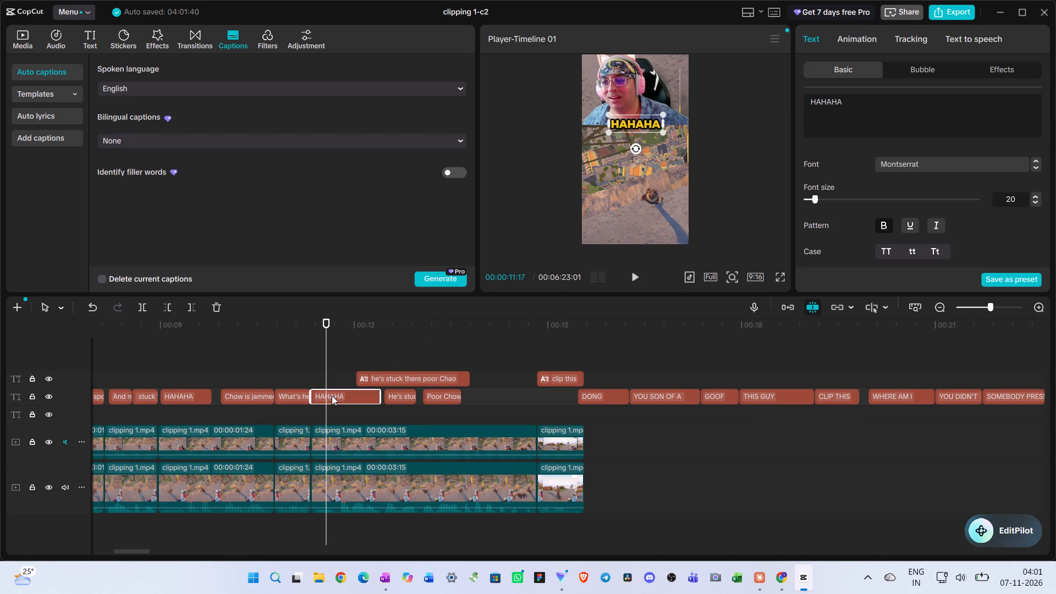
pyautogui.rightClick(332, 395)
pyautogui.click(395, 323)
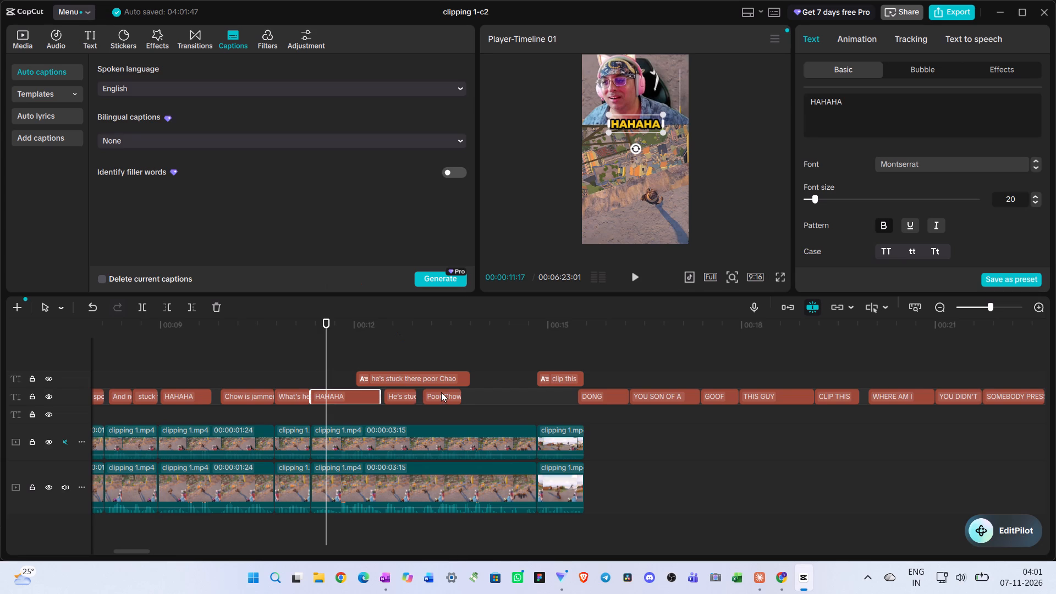
pyautogui.click(441, 392)
pyautogui.click(436, 358)
pyautogui.click(436, 396)
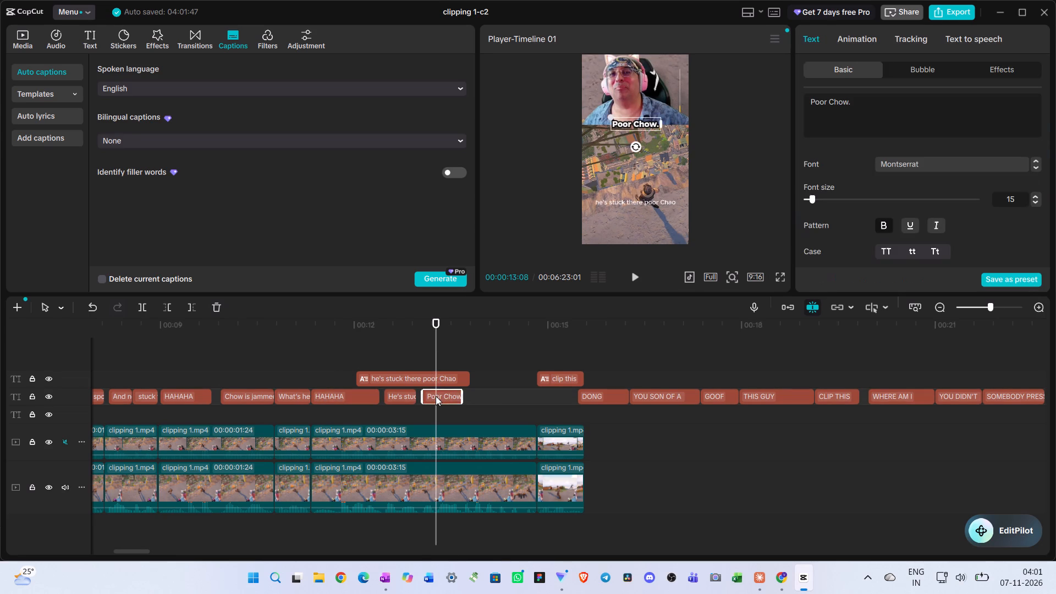
pyautogui.rightClick(436, 396)
pyautogui.click(496, 344)
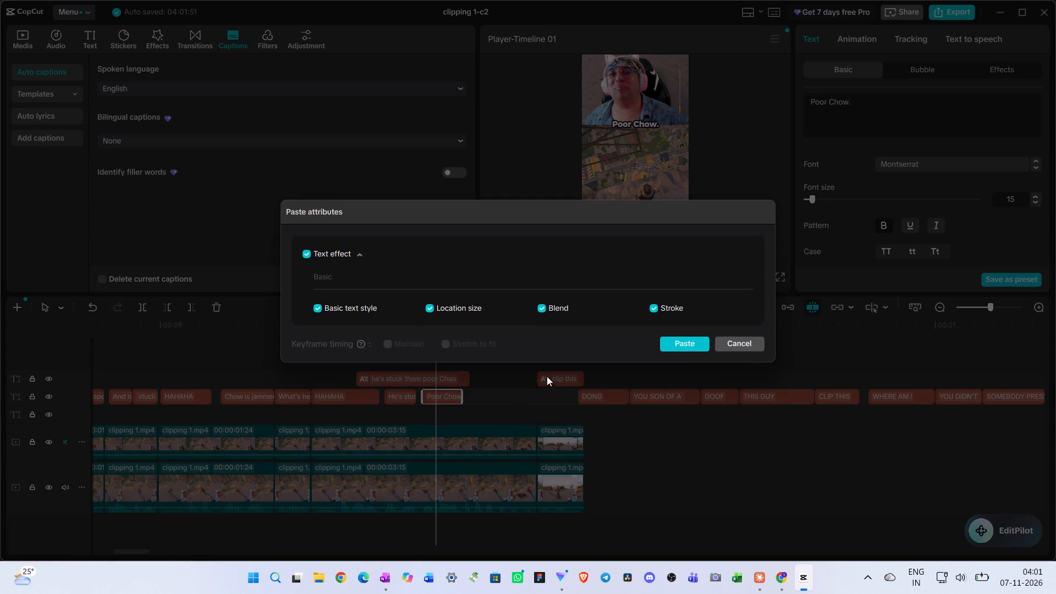
pyautogui.click(680, 339)
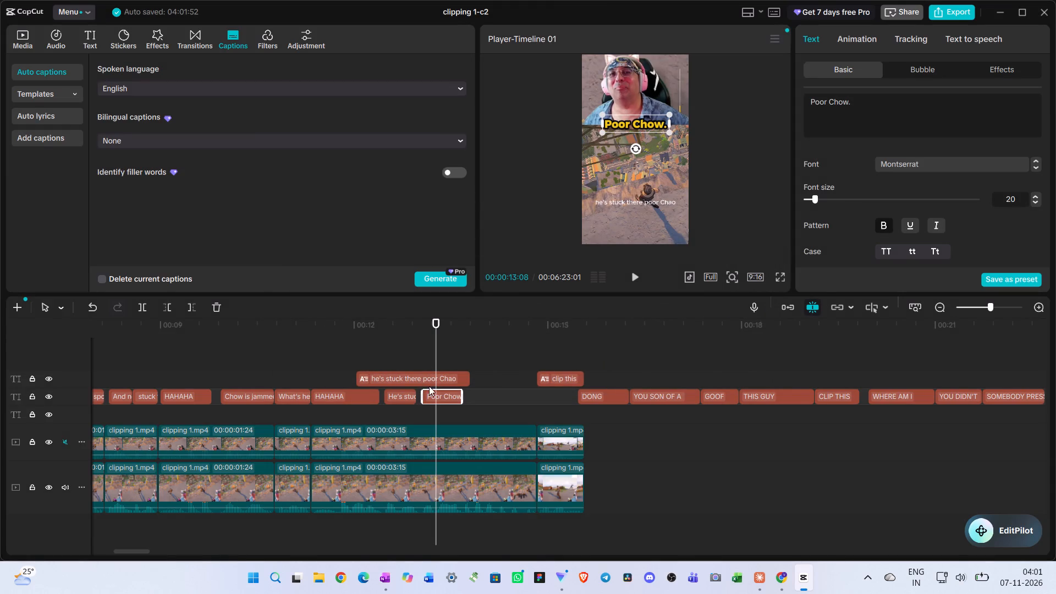
# Set the "Poor Chow." caption's text colour to bright green, 00FF18.
pyautogui.scroll(-2, 943, 230)
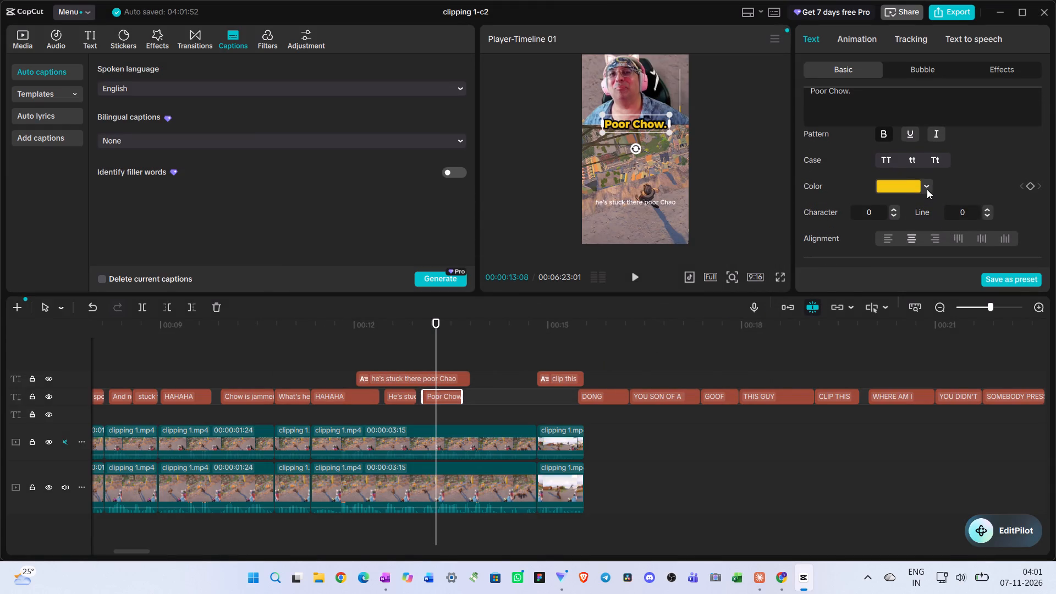
pyautogui.click(927, 189)
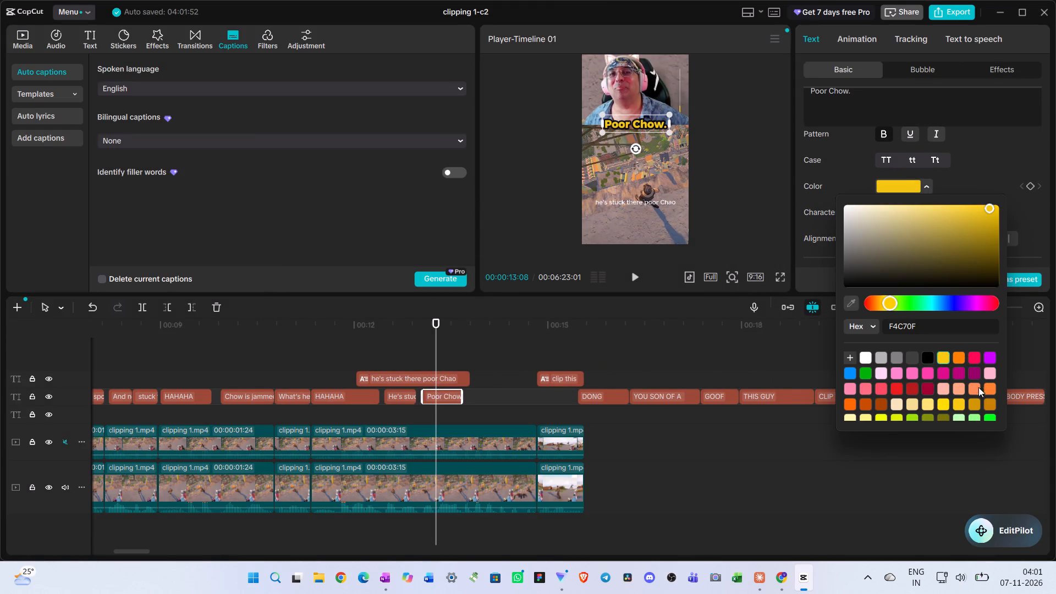
pyautogui.click(988, 419)
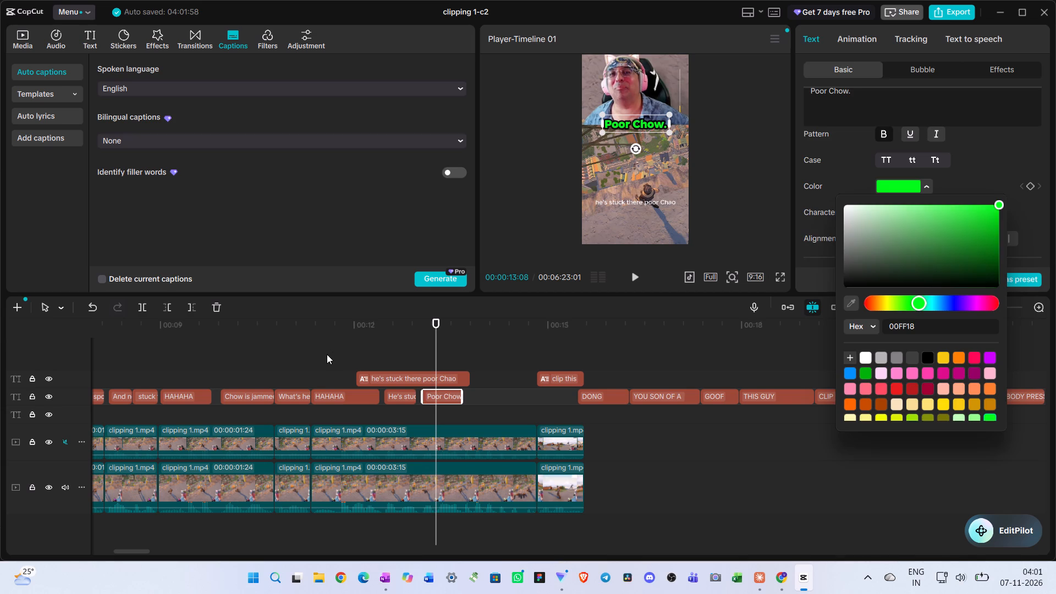
# Play back the stretch from the second "HAHAHA" to the "clip this" auto caption to check the caption styling and timing.
pyautogui.click(313, 351)
pyautogui.press('space')
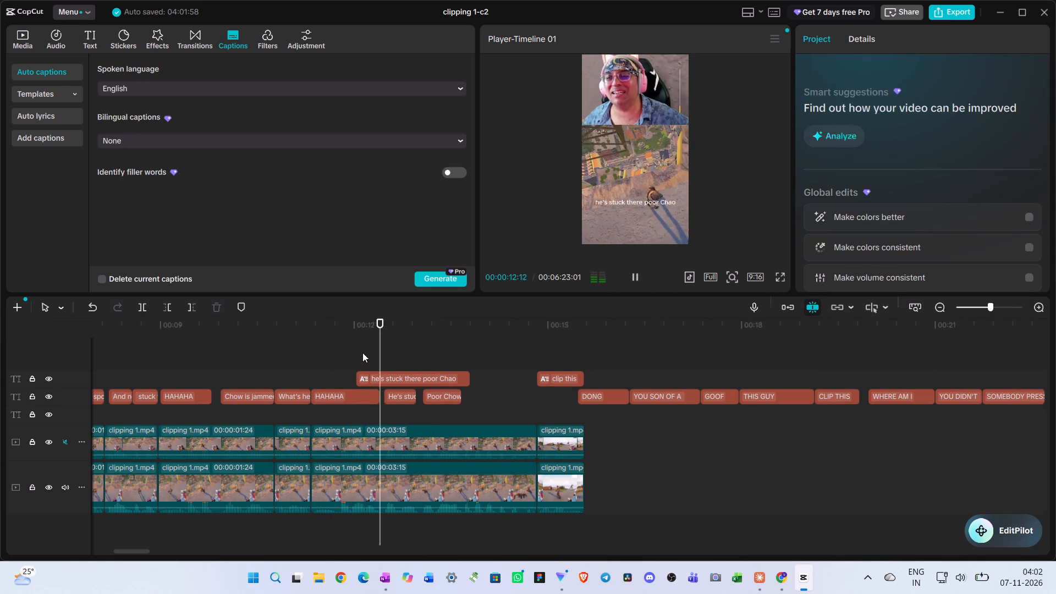
pyautogui.press('space')
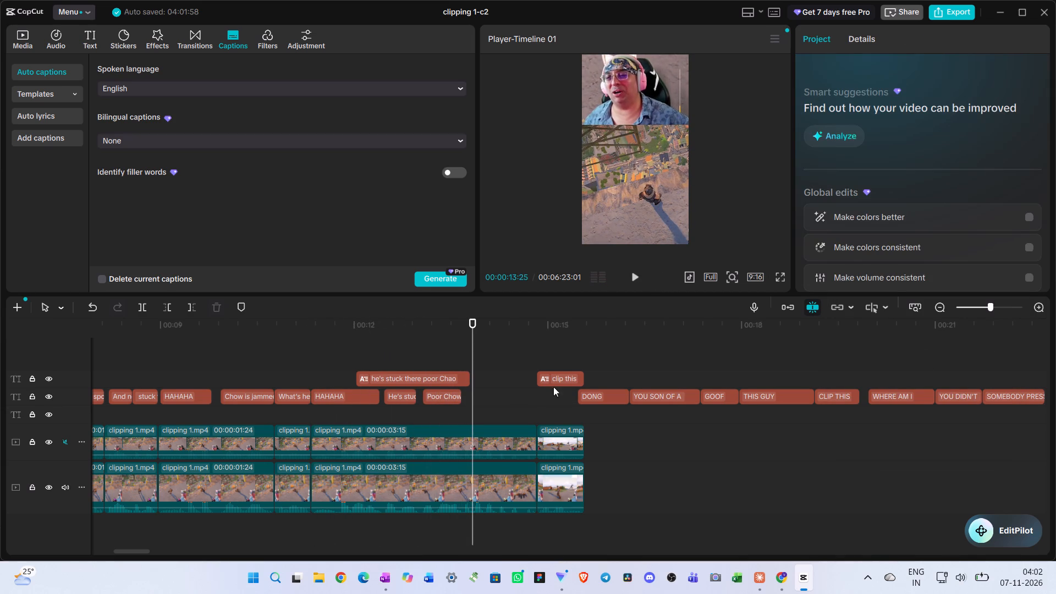
pyautogui.press('space')
pyautogui.press('space')
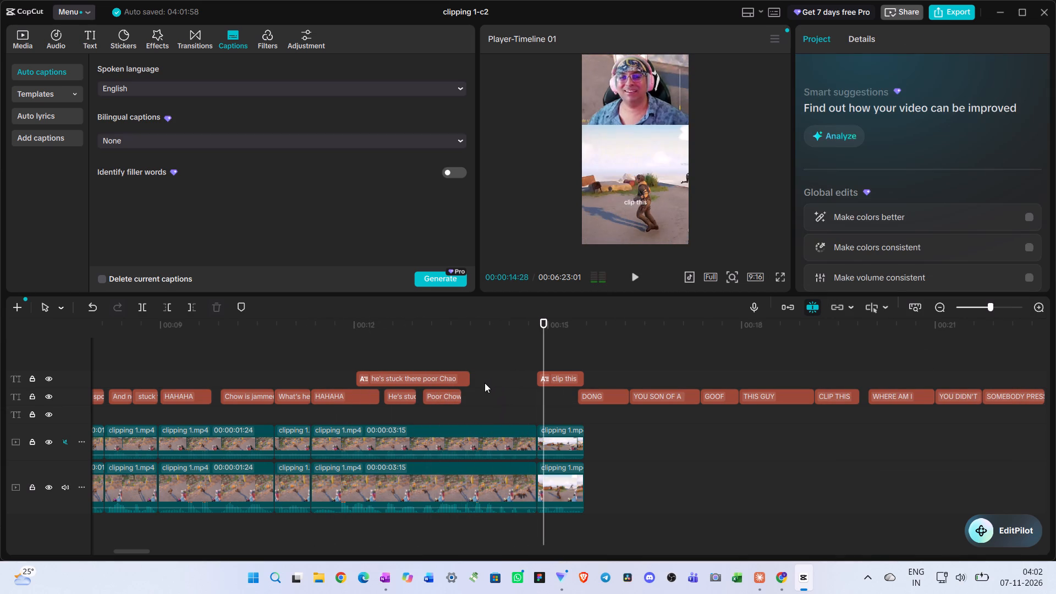
pyautogui.click(419, 408)
pyautogui.moveTo(418, 408); pyautogui.dragTo(391, 408)
pyautogui.click(399, 398)
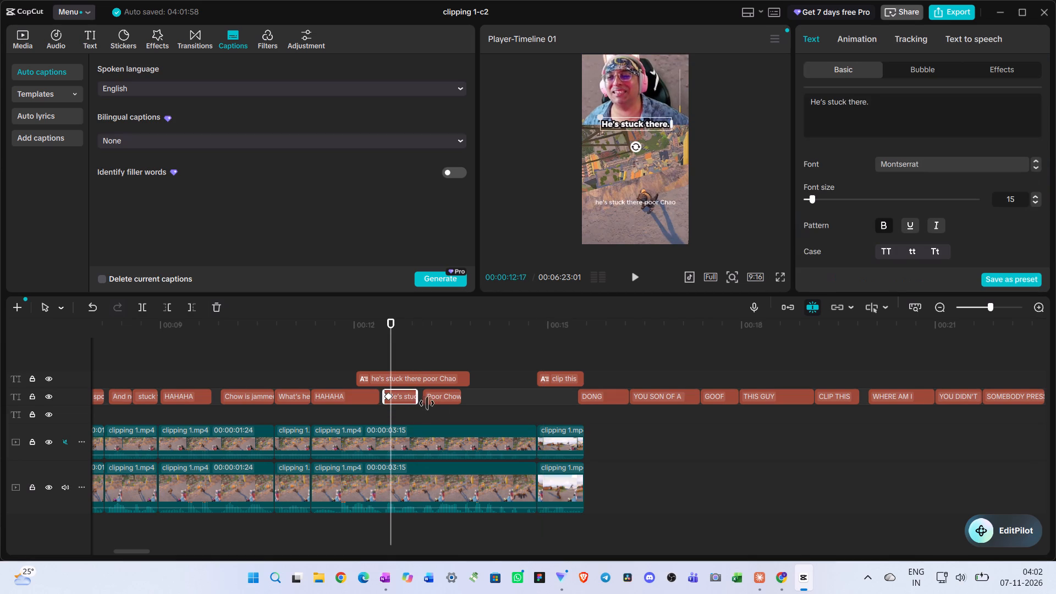
pyautogui.click(444, 400)
pyautogui.click(426, 410)
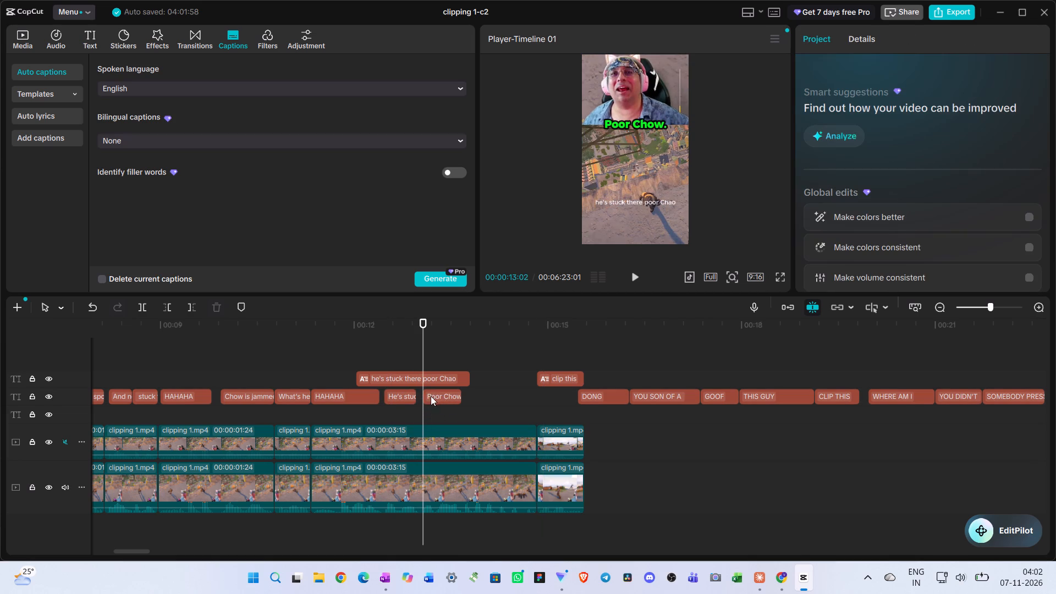
pyautogui.click(431, 395)
pyautogui.press('space')
pyautogui.press('space')
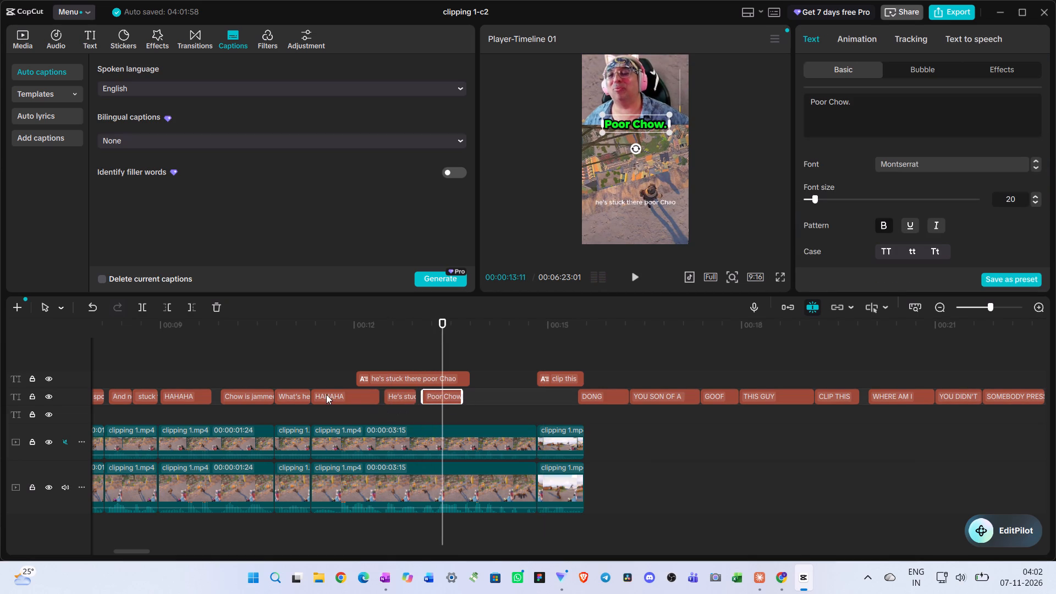
pyautogui.click(323, 393)
pyautogui.click(322, 407)
pyautogui.moveTo(322, 407); pyautogui.dragTo(326, 411)
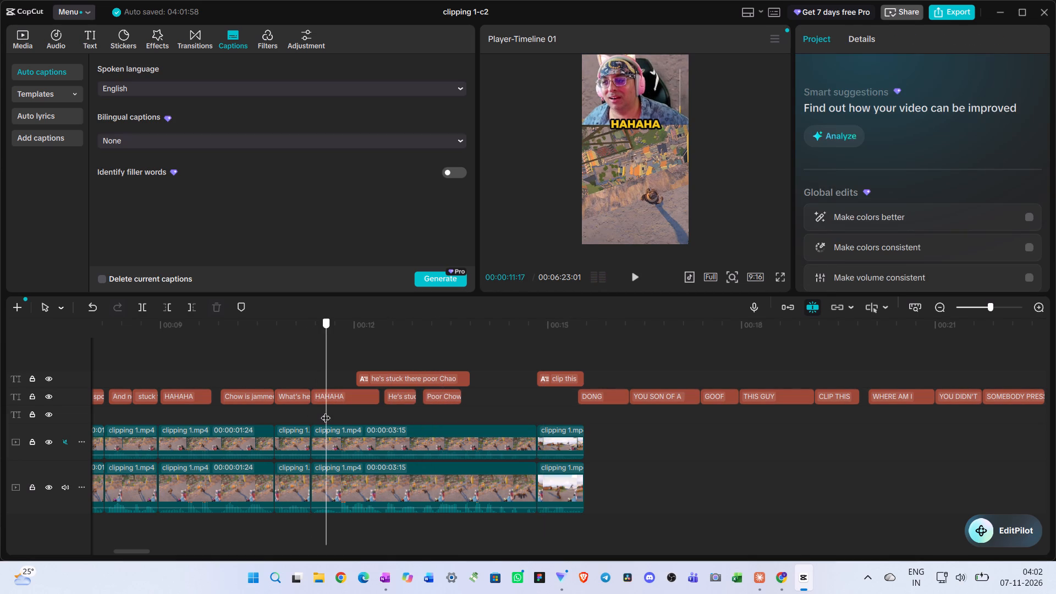
pyautogui.moveTo(326, 411); pyautogui.dragTo(315, 410)
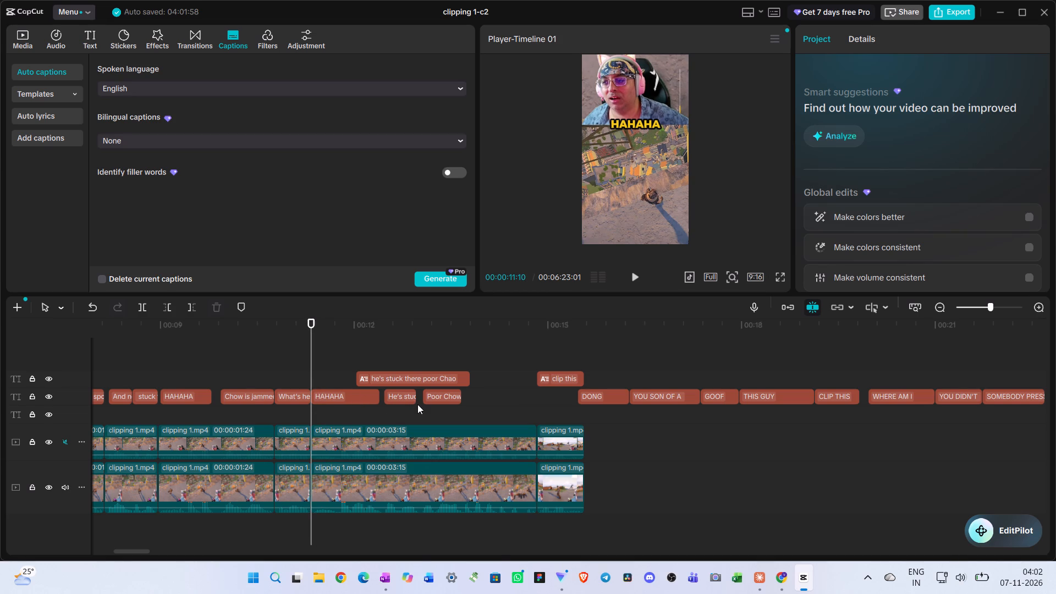
pyautogui.click(423, 408)
pyautogui.press('space')
pyautogui.press('space')
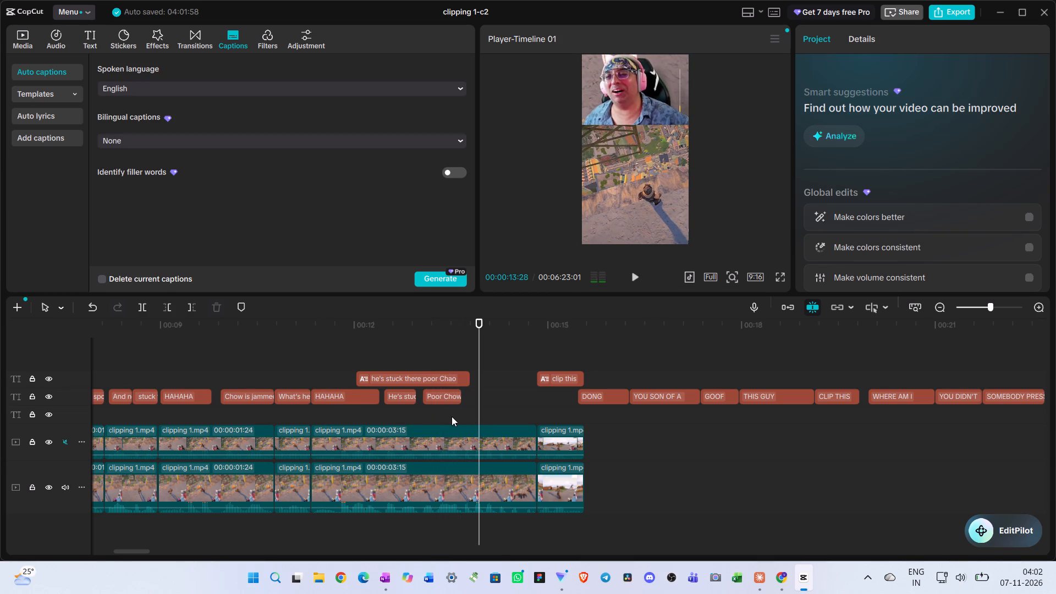
# Delete the auto caption "he's stuck there poor Chao".
pyautogui.click(448, 378)
pyautogui.press('Delete')
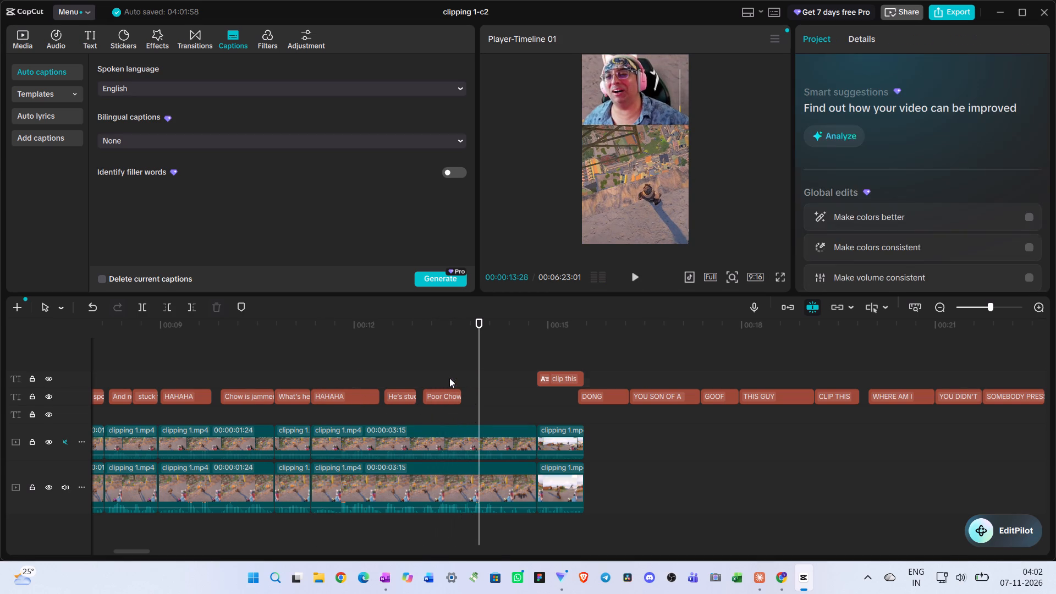
# Delete the auto caption "clip this".
pyautogui.click(558, 376)
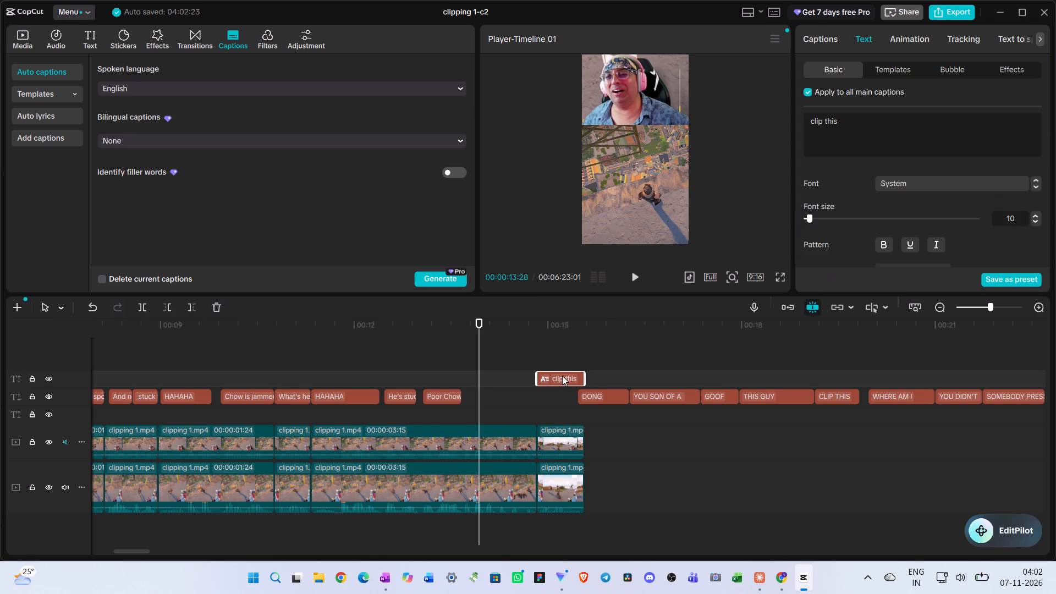
pyautogui.press('Delete')
# Move the "DONG" caption earlier, after "Poor Chow.", and end it at the video cut at 00:00:14:25, using playback to judge the timing.
pyautogui.click(583, 380)
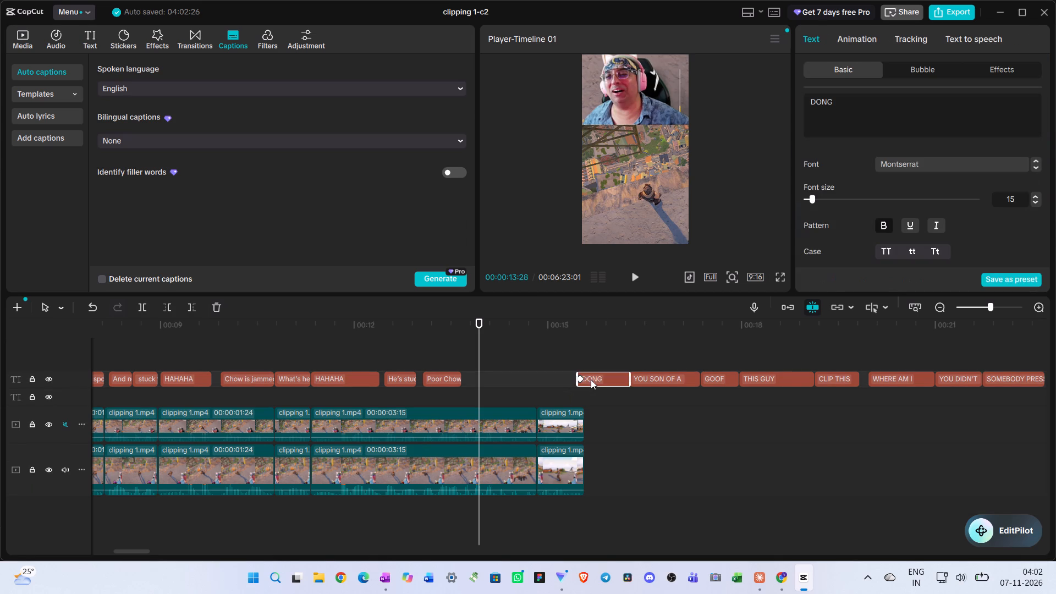
pyautogui.moveTo(598, 377); pyautogui.dragTo(499, 378)
pyautogui.click(460, 360)
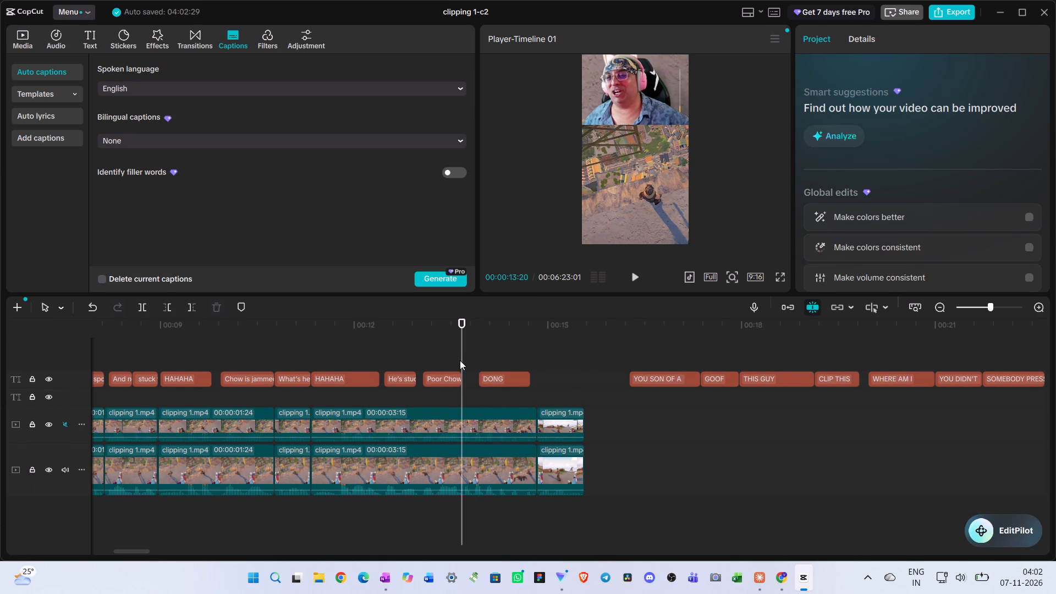
pyautogui.press('space')
pyautogui.press('space')
pyautogui.press('space')
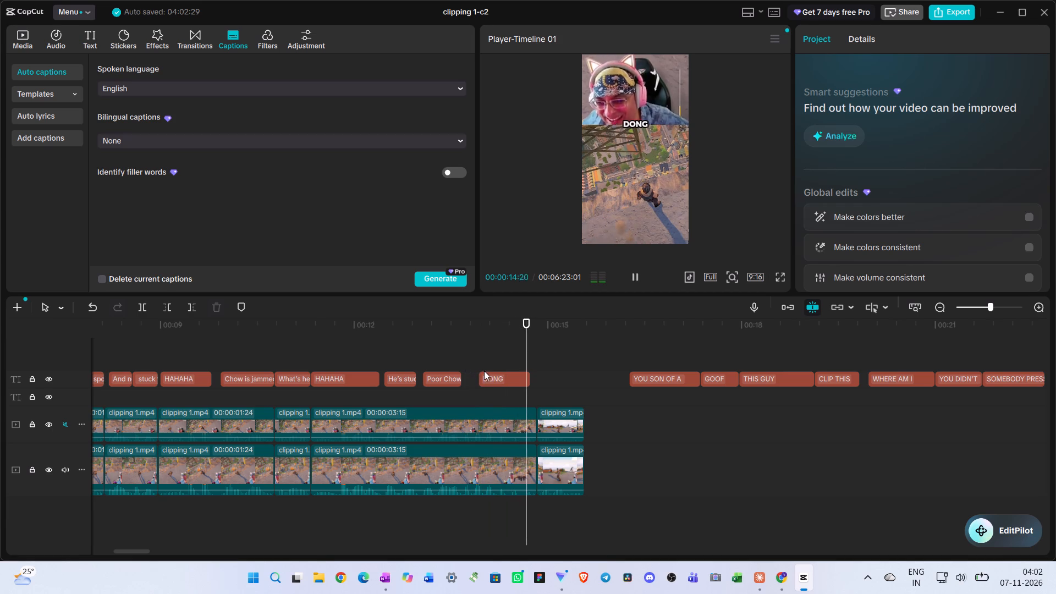
pyautogui.press('space')
pyautogui.click(506, 372)
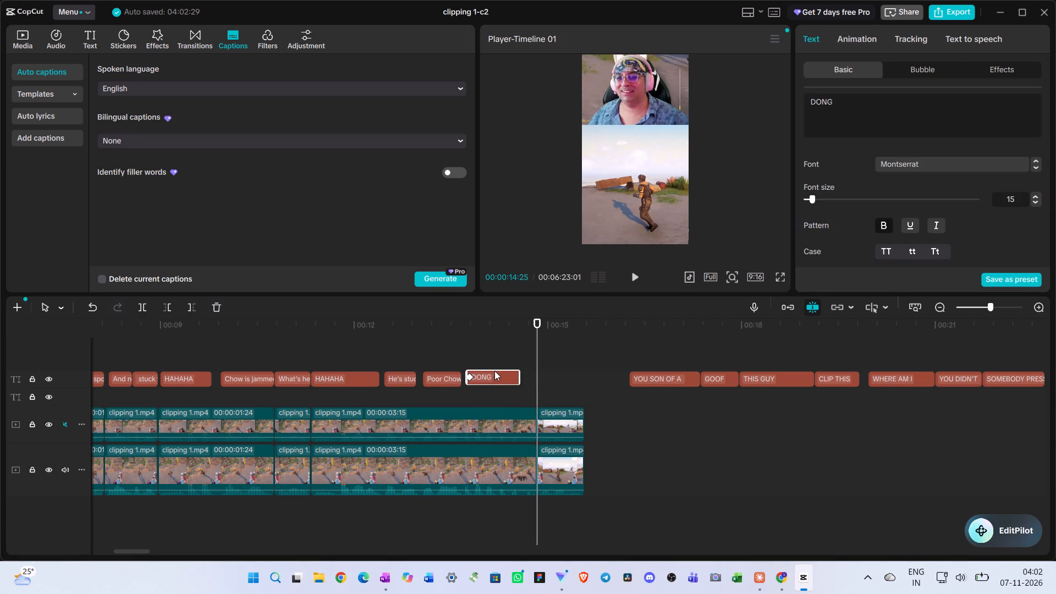
pyautogui.click(486, 381)
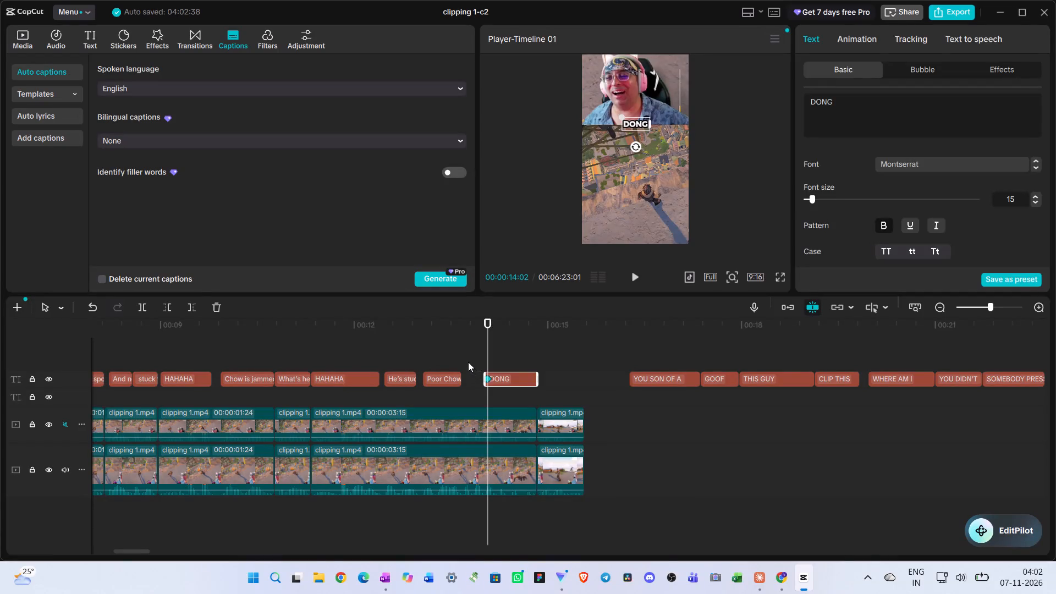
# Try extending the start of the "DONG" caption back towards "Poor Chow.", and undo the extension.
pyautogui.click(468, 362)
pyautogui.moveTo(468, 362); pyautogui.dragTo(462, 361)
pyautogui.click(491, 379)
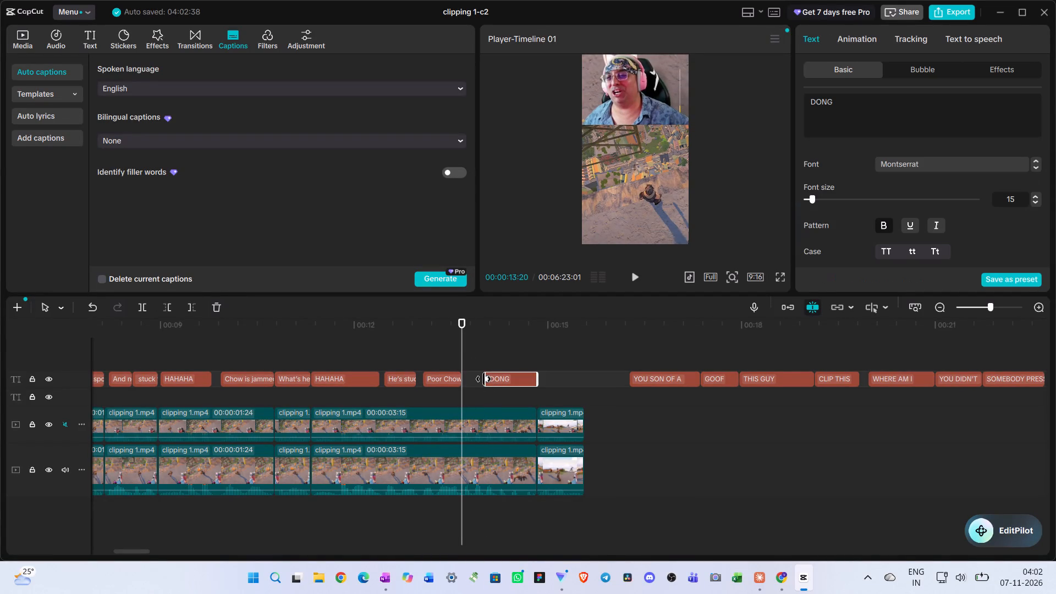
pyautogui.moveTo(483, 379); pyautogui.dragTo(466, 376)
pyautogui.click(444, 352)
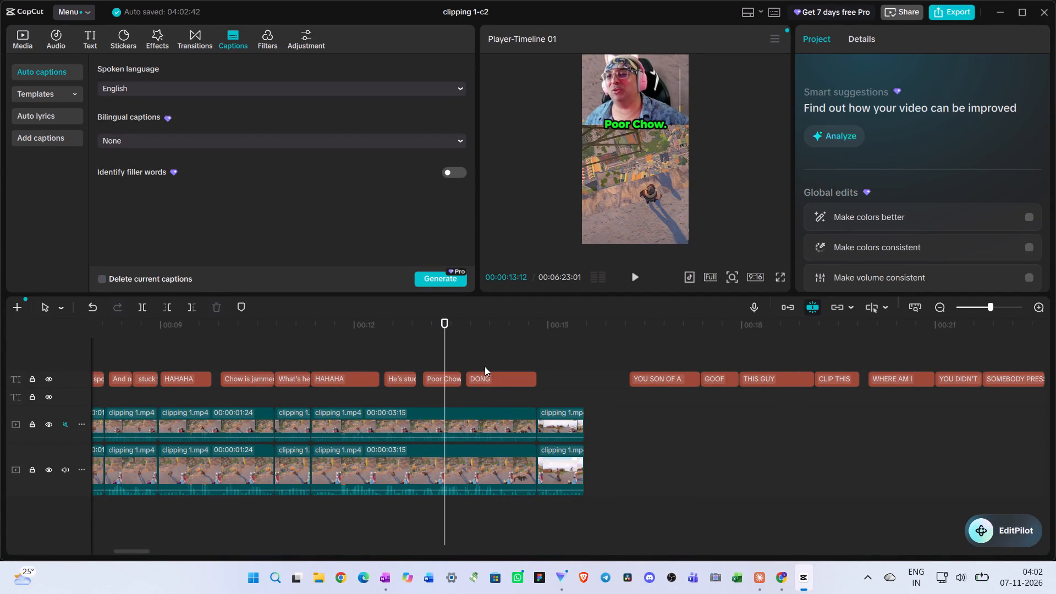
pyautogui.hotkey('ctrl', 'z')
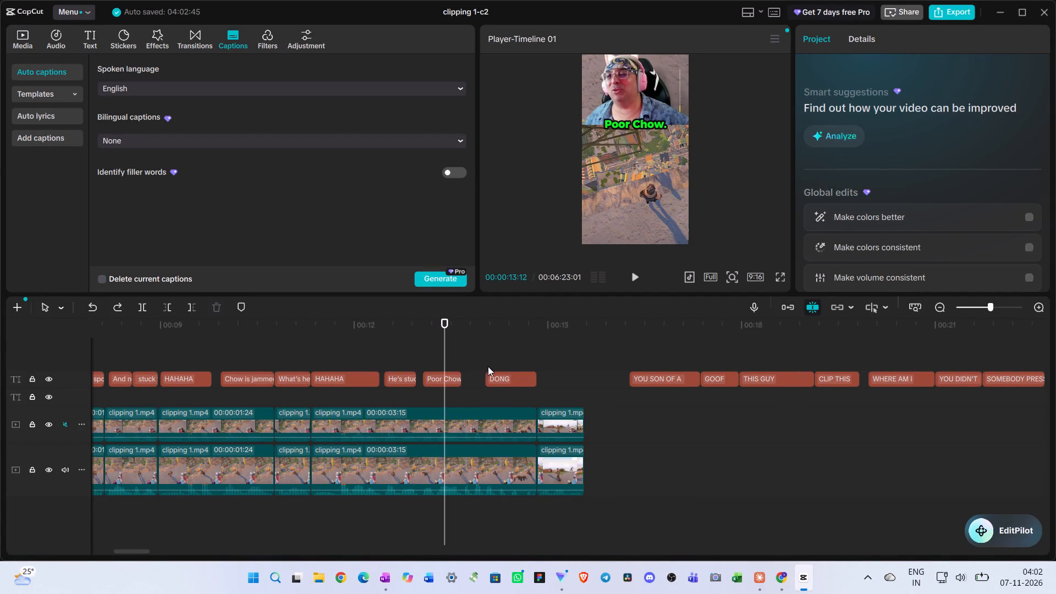
# Move the "DONG" caption to start at 00:00:13:21, just after "Poor Chow.".
pyautogui.click(488, 360)
pyautogui.keyDown('ctrl'); pyautogui.scroll(9, 489, 360); pyautogui.keyUp('ctrl')
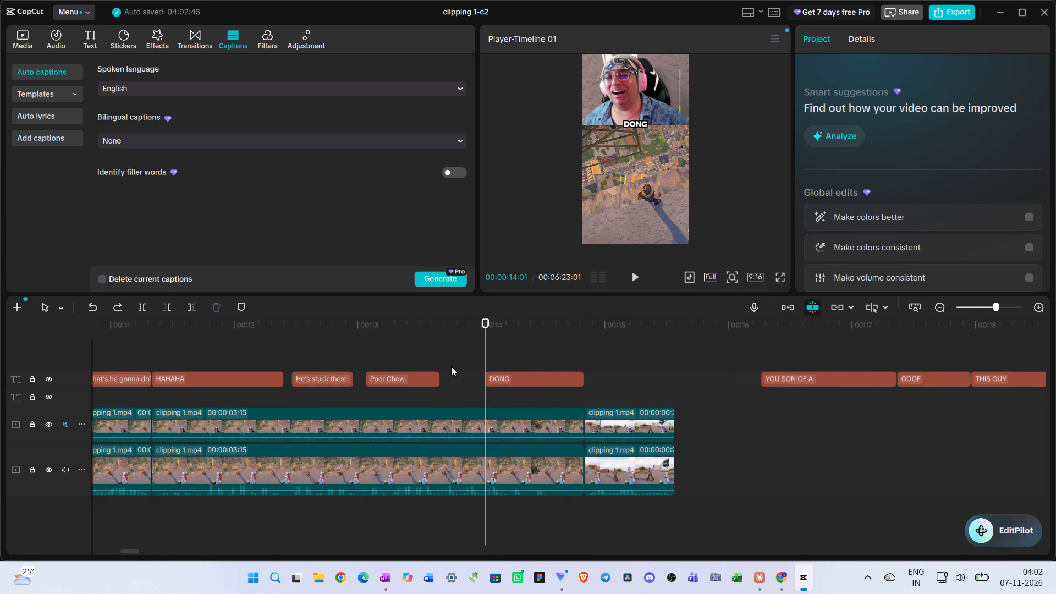
pyautogui.click(452, 364)
pyautogui.moveTo(452, 364); pyautogui.dragTo(446, 365)
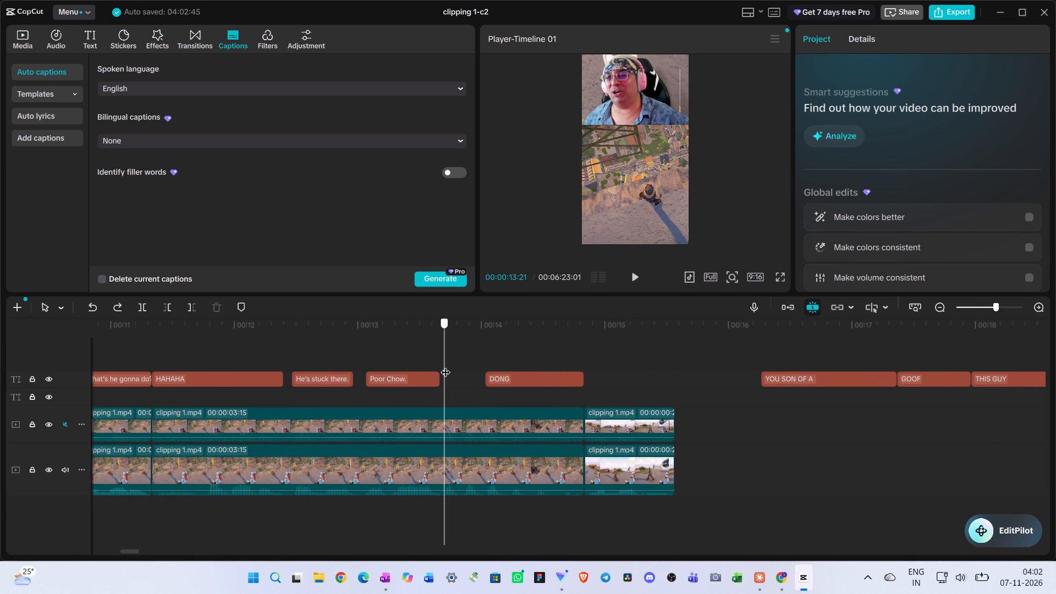
pyautogui.moveTo(446, 365); pyautogui.dragTo(444, 365)
pyautogui.moveTo(510, 382); pyautogui.dragTo(472, 380)
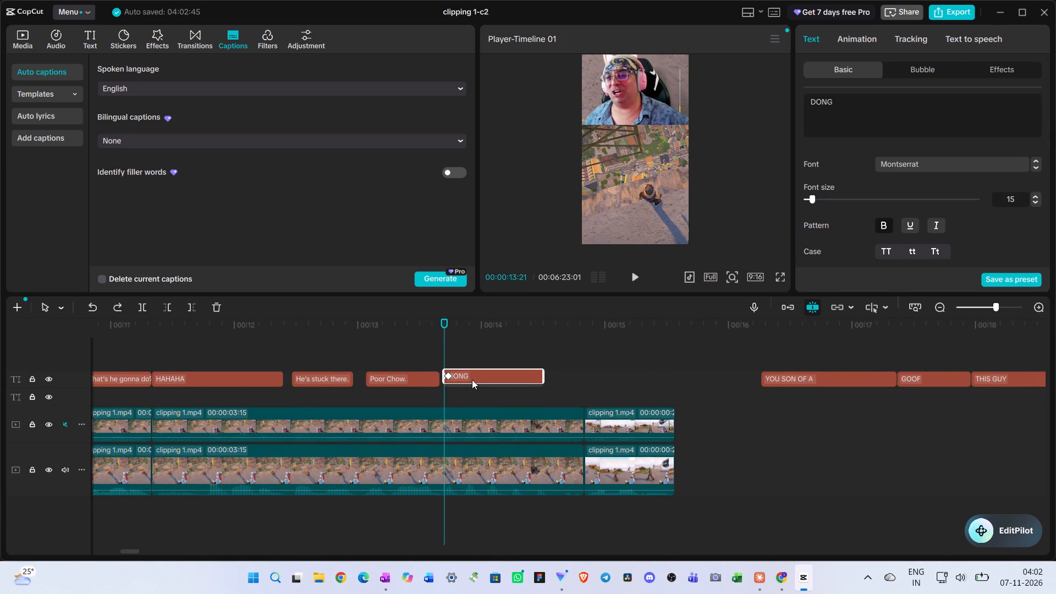
pyautogui.moveTo(472, 380); pyautogui.dragTo(471, 380)
# Lengthen the "DONG" caption and trim its end to the video cut at 00:00:14:25.
pyautogui.moveTo(541, 375); pyautogui.dragTo(620, 382)
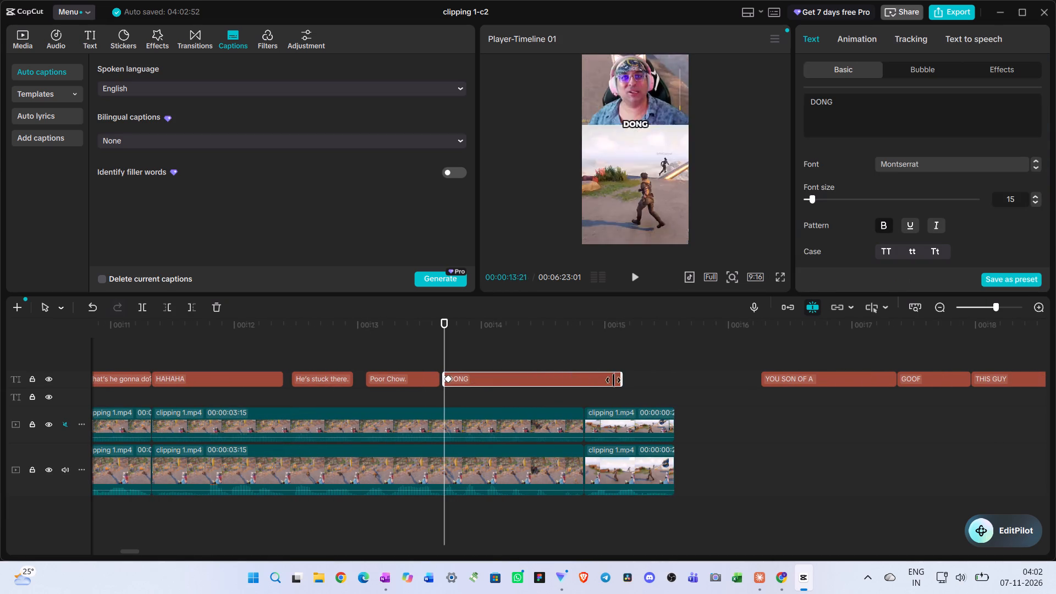
pyautogui.click(542, 360)
pyautogui.moveTo(542, 359); pyautogui.dragTo(587, 367)
pyautogui.click(588, 381)
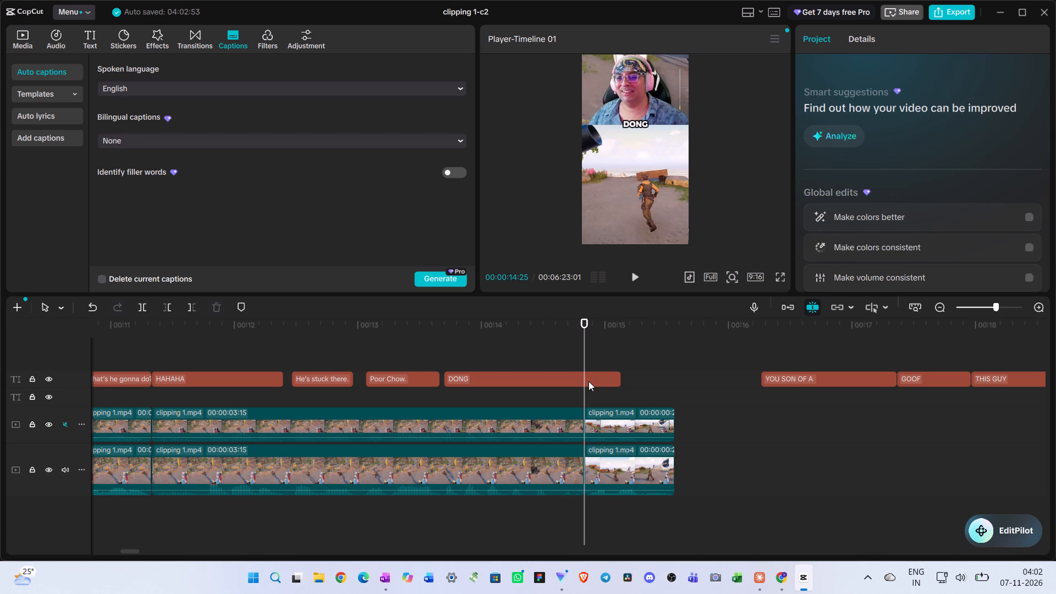
pyautogui.press('w')
pyautogui.click(487, 350)
pyautogui.click(492, 378)
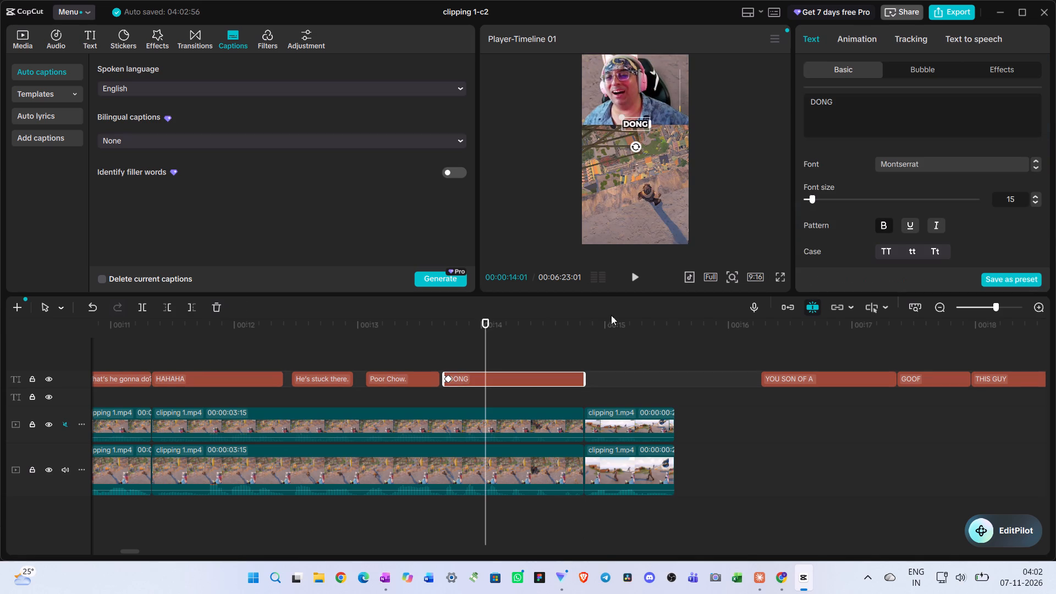
pyautogui.moveTo(853, 106); pyautogui.dragTo(763, 101)
pyautogui.press('BackSpace')
pyautogui.hotkey('alt', 'Tab')
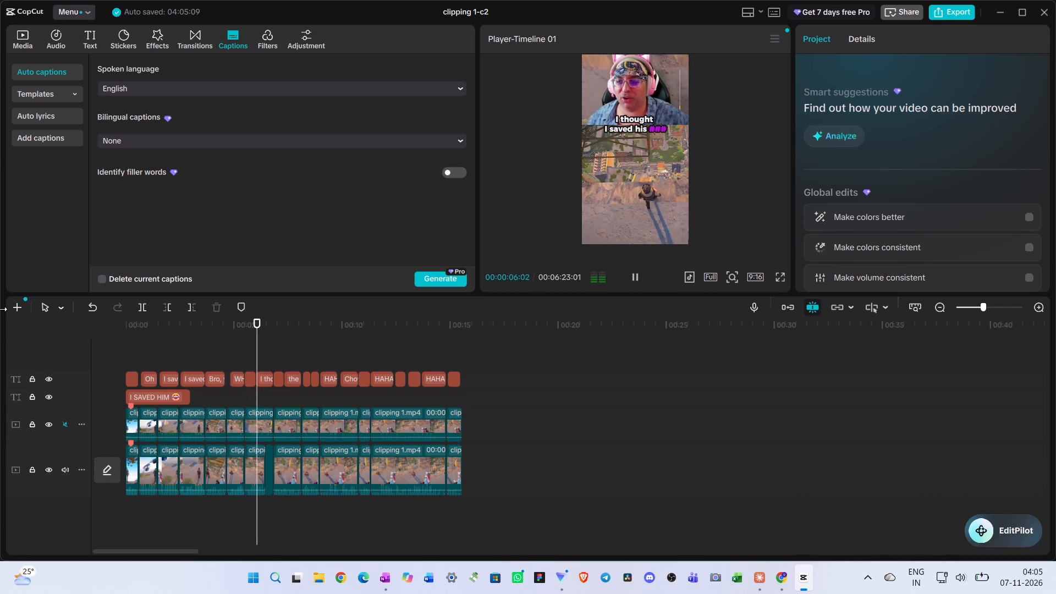
pyautogui.click(180, 360)
pyautogui.press('space')
pyautogui.press('space')
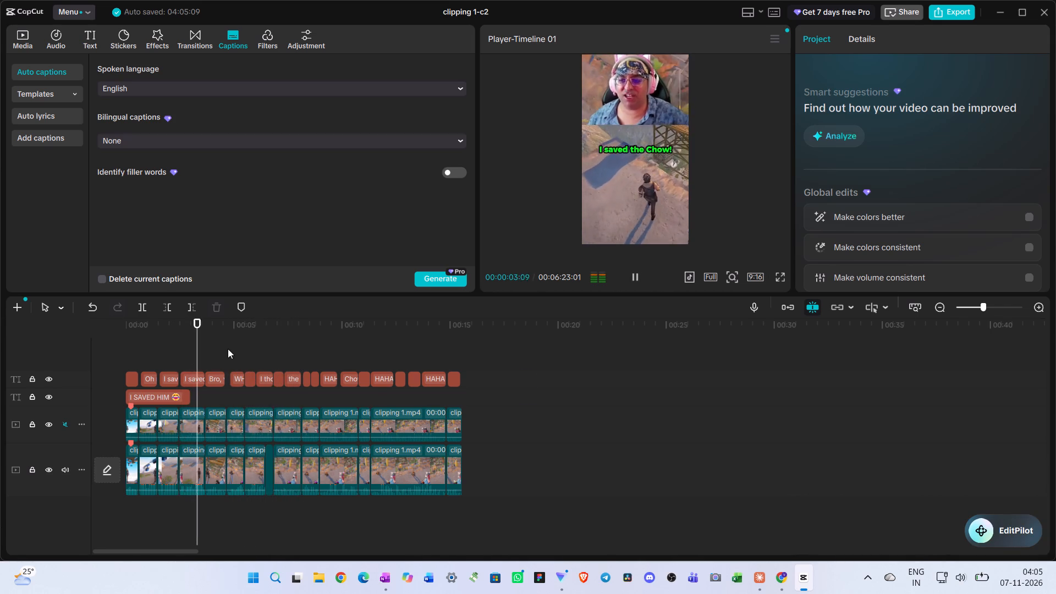
pyautogui.keyDown('ctrl'); pyautogui.scroll(5, 230, 349); pyautogui.keyUp('ctrl')
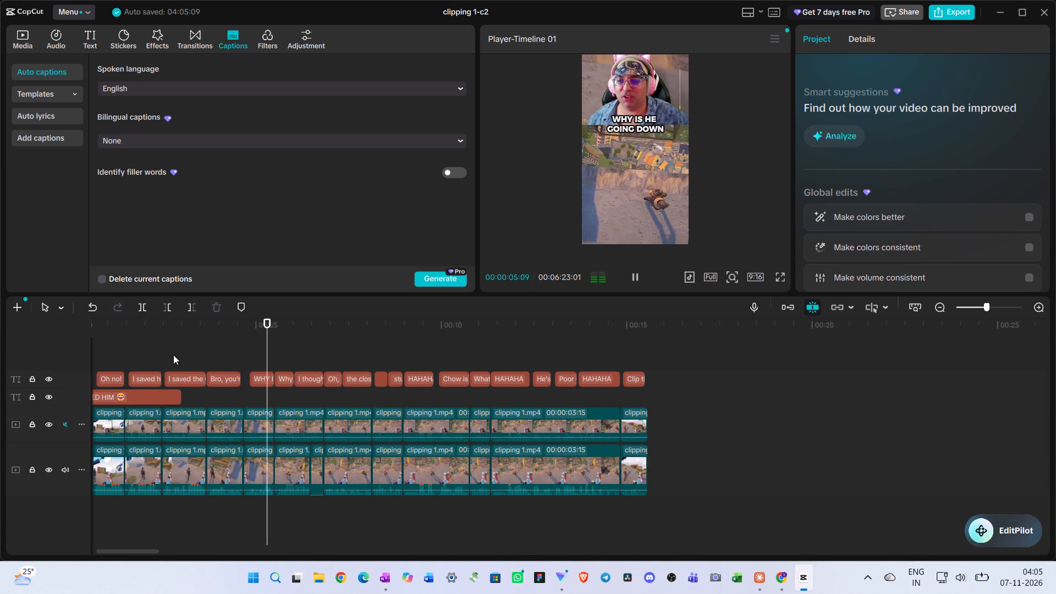
pyautogui.click(173, 355)
pyautogui.press('space')
pyautogui.press('space')
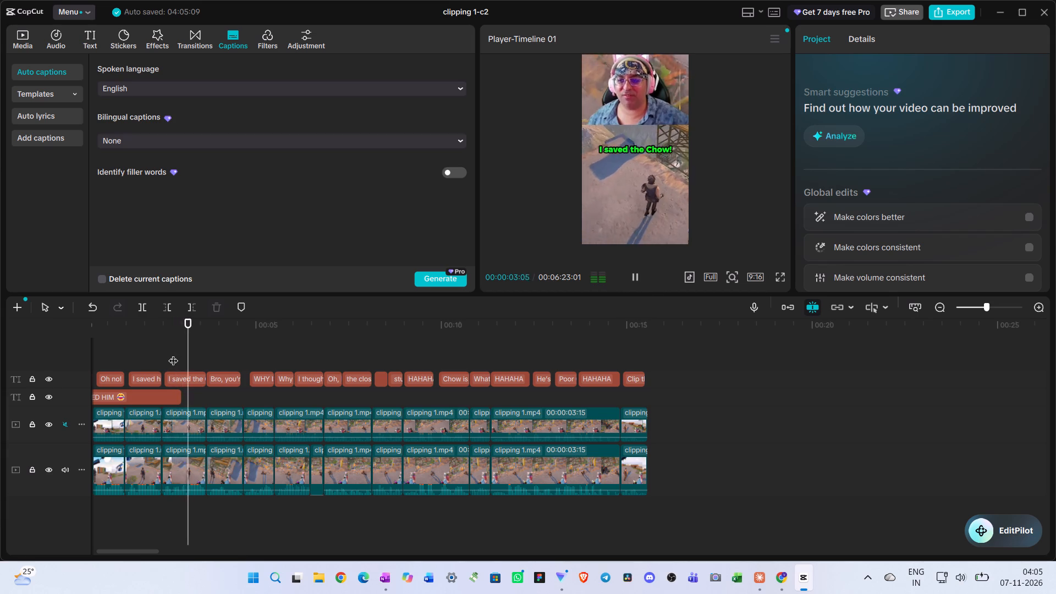
pyautogui.click(135, 355)
pyautogui.press('space')
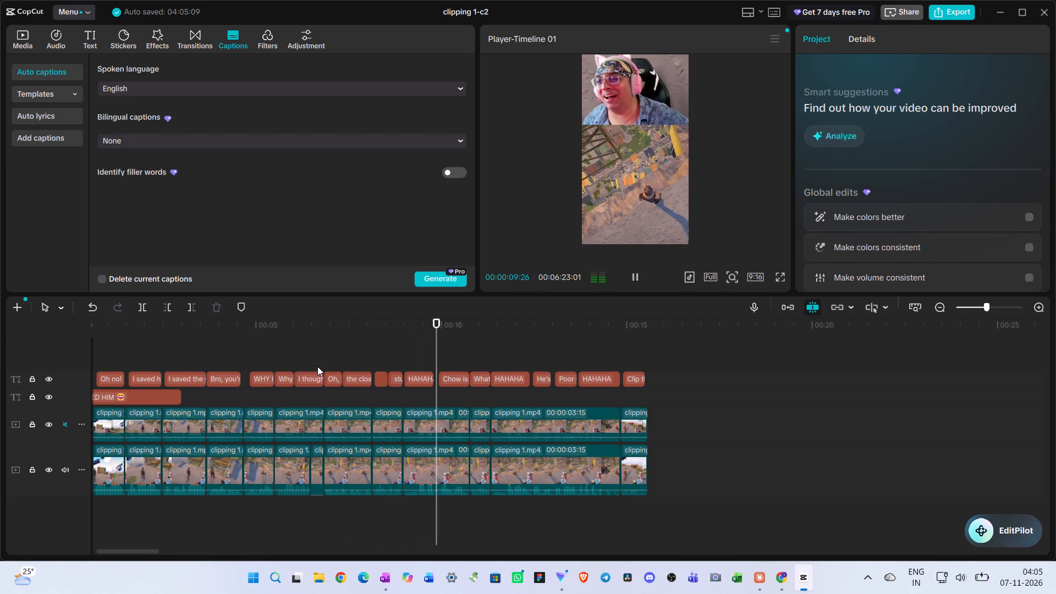
pyautogui.keyDown('ctrl'); pyautogui.scroll(-2, 386, 378); pyautogui.keyUp('ctrl')
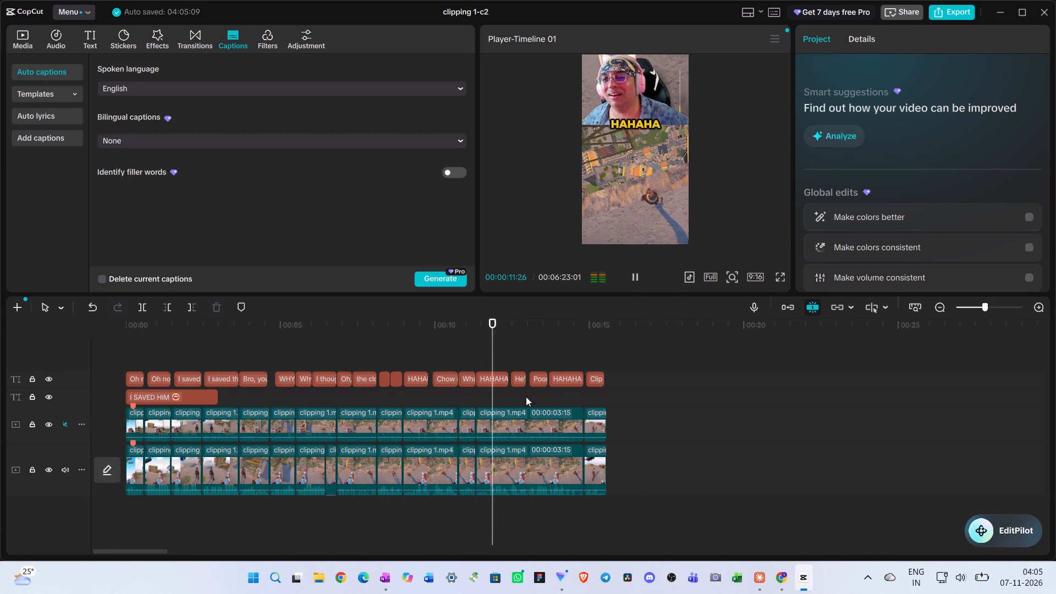
pyautogui.keyDown('ctrl'); pyautogui.scroll(-2, 553, 396); pyautogui.keyUp('ctrl')
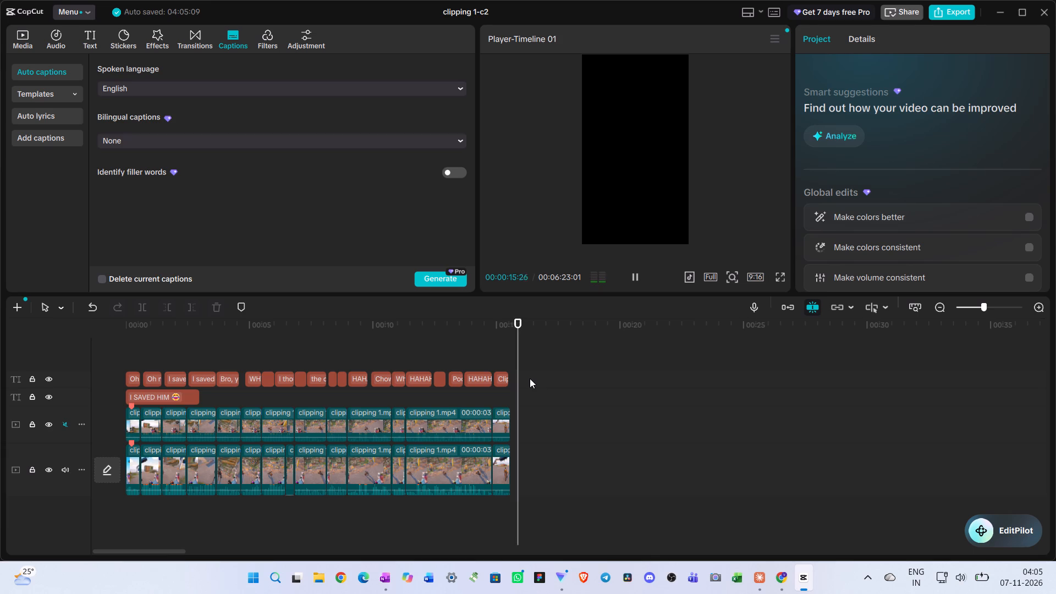
pyautogui.click(159, 354)
pyautogui.moveTo(159, 354); pyautogui.dragTo(96, 348)
pyautogui.press('space')
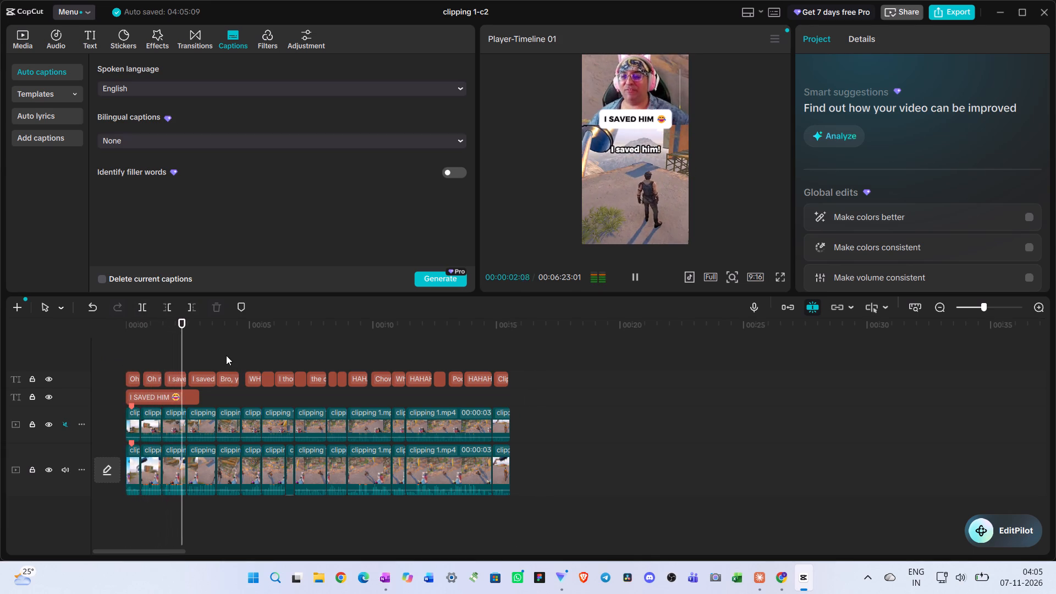
pyautogui.press('space')
# Switch to OneNote and read the editing notes for clip #2 on the Clipping campain page, returning to CapCut for reference.
pyautogui.hotkey('alt', 'Tab')
pyautogui.hotkey('alt', 'Tab')
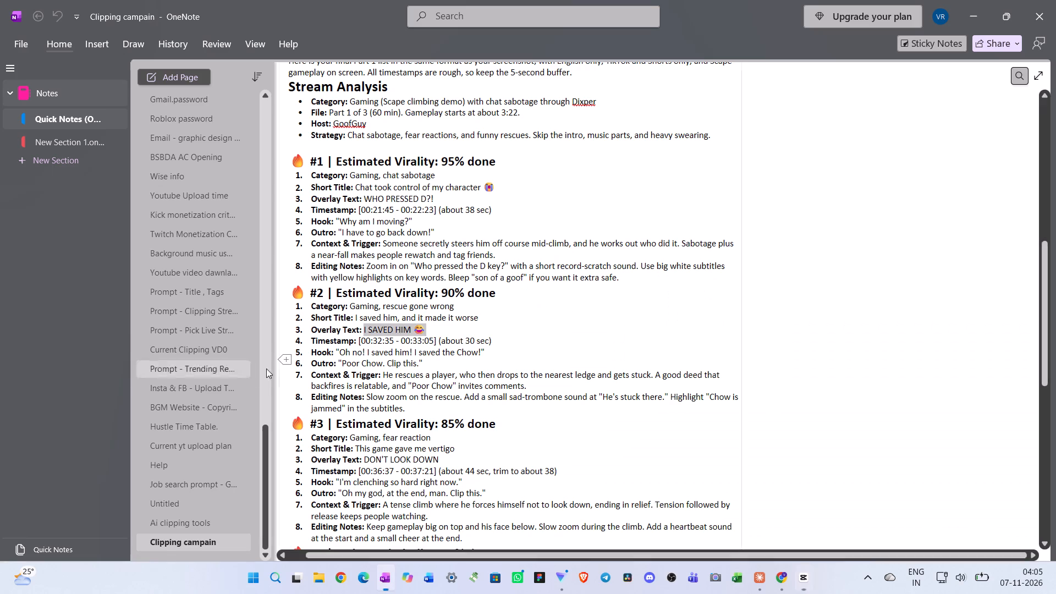
pyautogui.click(552, 330)
pyautogui.scroll(-1, 543, 335)
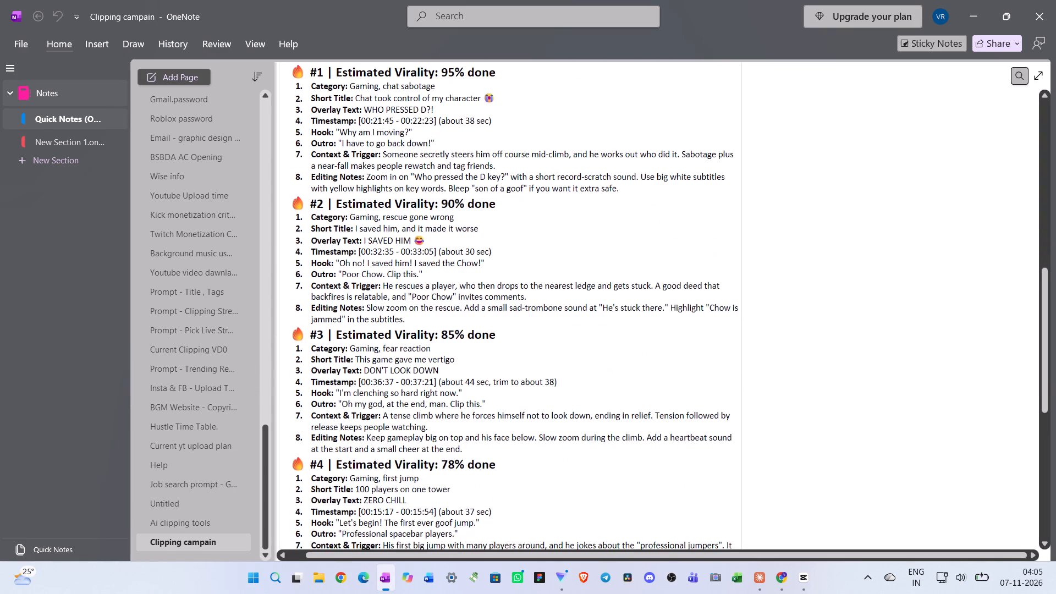
pyautogui.scroll(1, 520, 336)
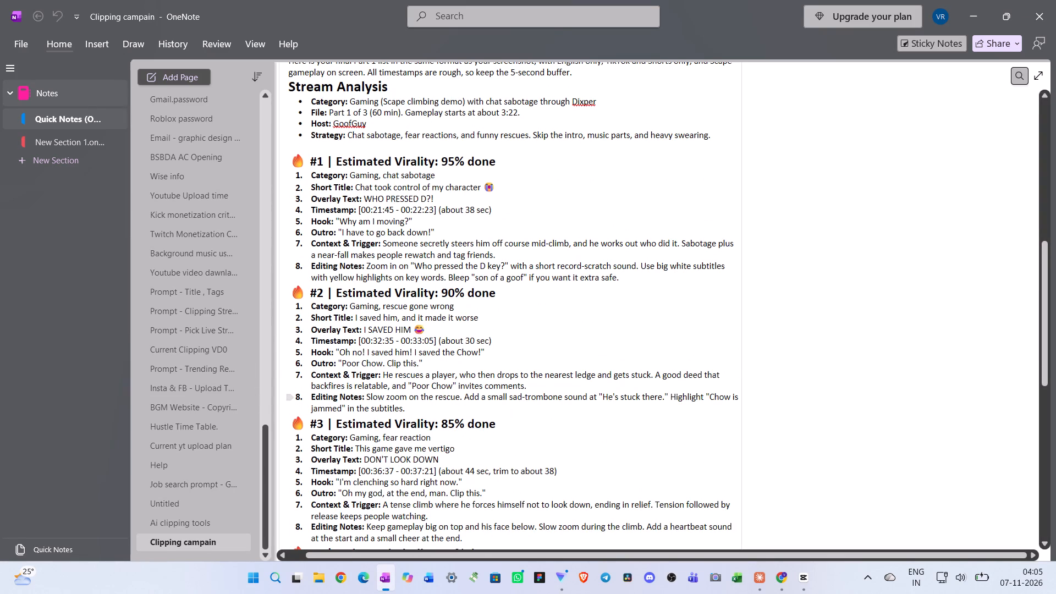
pyautogui.hotkey('alt', 'Tab')
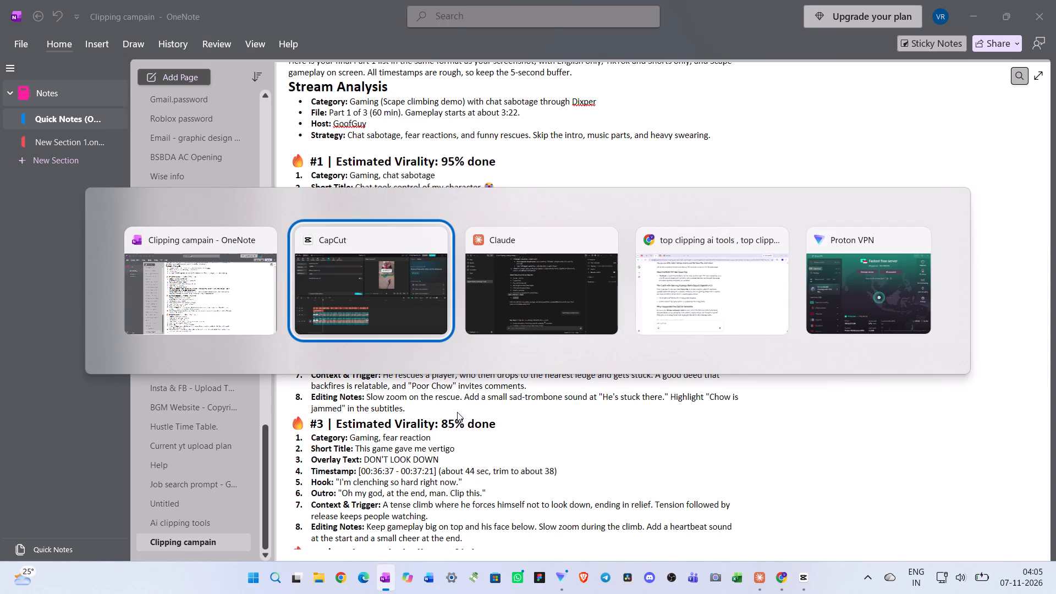
pyautogui.hotkey('alt', 'Tab')
pyautogui.hotkey('alt', 'Tab')
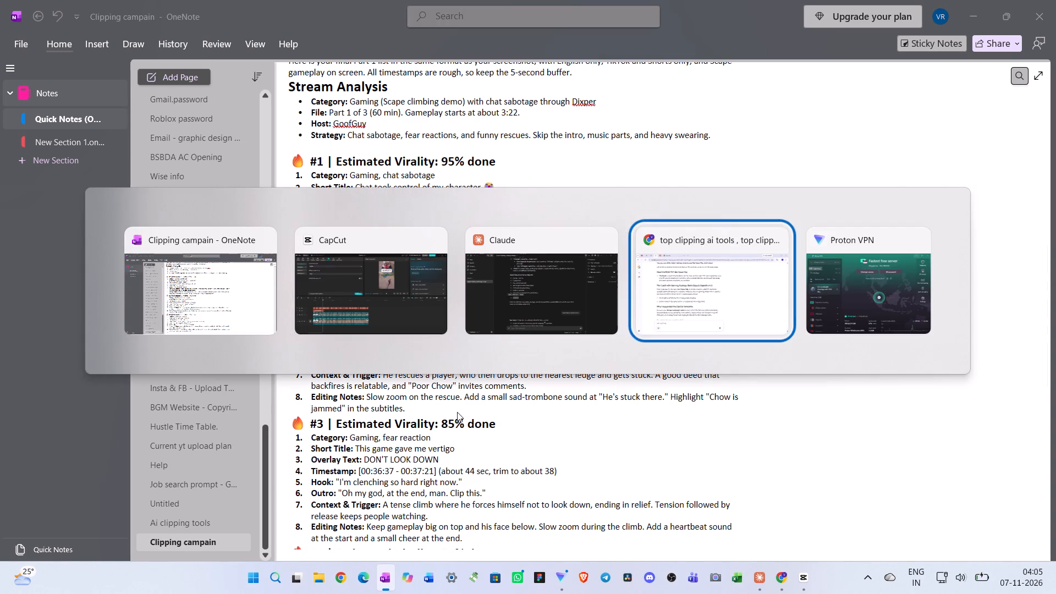
pyautogui.hotkey('alt', 'Tab')
pyautogui.hotkey('alt', 'Tab')
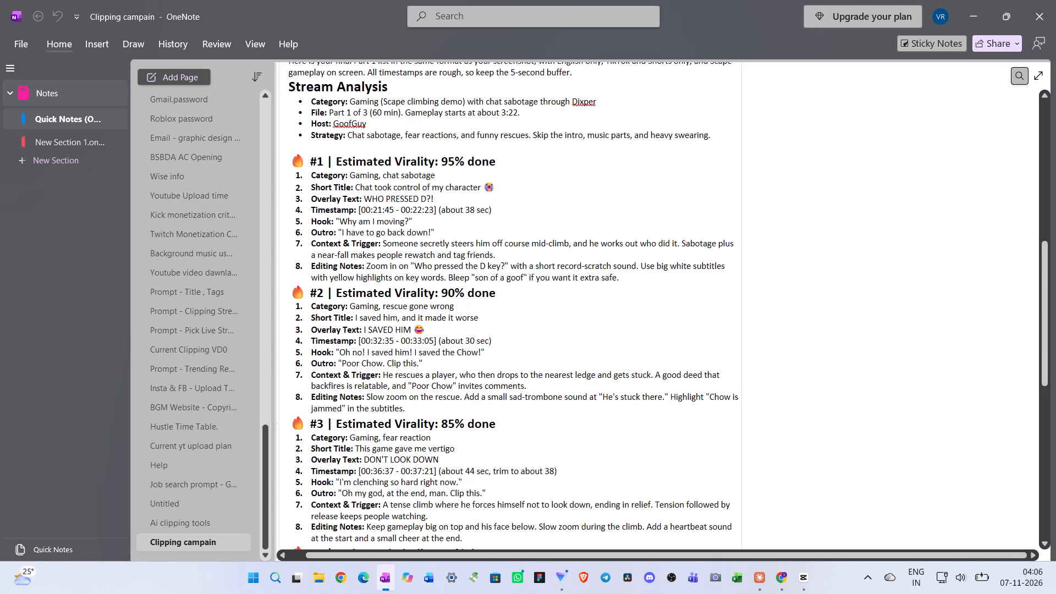
pyautogui.hotkey('alt', 'Tab')
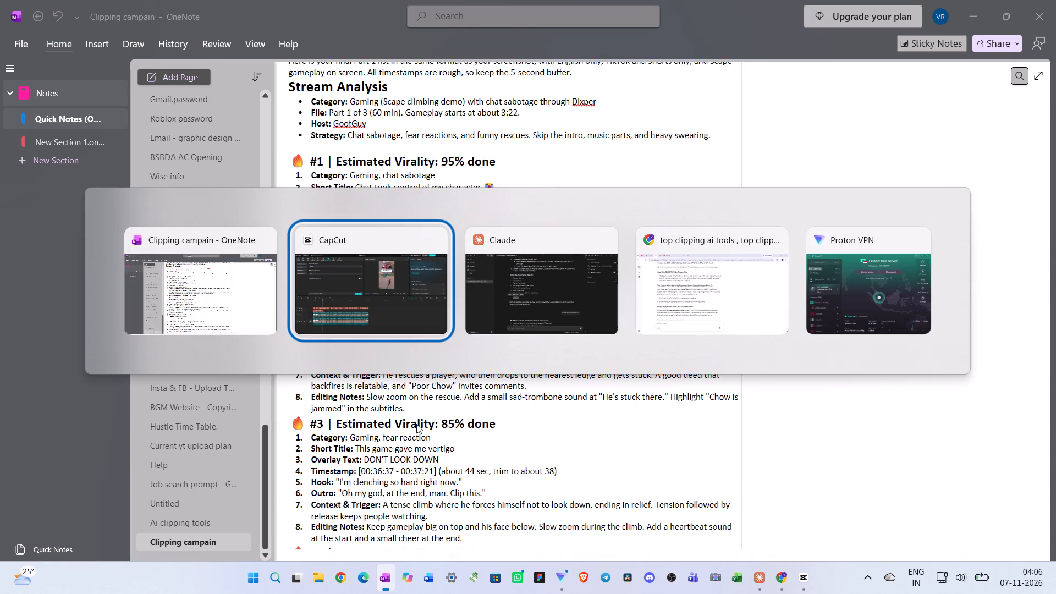
pyautogui.click(168, 337)
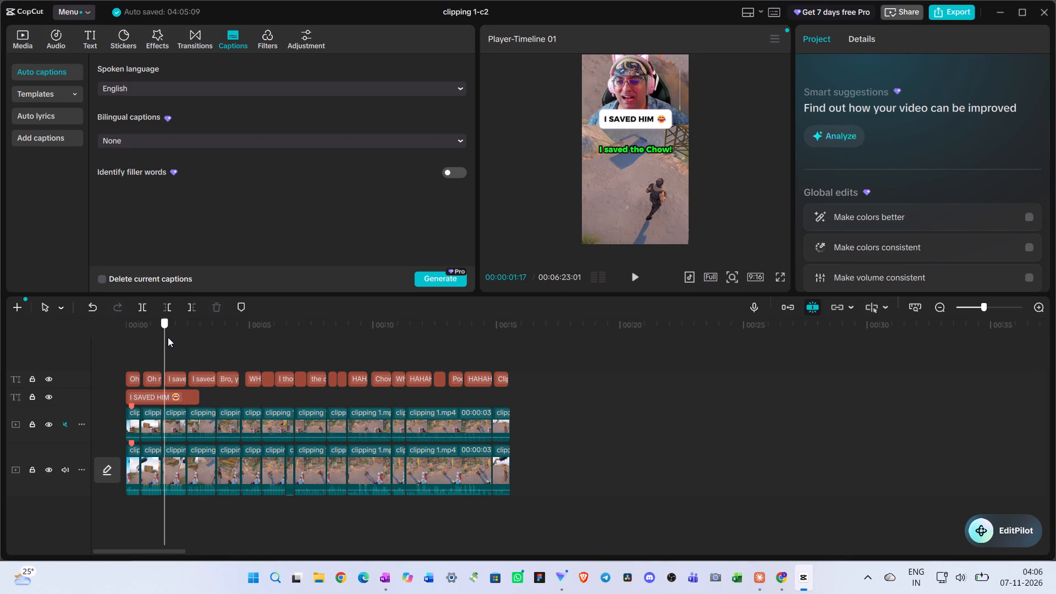
pyautogui.hotkey('alt', 'Tab')
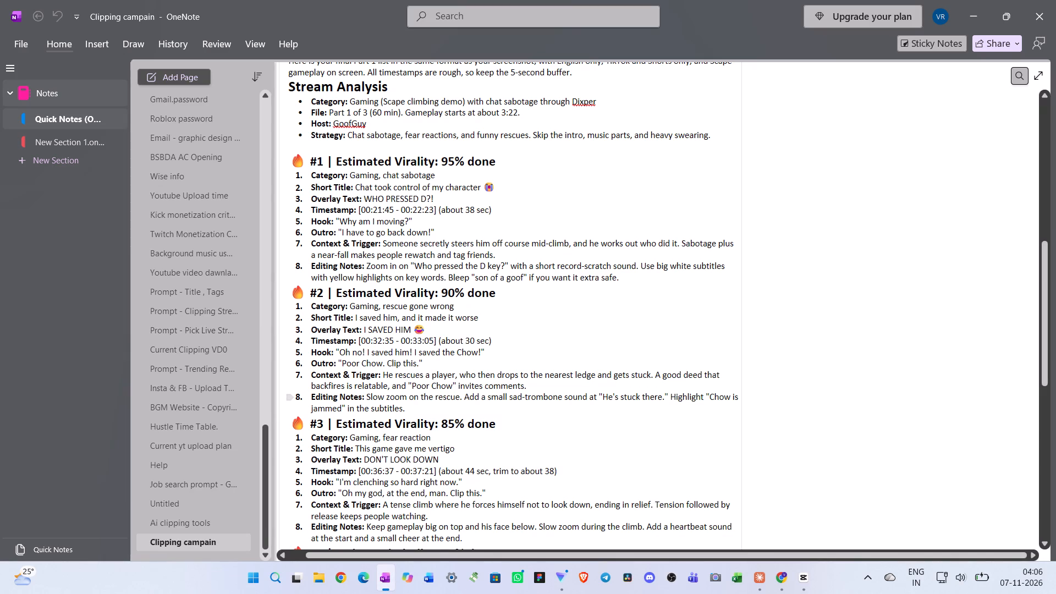
pyautogui.hotkey('alt', 'Tab')
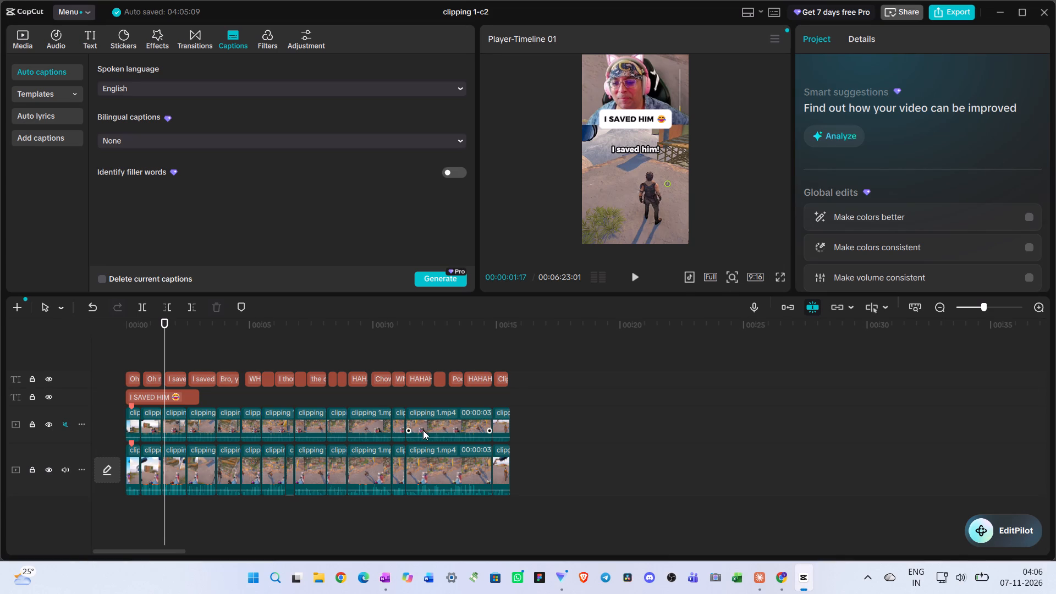
# Replay the opening several times, up to the "WHY IS HE GOING DOWN" caption, to examine the gameplay framing and captions.
pyautogui.press('space')
pyautogui.keyDown('ctrl'); pyautogui.scroll(2, 307, 424); pyautogui.keyUp('ctrl')
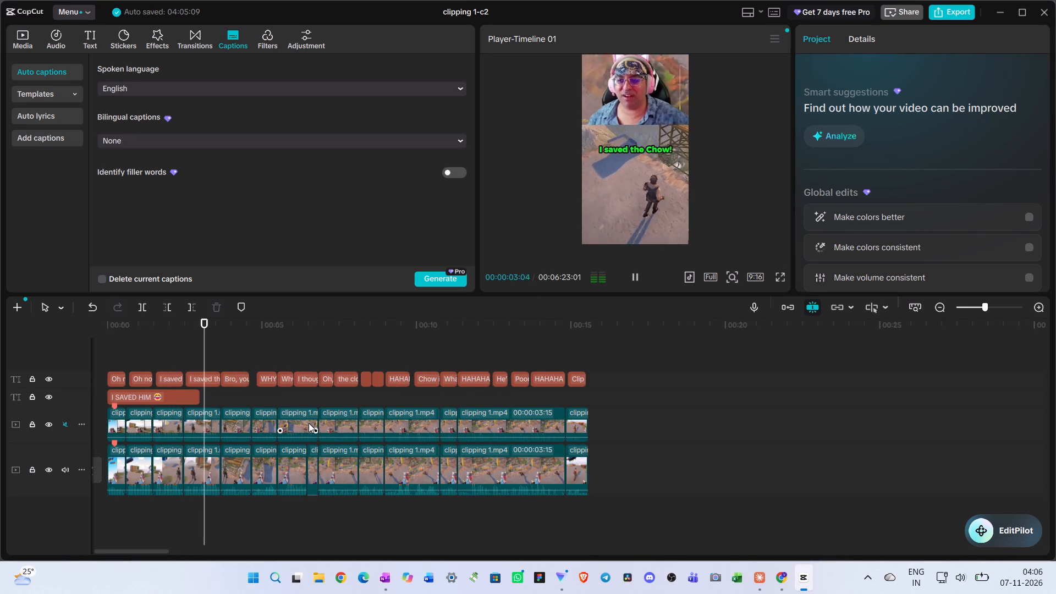
pyautogui.keyDown('ctrl'); pyautogui.scroll(4, 312, 424); pyautogui.keyUp('ctrl')
pyautogui.press('space')
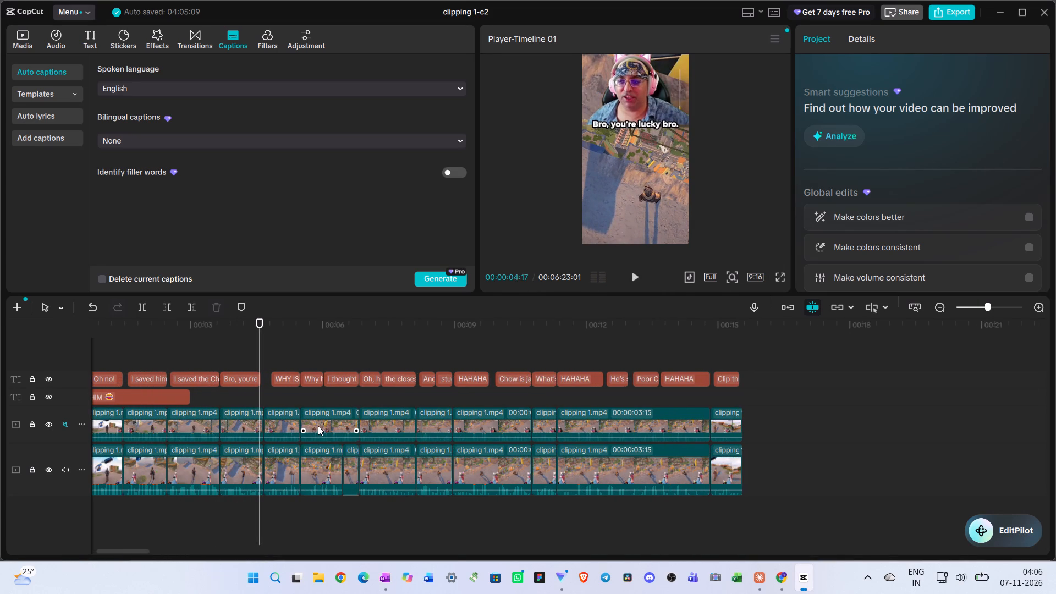
pyautogui.press('space')
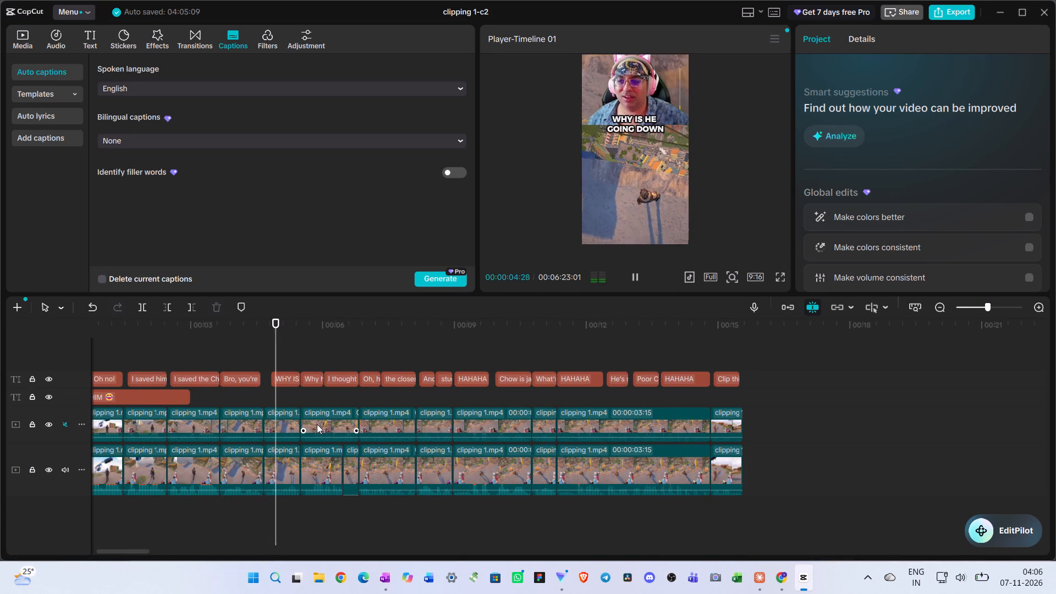
pyautogui.press('space')
pyautogui.click(215, 354)
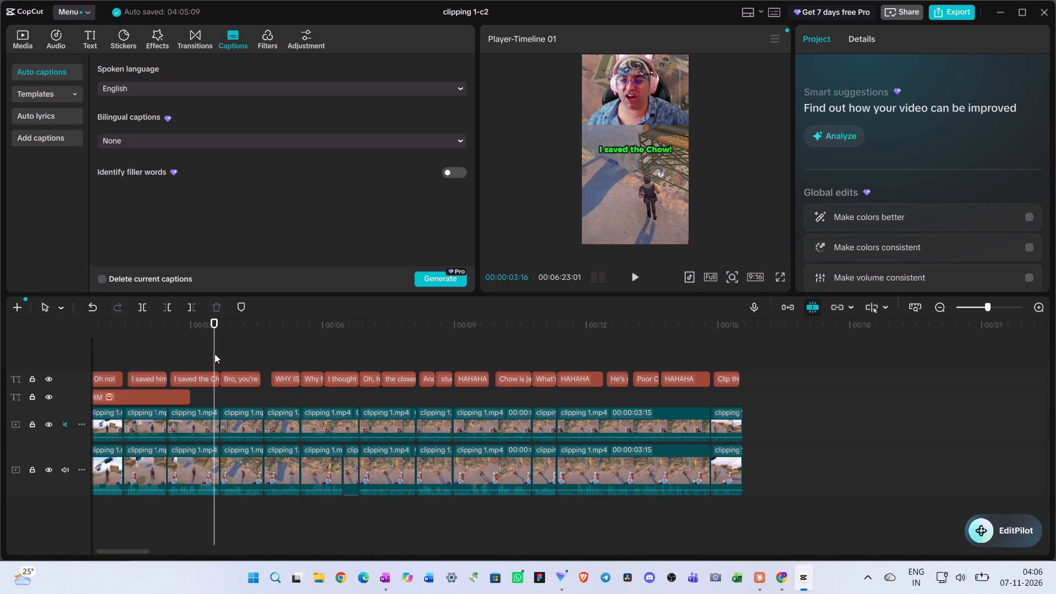
pyautogui.press('space')
pyautogui.press('space')
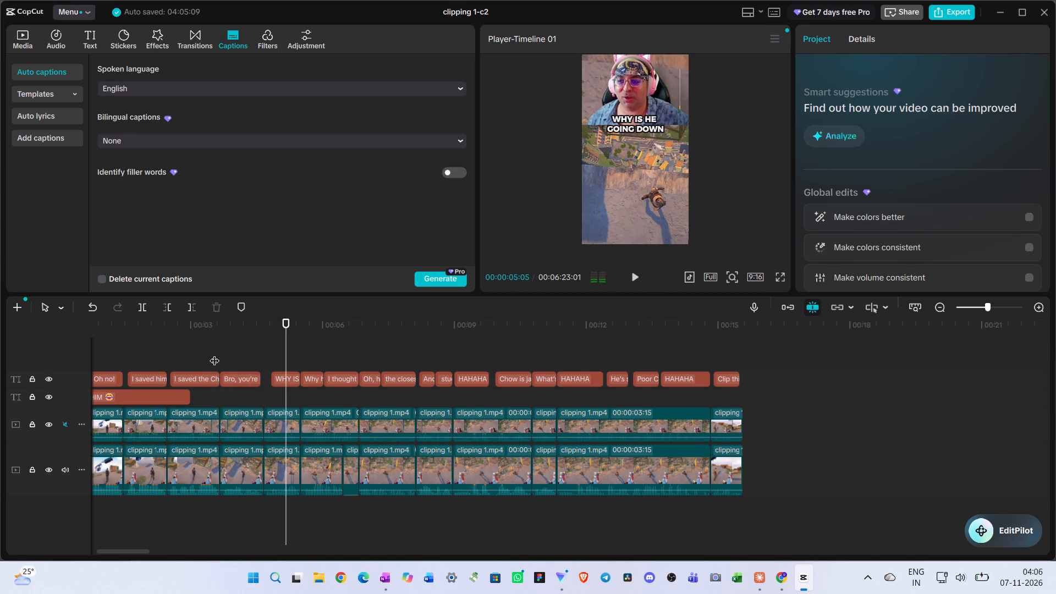
pyautogui.click(269, 361)
pyautogui.moveTo(268, 361); pyautogui.dragTo(244, 354)
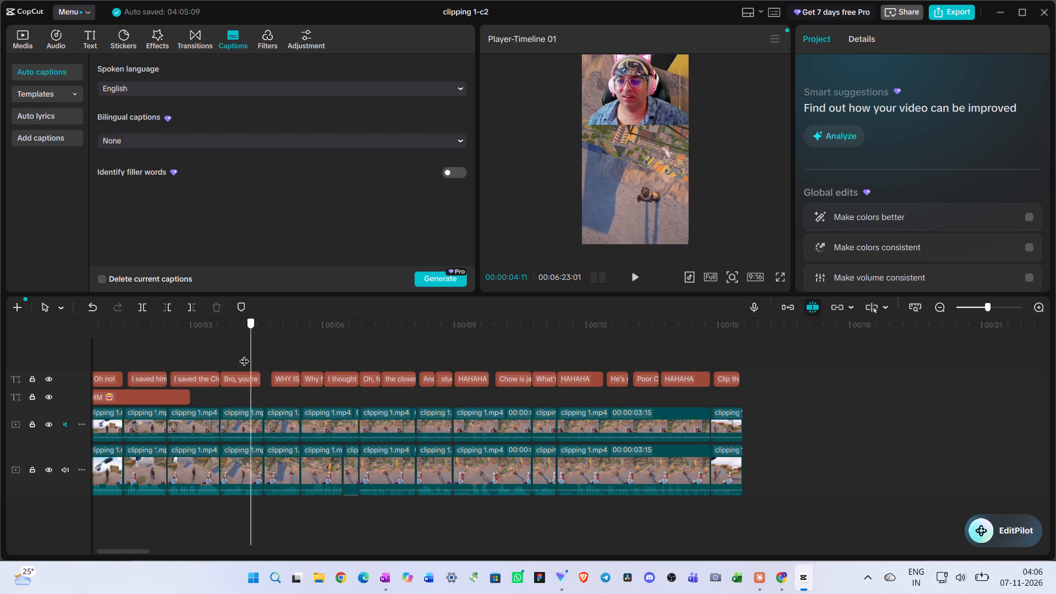
pyautogui.moveTo(244, 354); pyautogui.dragTo(178, 349)
pyautogui.press('space')
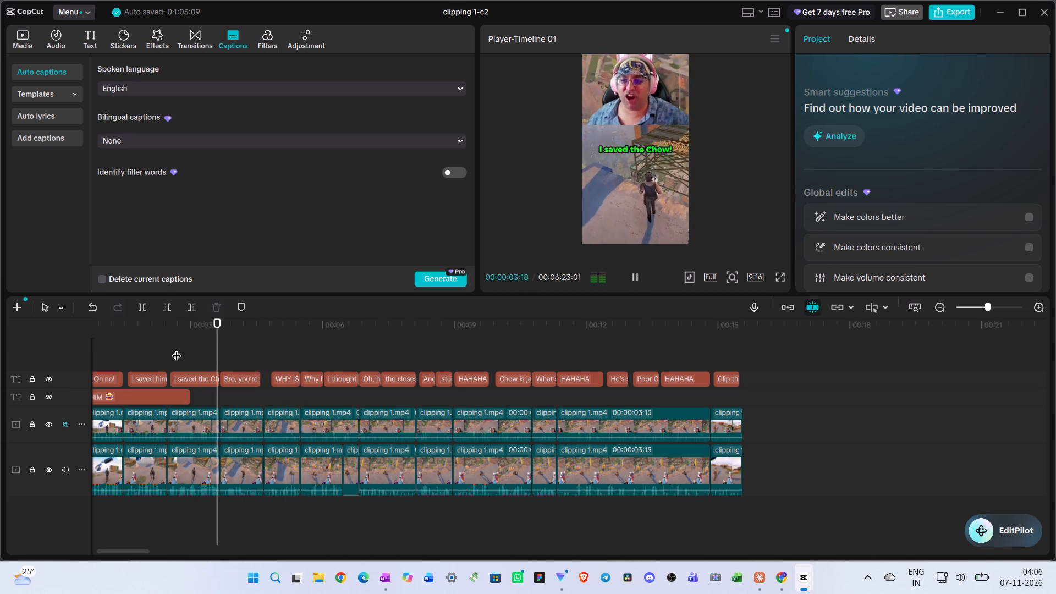
pyautogui.click(160, 351)
pyautogui.moveTo(160, 351); pyautogui.dragTo(0, 345)
pyautogui.press('space')
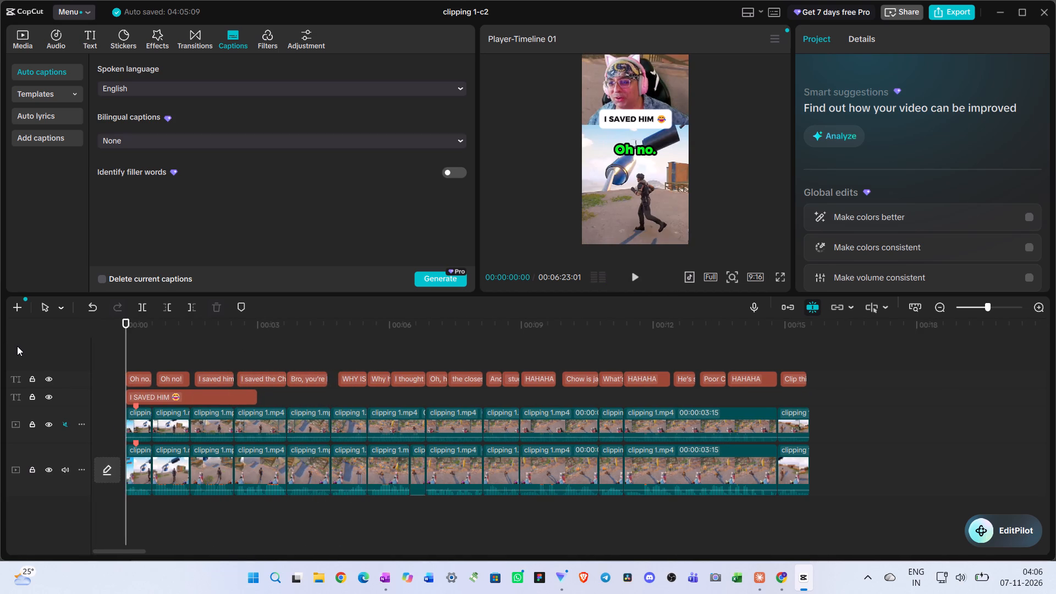
pyautogui.press('space')
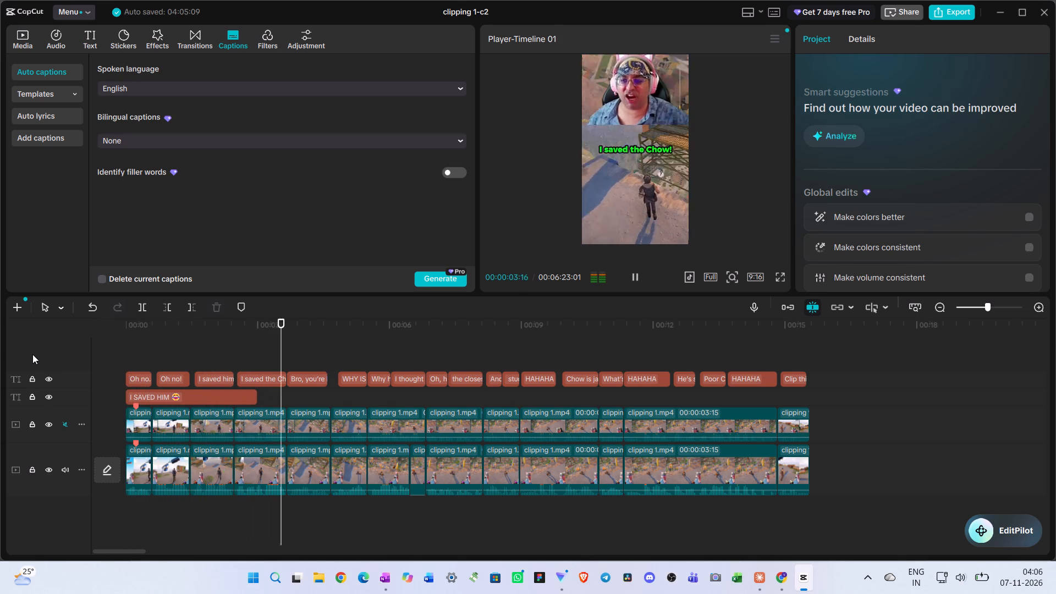
pyautogui.press('space')
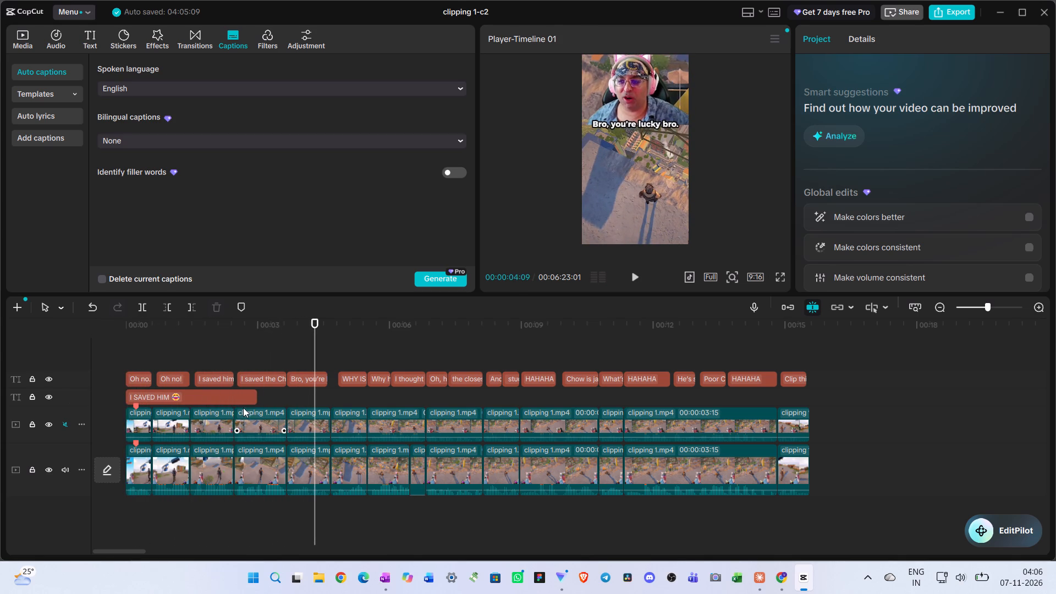
pyautogui.press('space')
pyautogui.press('space')
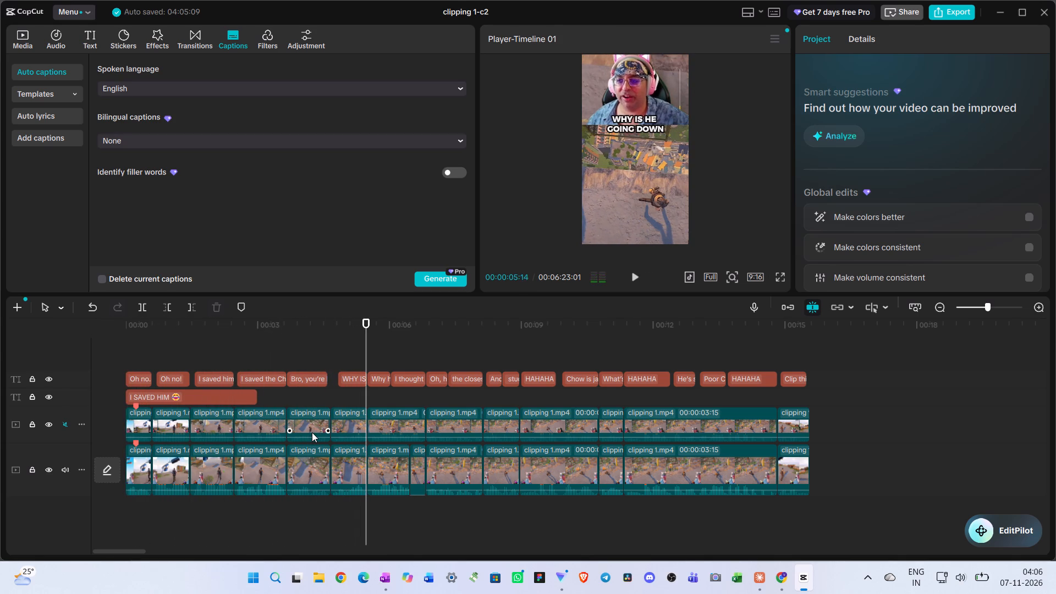
# Check the 1:1 crop of the gameplay clip beneath the "Bro, you're lucky bro." caption.
pyautogui.click(292, 361)
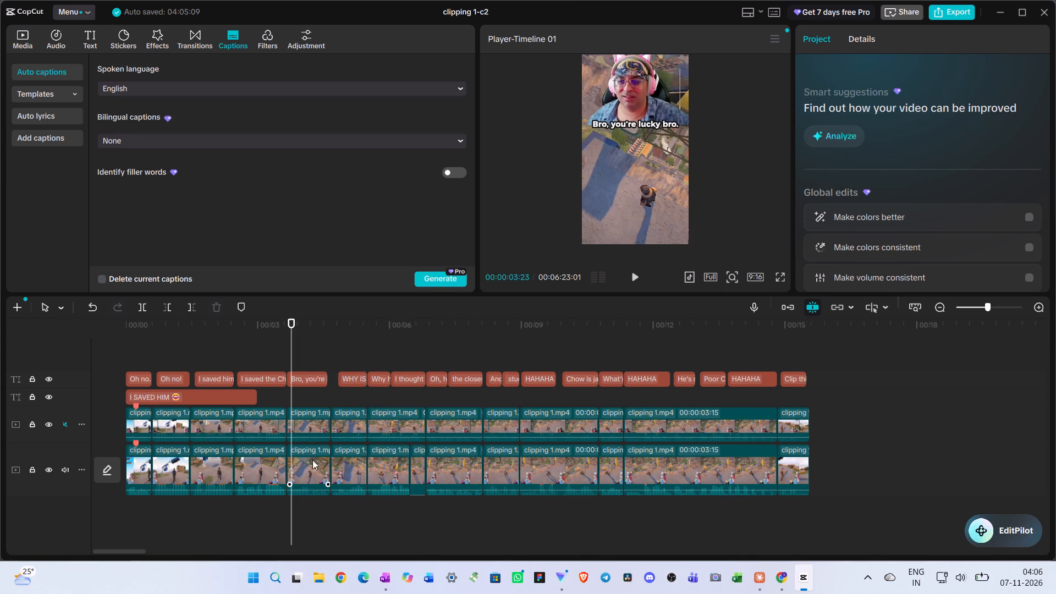
pyautogui.click(316, 465)
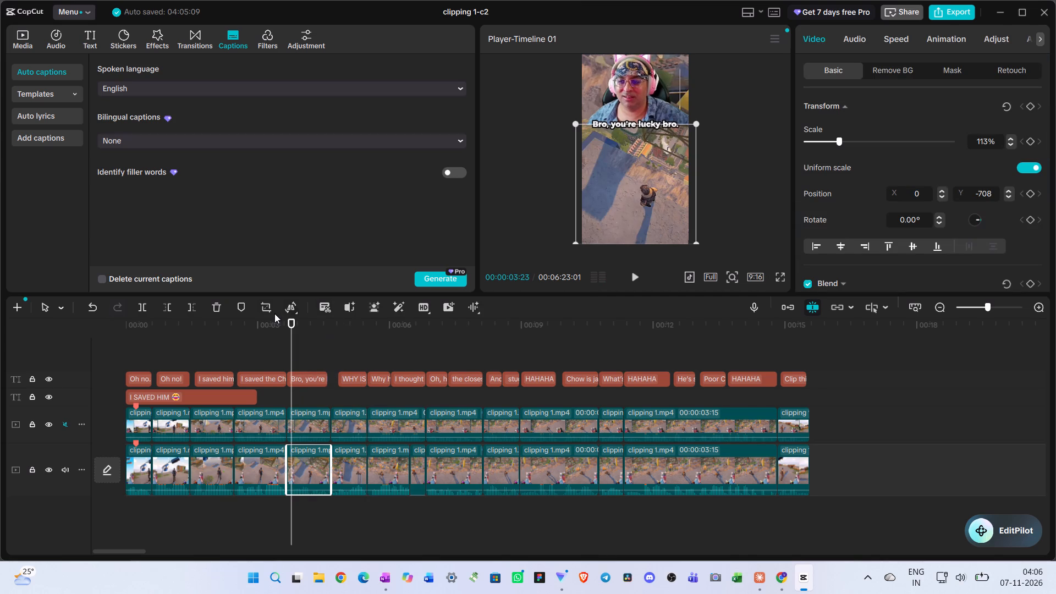
pyautogui.click(267, 309)
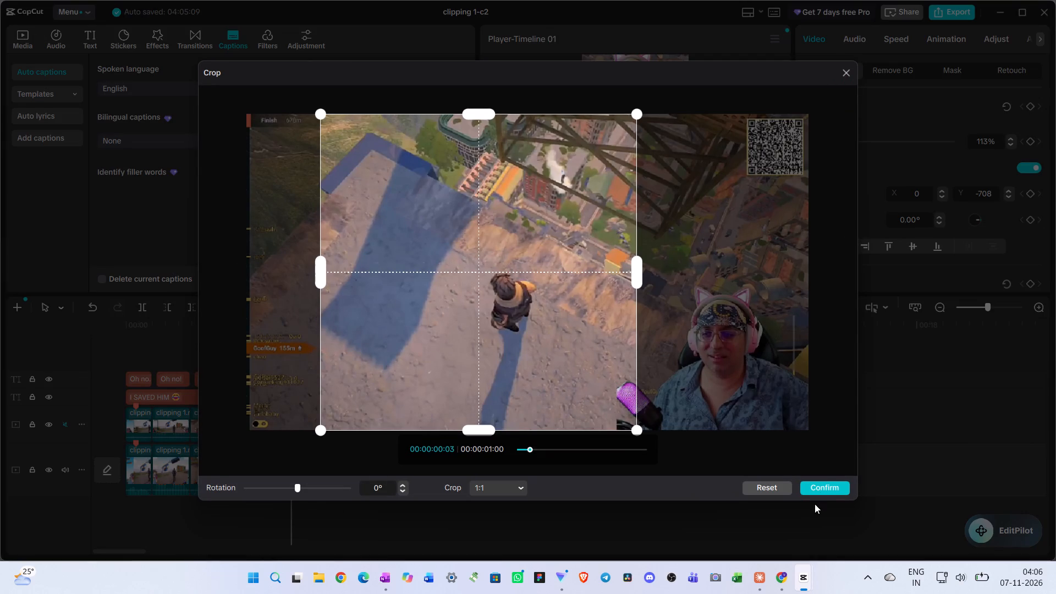
pyautogui.click(821, 490)
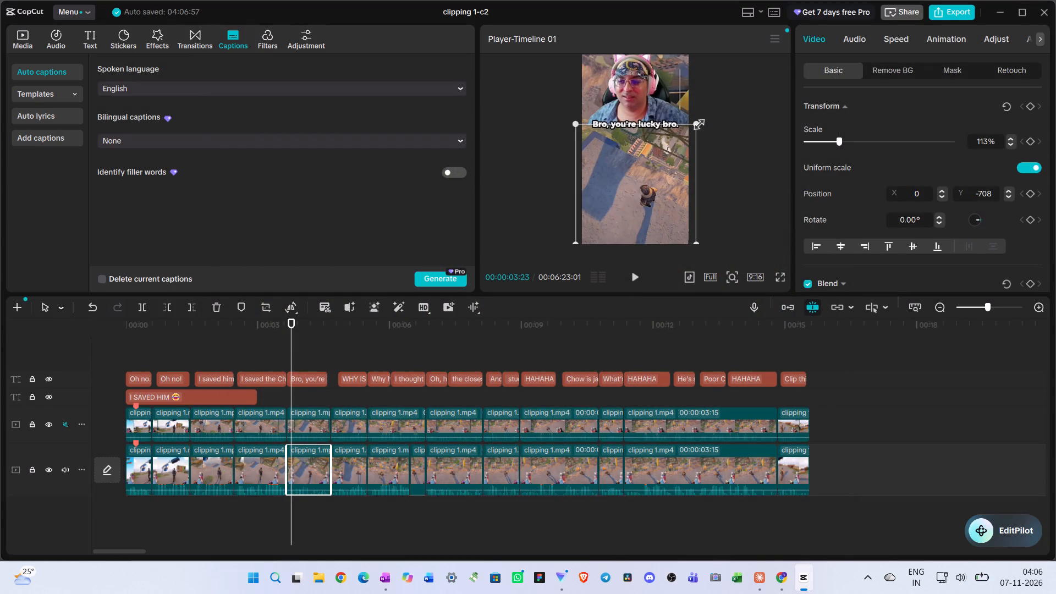
# Enlarge that gameplay clip to about 217% and reposition it to about X -1183, Y -1703.
pyautogui.moveTo(697, 122); pyautogui.dragTo(791, 77)
pyautogui.moveTo(667, 157); pyautogui.dragTo(630, 201)
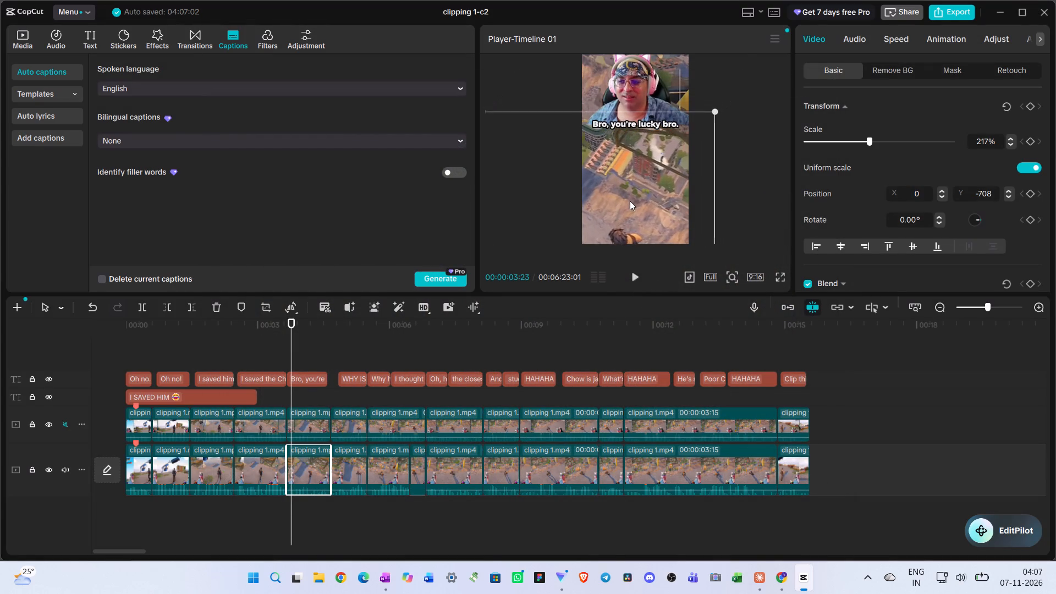
pyautogui.moveTo(630, 201); pyautogui.dragTo(628, 200)
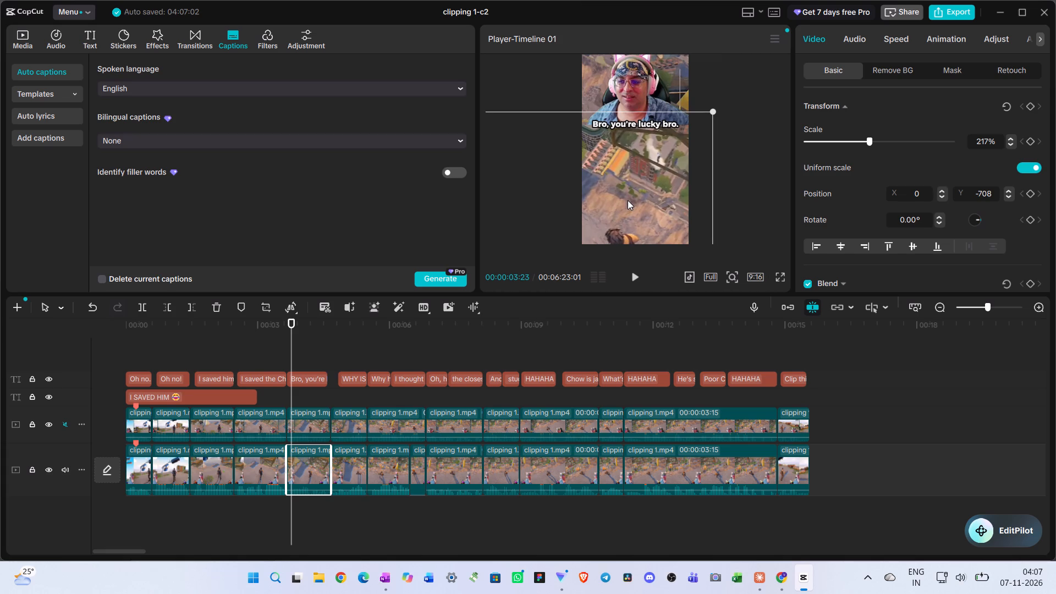
pyautogui.moveTo(628, 200); pyautogui.dragTo(615, 206)
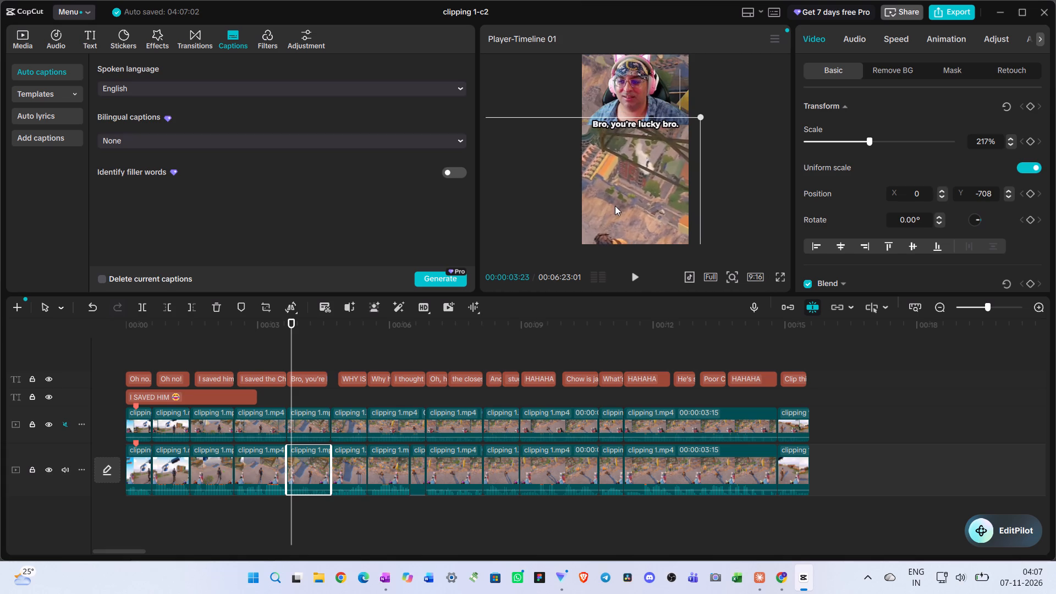
pyautogui.moveTo(615, 206); pyautogui.dragTo(604, 208)
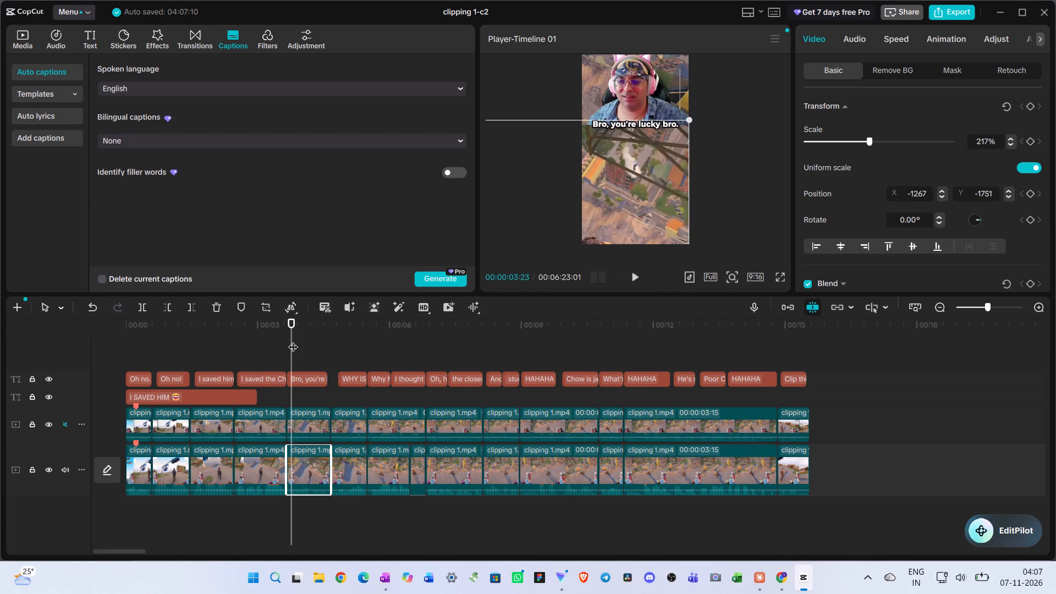
pyautogui.click(690, 120)
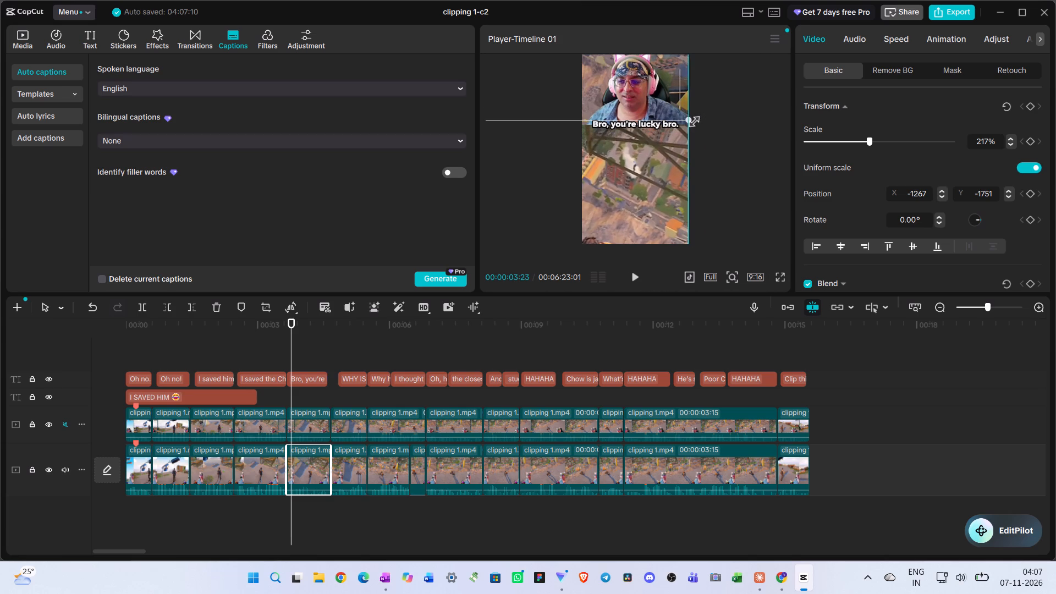
pyautogui.click(646, 173)
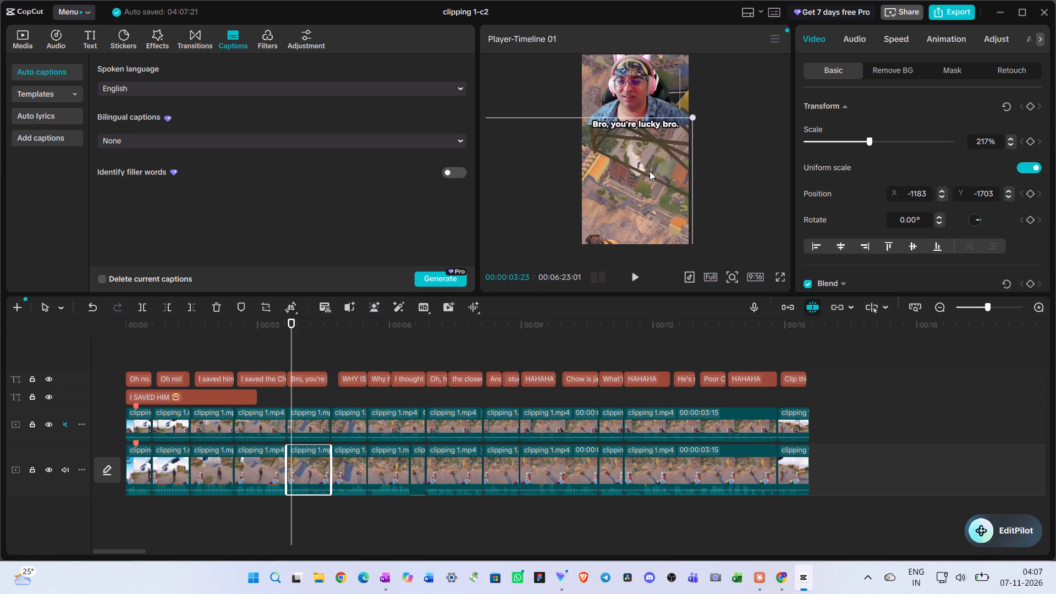
# Play from "Bro, you're lucky bro." through "I thought I saved his ###" in short stretches, replaying part, to examine the gameplay framing.
pyautogui.click(260, 349)
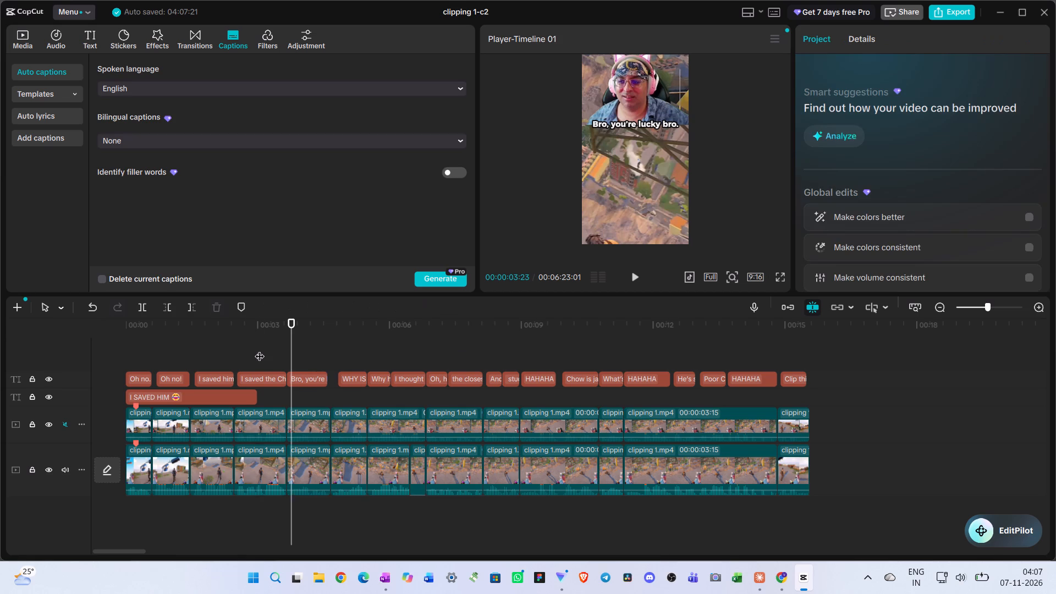
pyautogui.press('space')
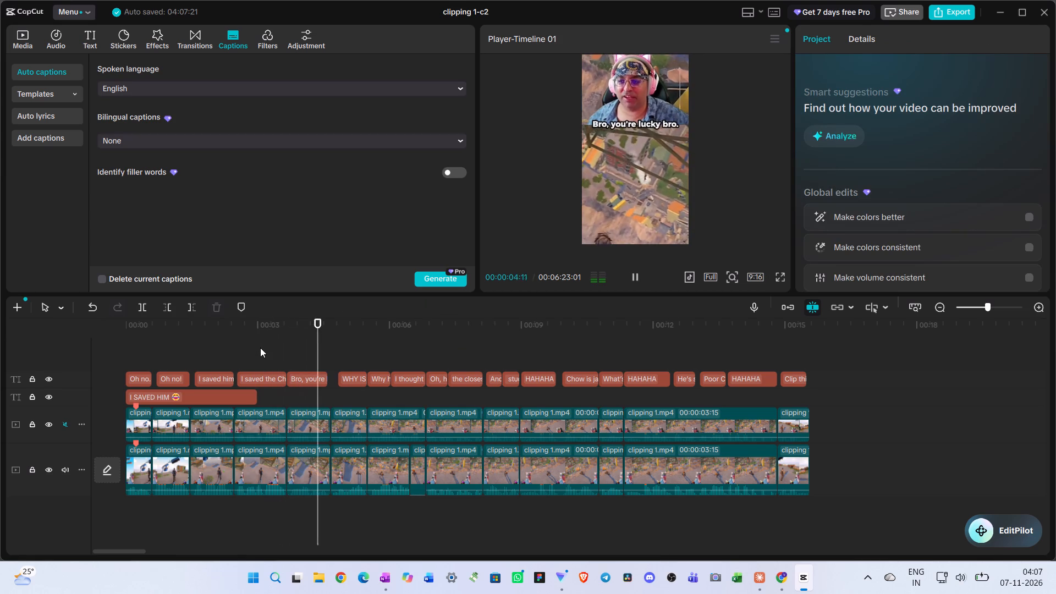
pyautogui.press('space')
pyautogui.press('space')
pyautogui.press('space')
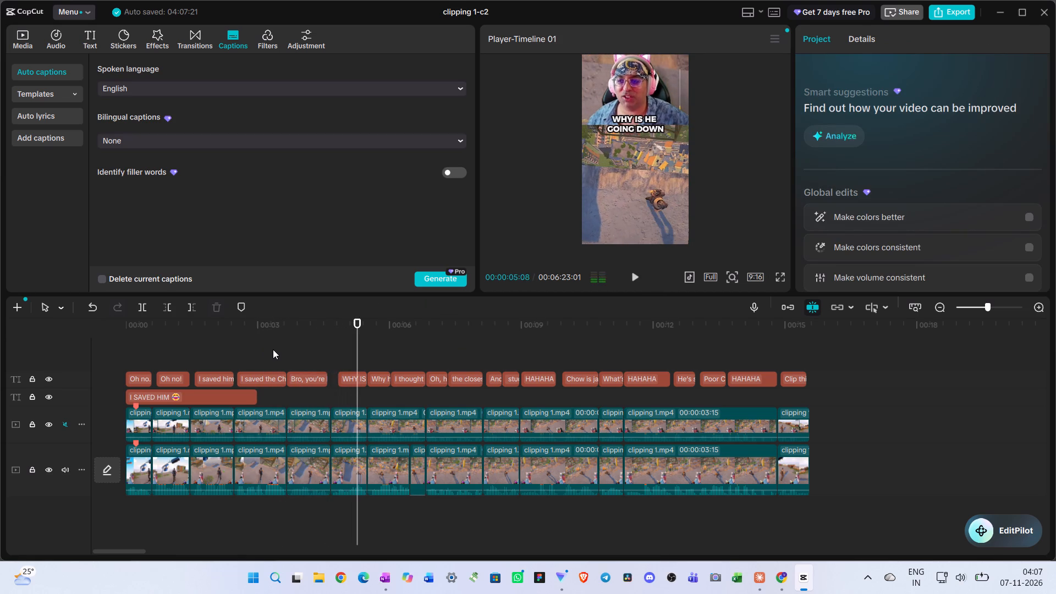
pyautogui.press('space')
pyautogui.press('space')
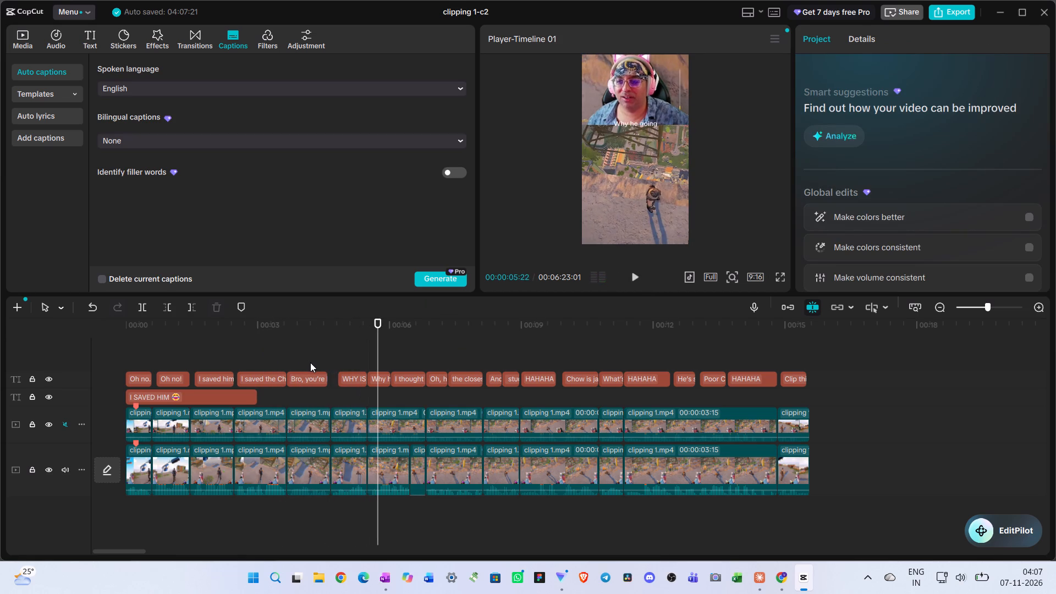
pyautogui.press('space')
pyautogui.press('space')
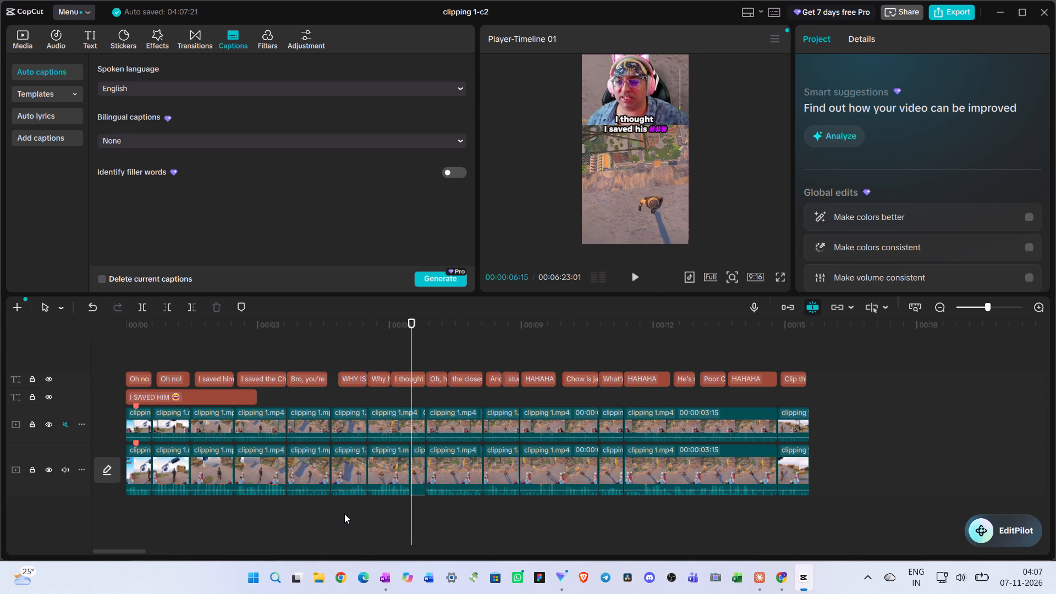
pyautogui.click(344, 514)
pyautogui.moveTo(344, 514); pyautogui.dragTo(333, 509)
pyautogui.press('space')
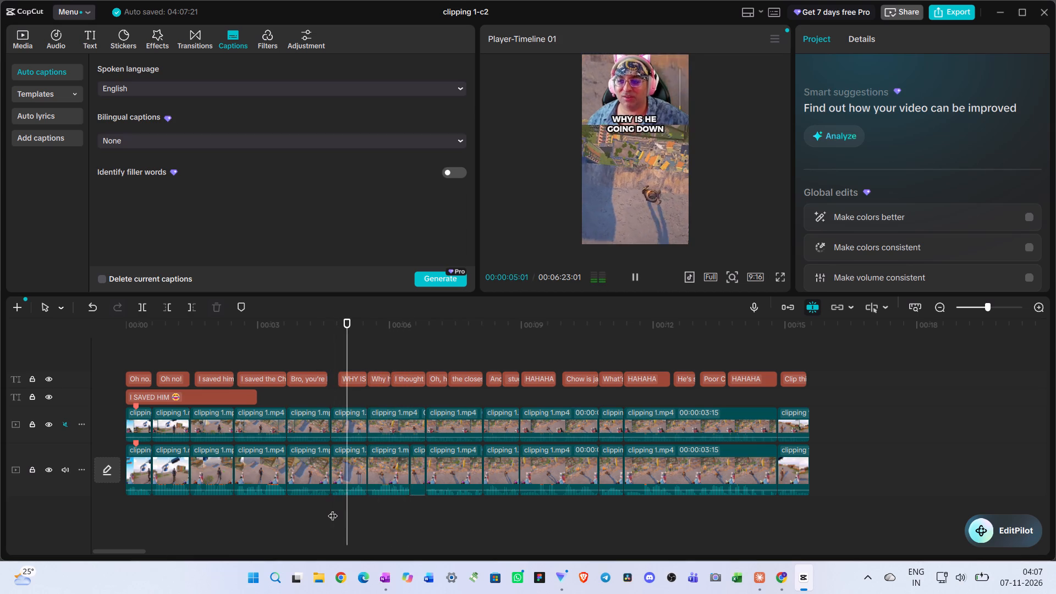
pyautogui.press('space')
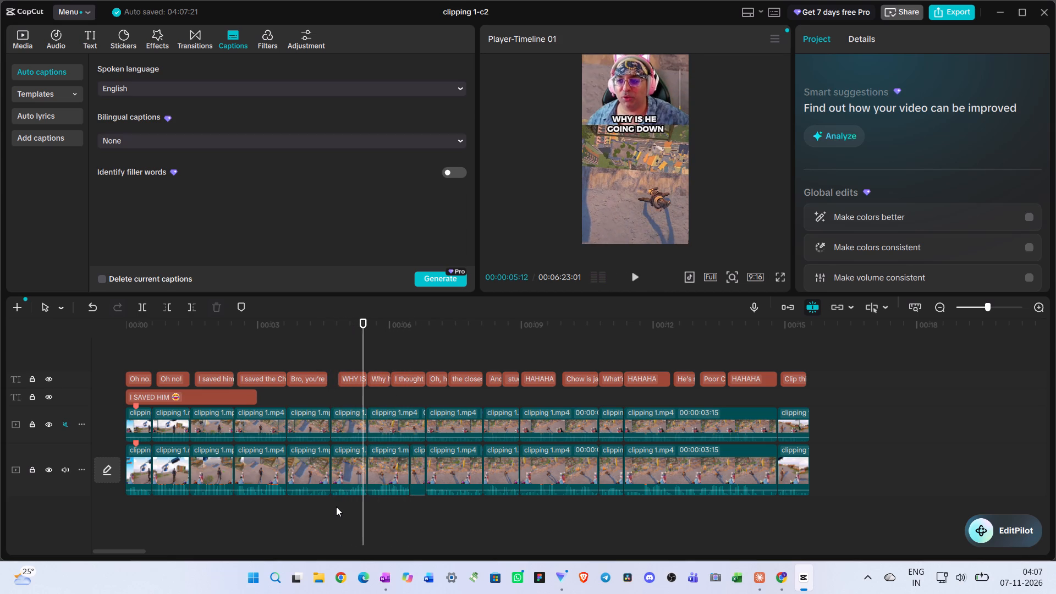
pyautogui.press('space')
pyautogui.press('space')
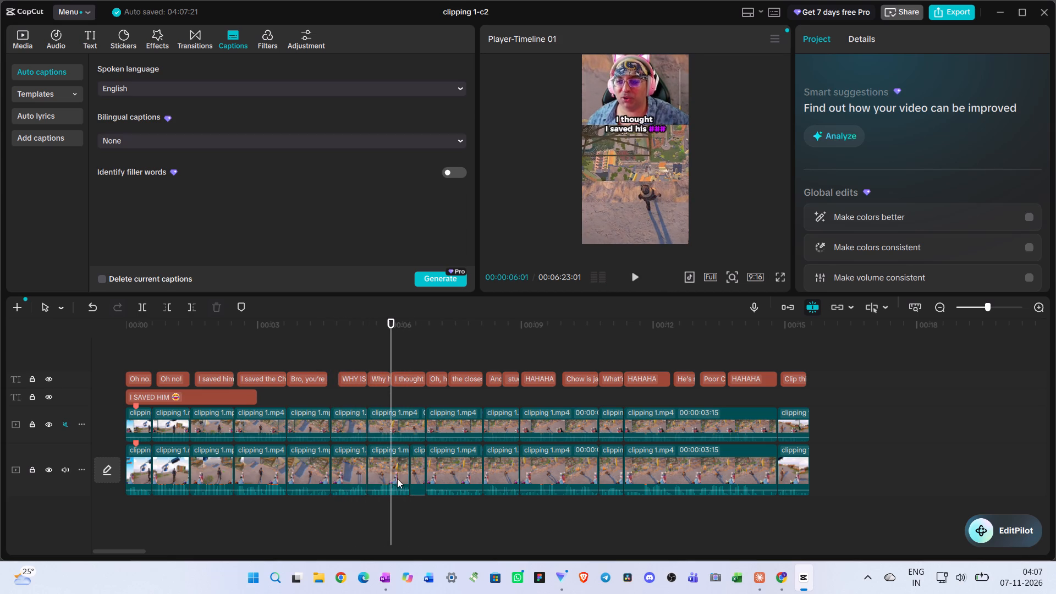
# Copy the enlarged gameplay clip's attributes and paste all video and audio attributes onto the gameplay clip beneath "Why he going".
pyautogui.click(306, 478)
pyautogui.rightClick(306, 478)
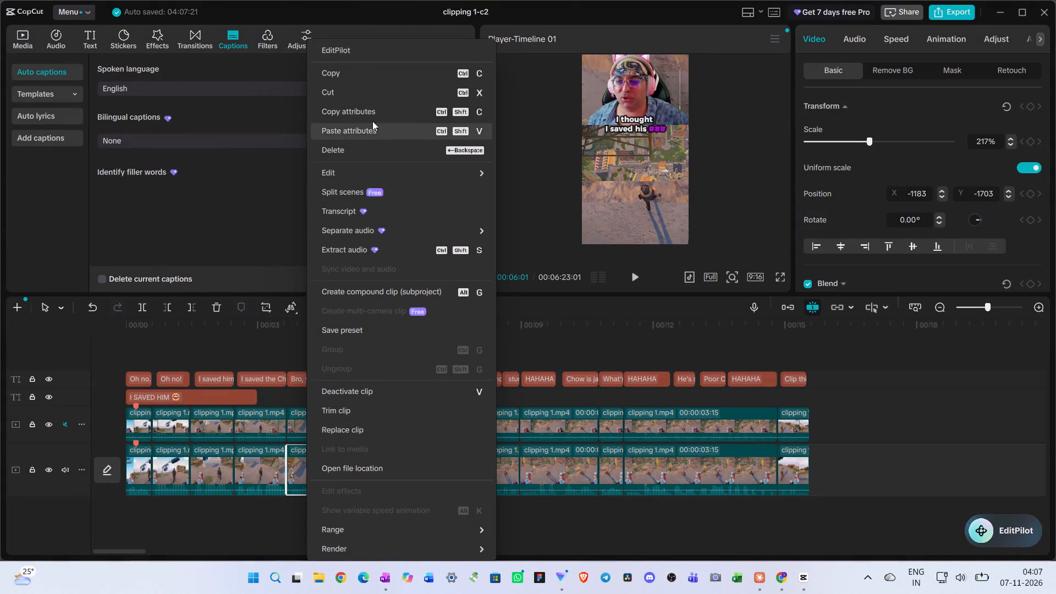
pyautogui.click(372, 107)
pyautogui.doubleClick(375, 511)
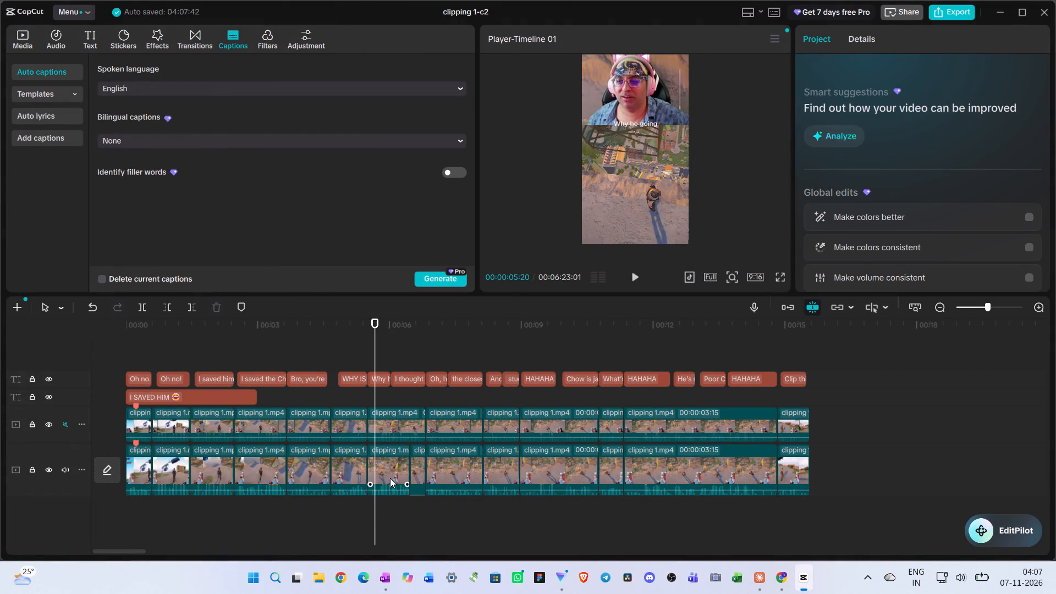
pyautogui.click(390, 478)
pyautogui.rightClick(389, 473)
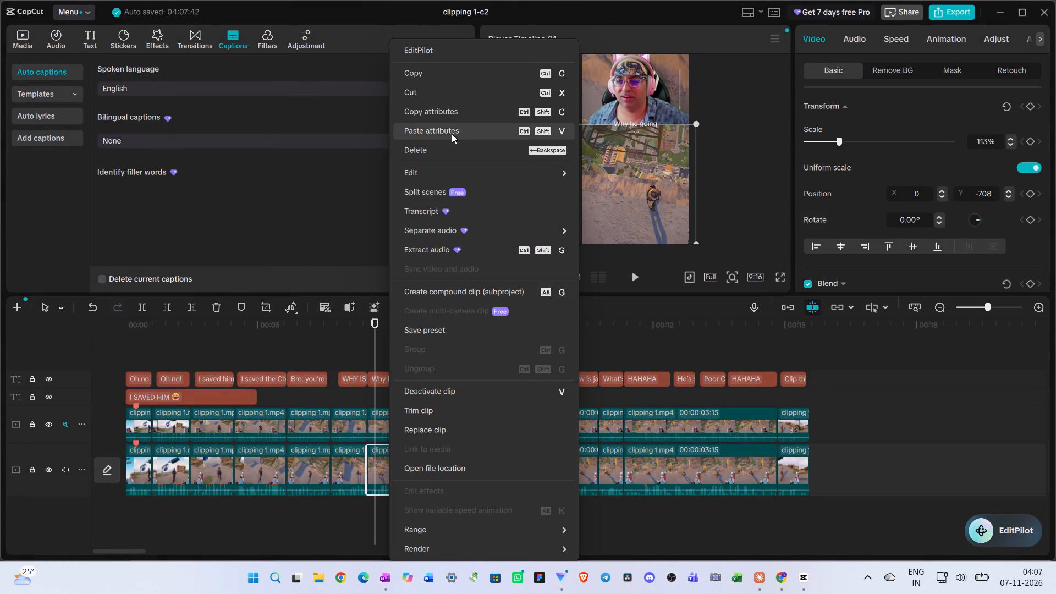
pyautogui.click(452, 130)
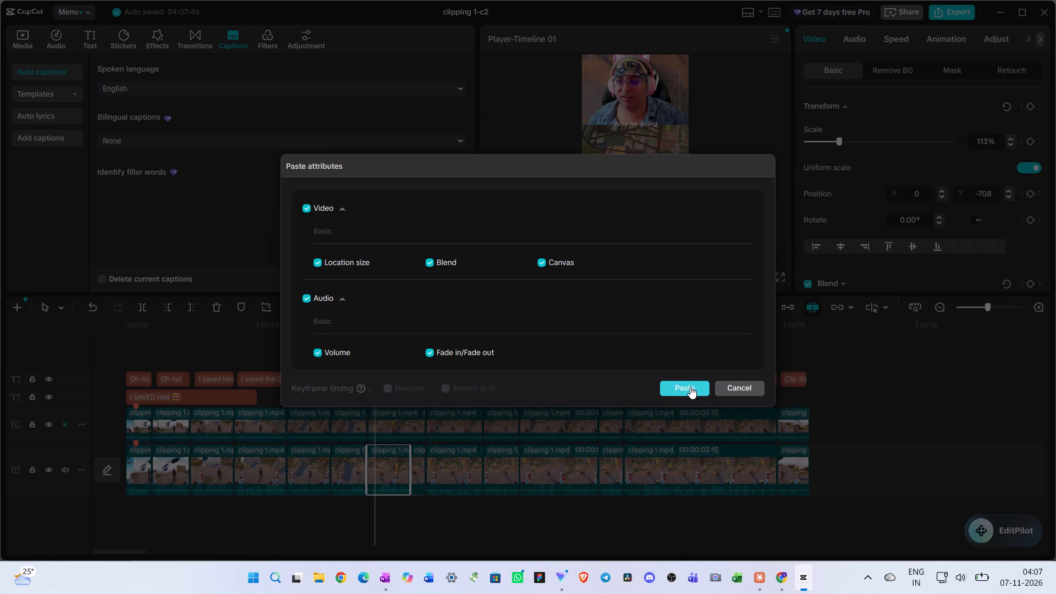
pyautogui.click(687, 382)
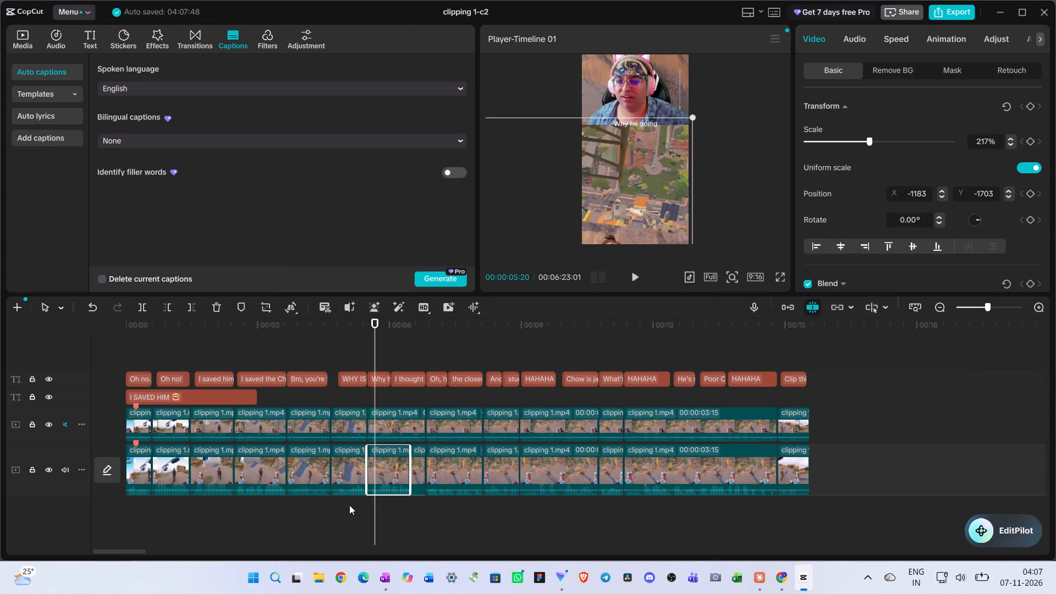
# Play the short from the enlarged section onward, in the preview and in full screen, to examine the zooms and captions.
pyautogui.click(349, 505)
pyautogui.click(304, 507)
pyautogui.press('space')
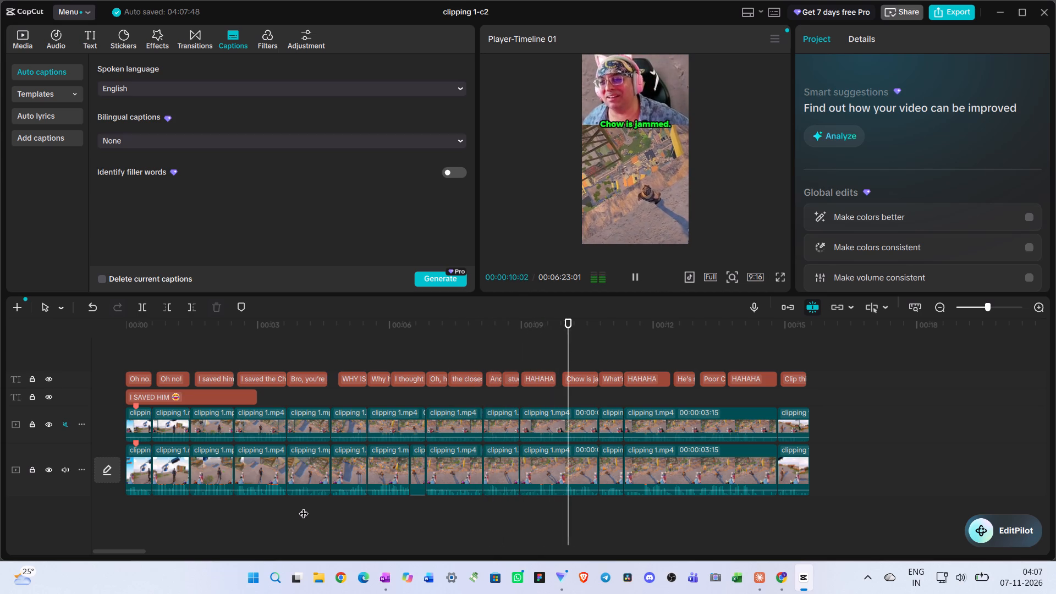
pyautogui.press('space')
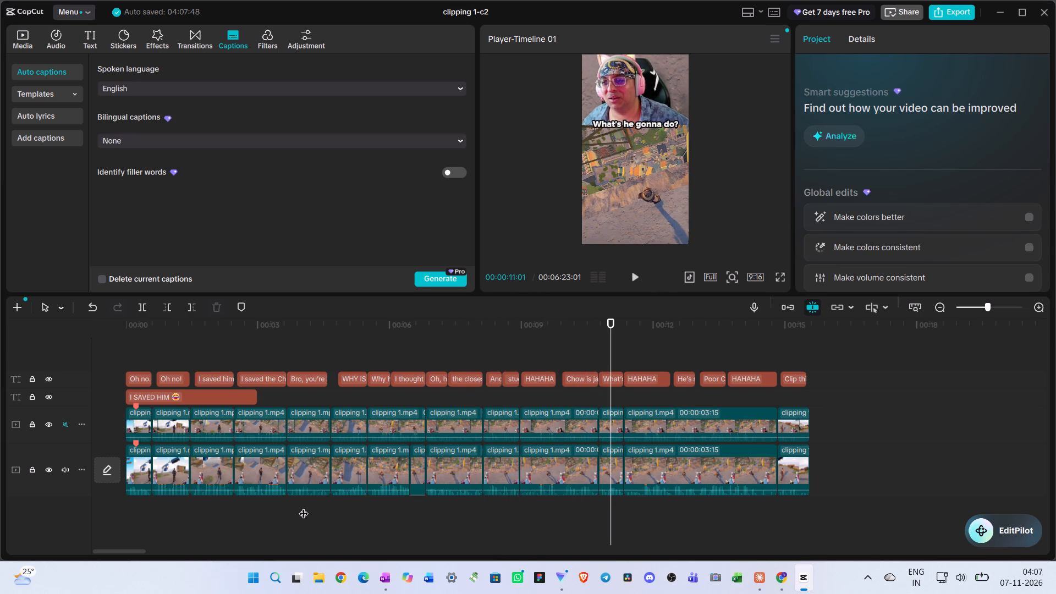
pyautogui.click(404, 351)
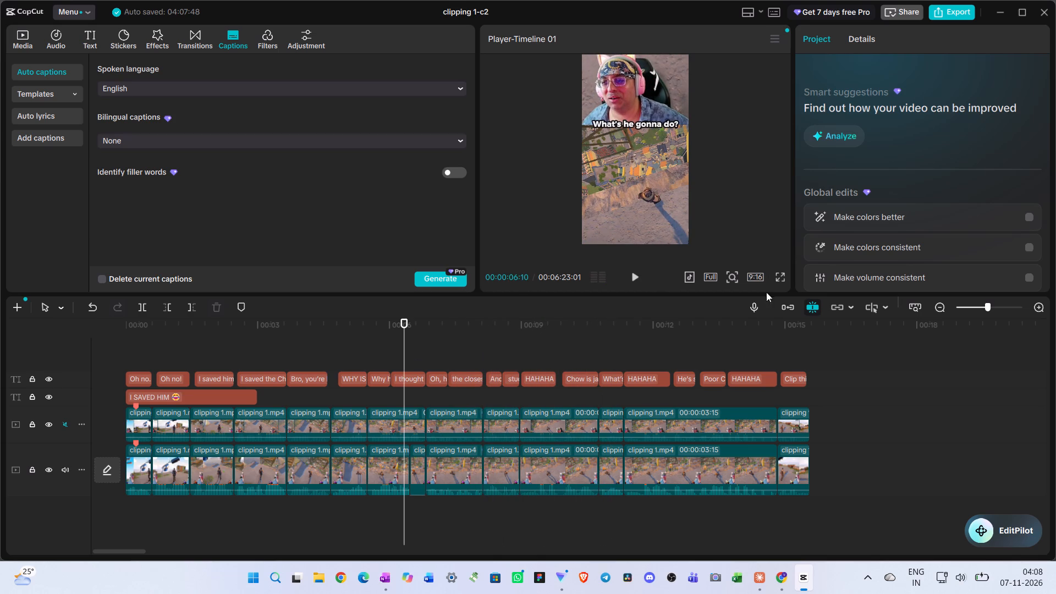
pyautogui.click(780, 278)
pyautogui.press('space')
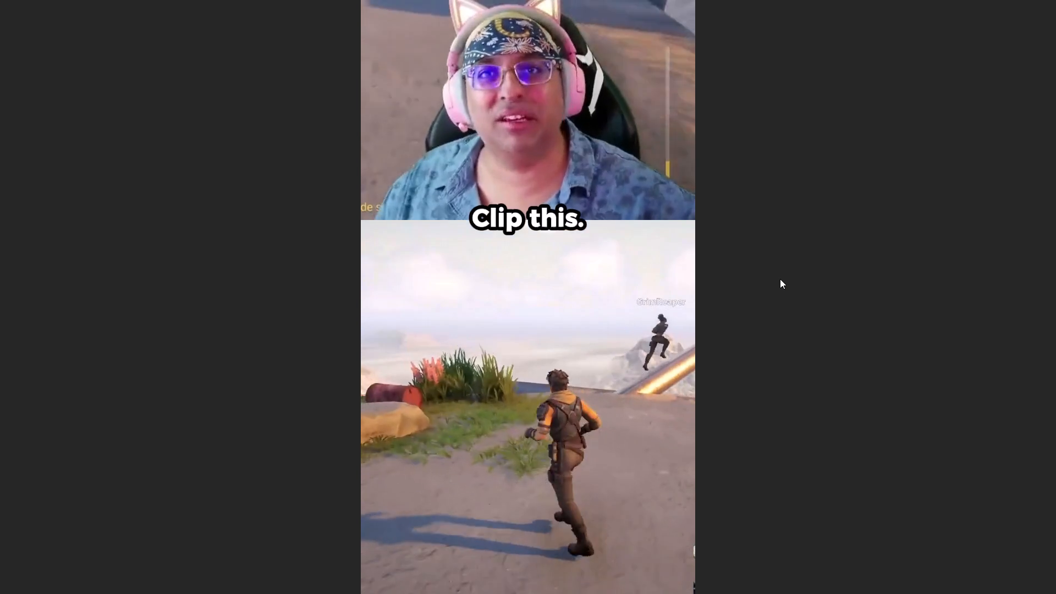
pyautogui.press('Escape')
pyautogui.click(818, 367)
pyautogui.moveTo(818, 367); pyautogui.dragTo(1, 362)
pyautogui.click(779, 274)
pyautogui.press('space')
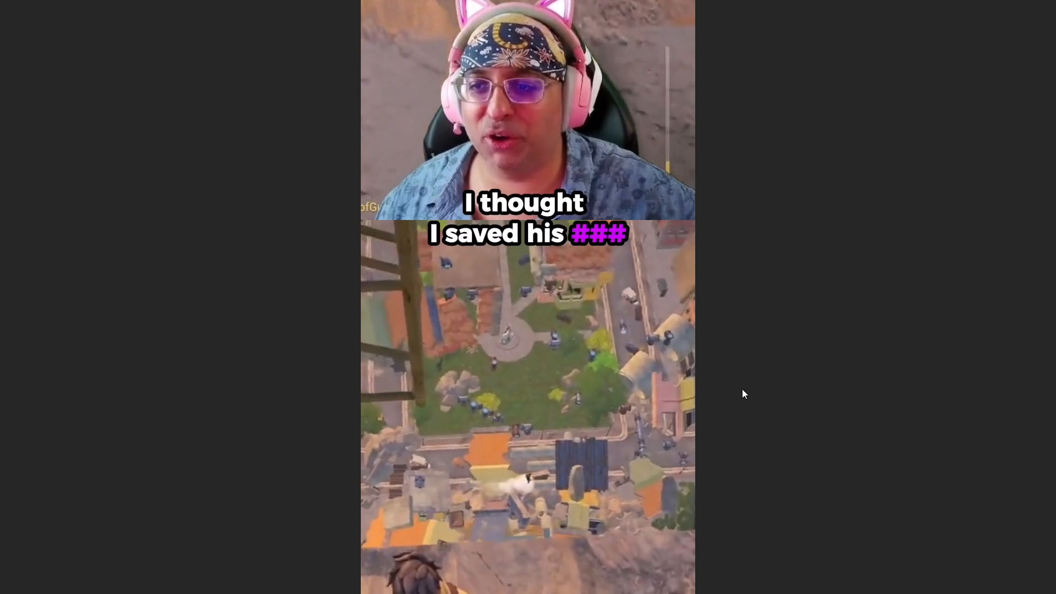
pyautogui.press('space')
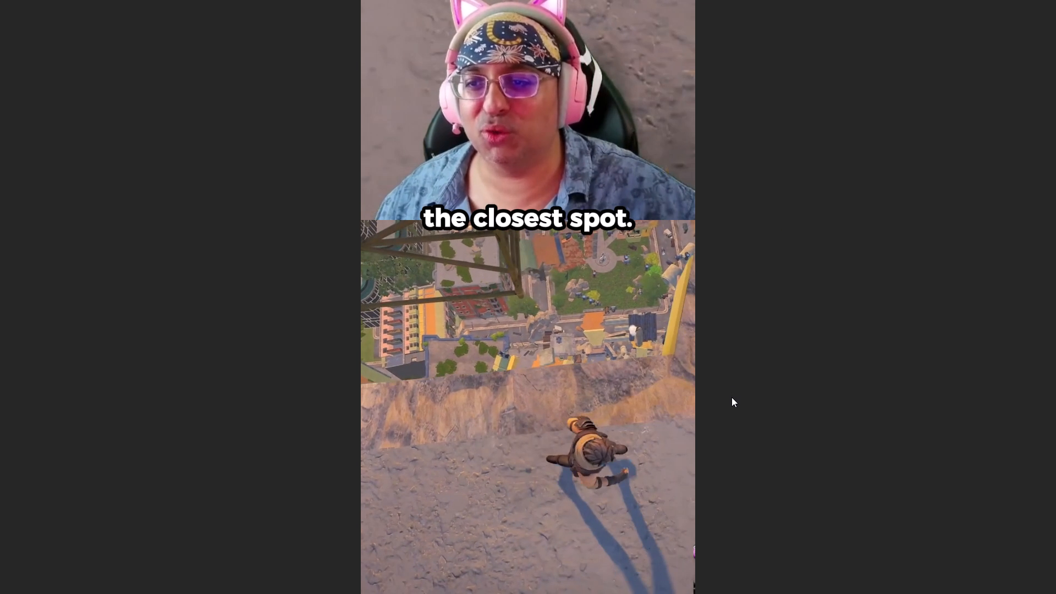
pyautogui.press('Escape')
pyautogui.click(351, 362)
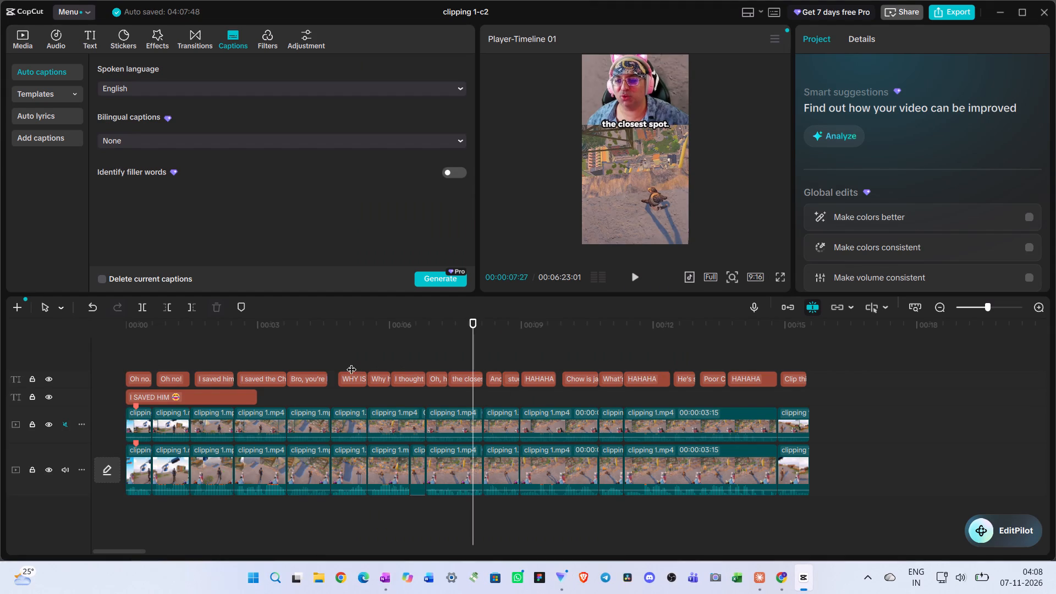
pyautogui.press('space')
pyautogui.press('space')
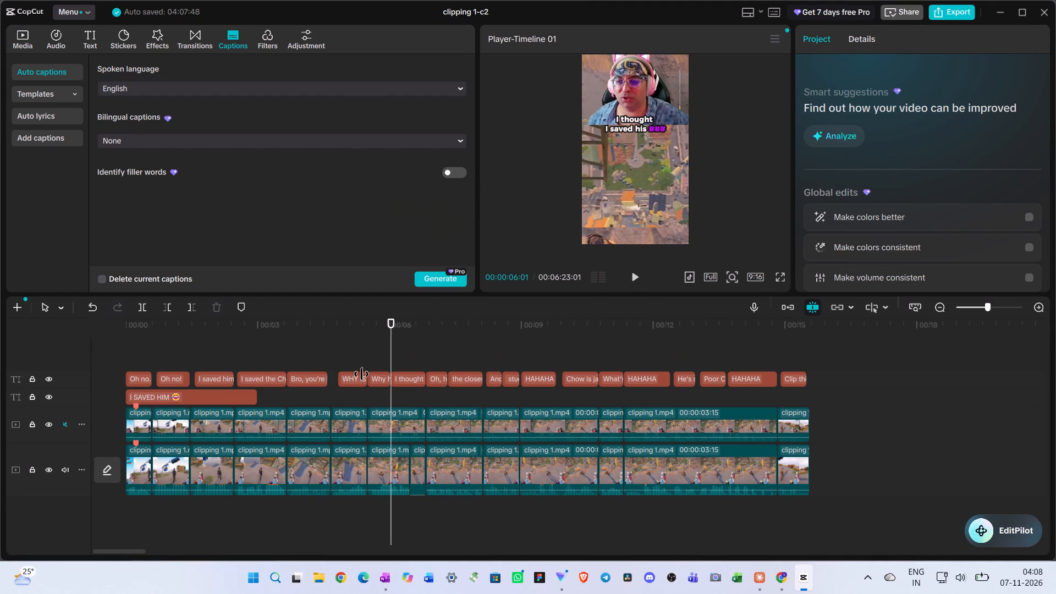
# Copy the "WHY IS HE GOING DOWN" caption's attributes and paste all text attributes onto the "Why he going" caption, with keyframe timing stretched to fit.
pyautogui.click(353, 376)
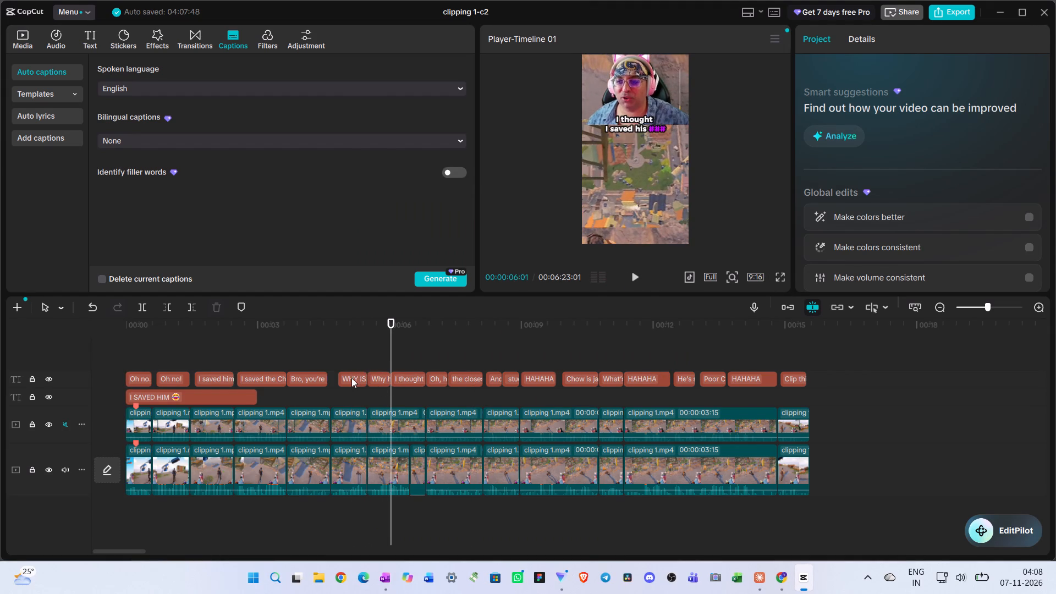
pyautogui.rightClick(351, 378)
pyautogui.click(403, 326)
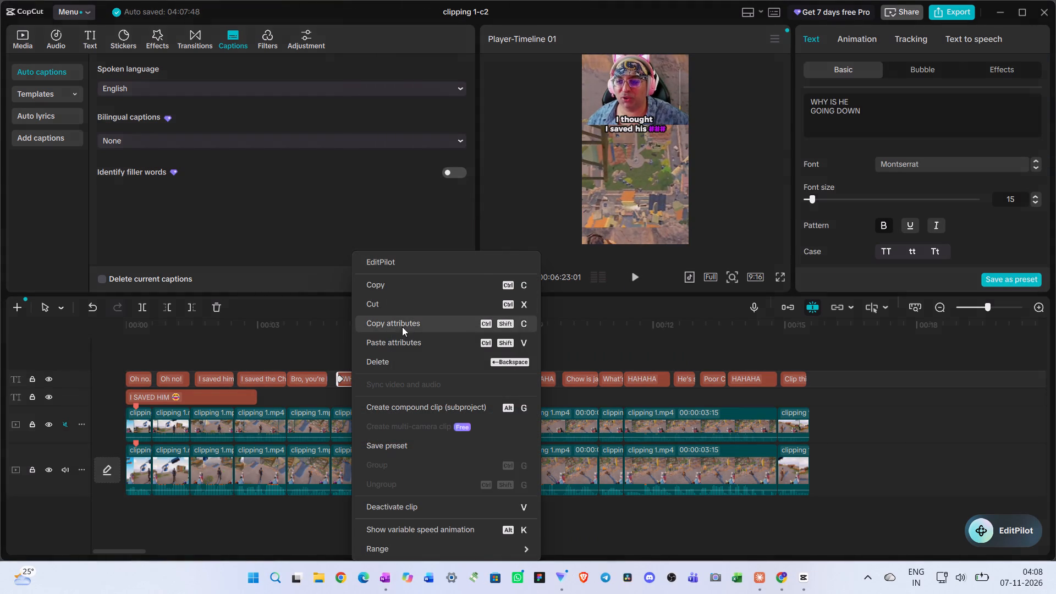
pyautogui.click(378, 377)
pyautogui.rightClick(378, 377)
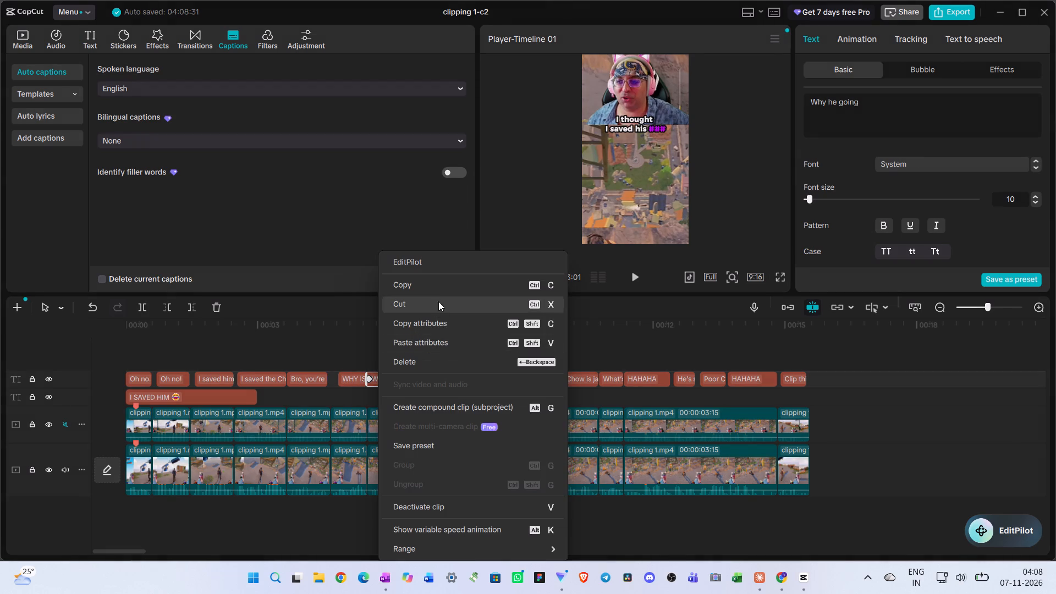
pyautogui.click(442, 340)
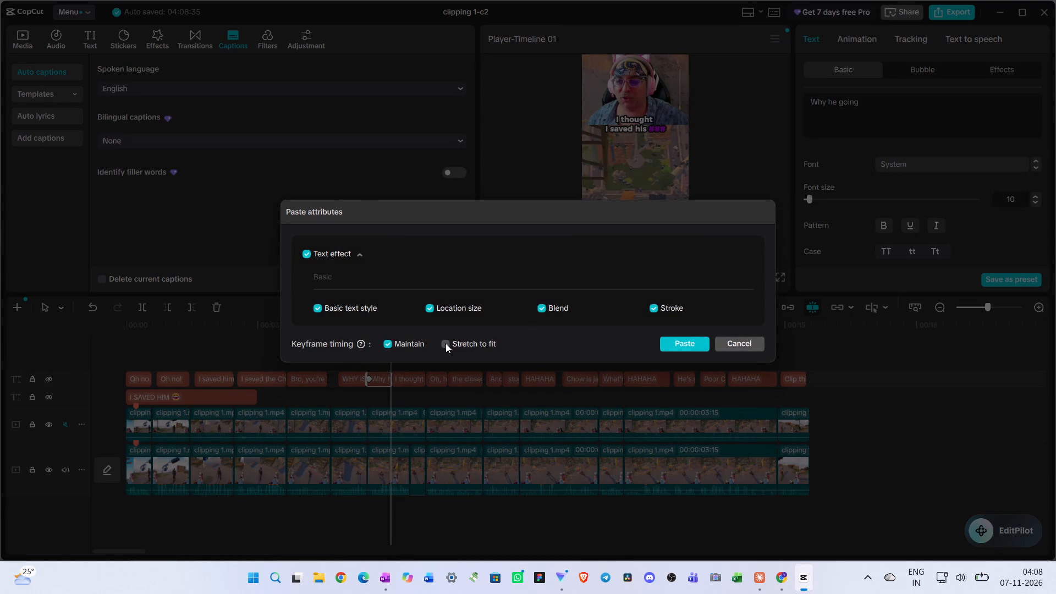
pyautogui.click(446, 343)
pyautogui.click(688, 339)
# Play the "Why he going" section and the short from its start, including in full screen, to examine the captions and zooms.
pyautogui.click(328, 355)
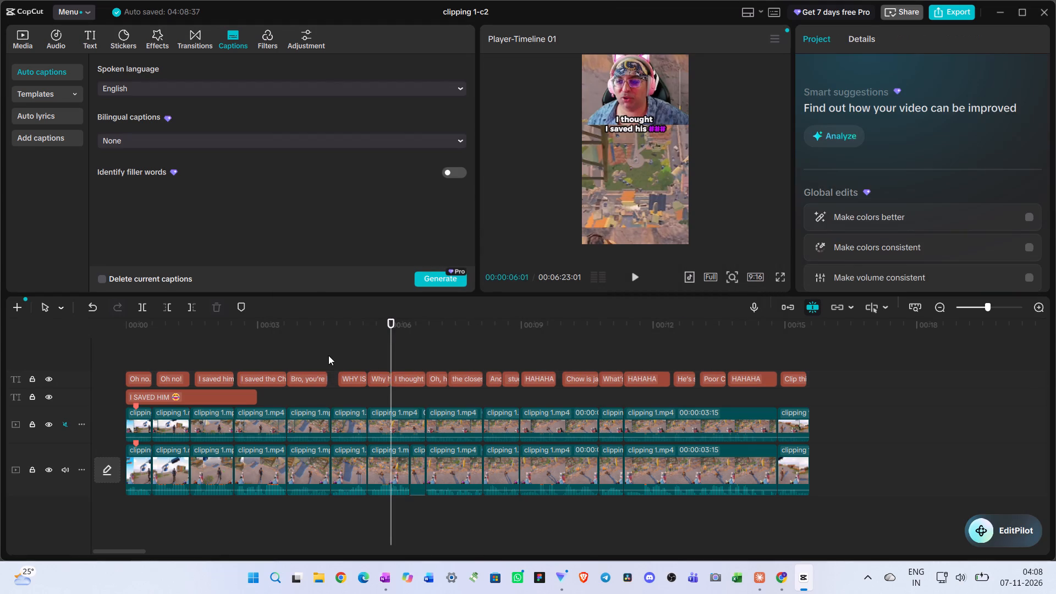
pyautogui.press('space')
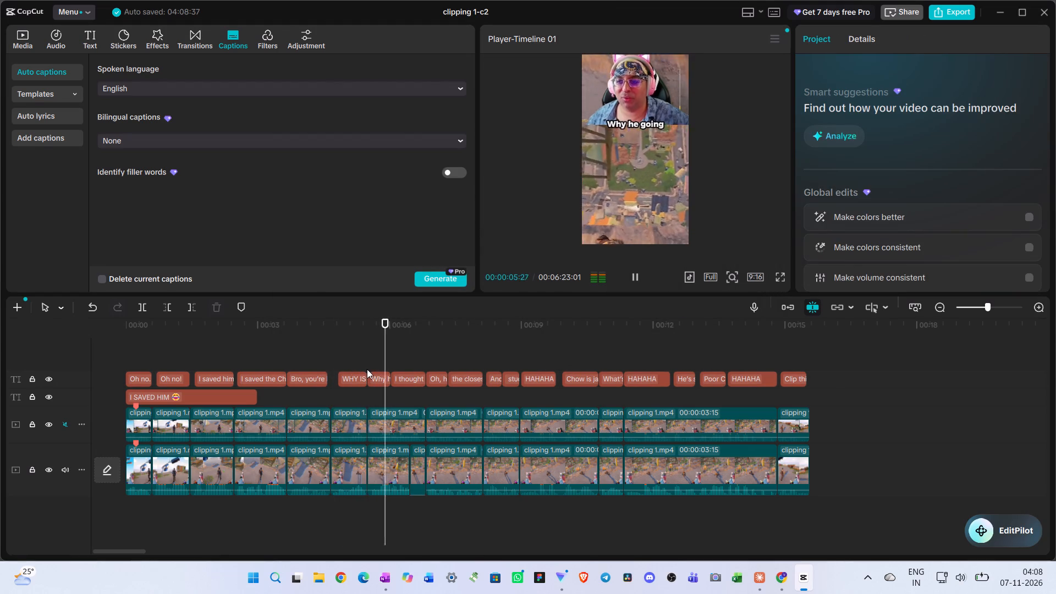
pyautogui.press('space')
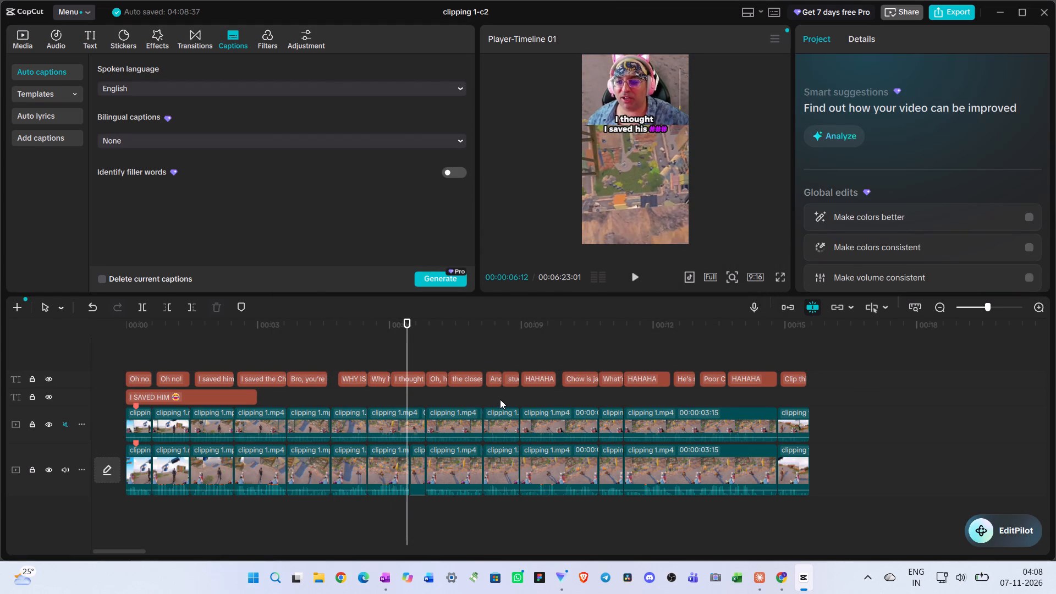
pyautogui.keyDown('ctrl'); pyautogui.scroll(-1, 500, 399); pyautogui.keyUp('ctrl')
pyautogui.click(776, 373)
pyautogui.moveTo(776, 373); pyautogui.dragTo(0, 316)
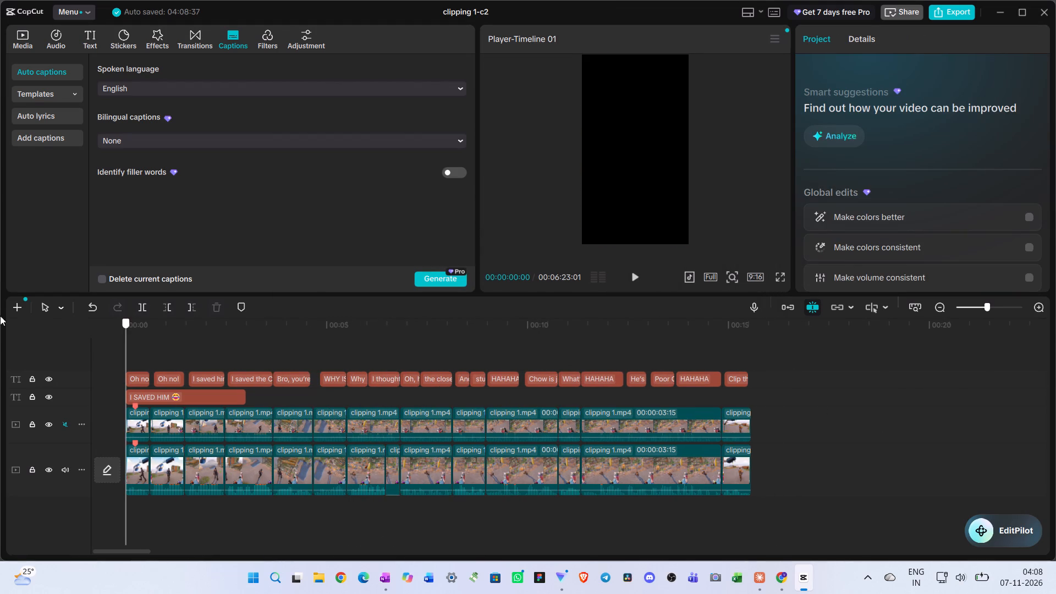
pyautogui.moveTo(0, 316); pyautogui.dragTo(0, 280)
pyautogui.click(779, 279)
pyautogui.press('space')
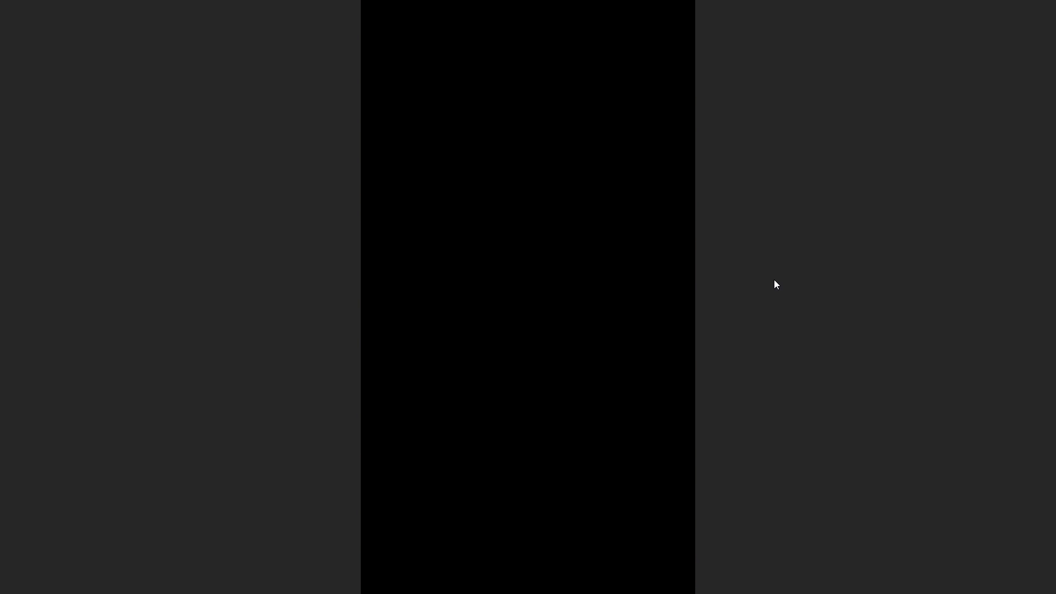
pyautogui.press('Escape')
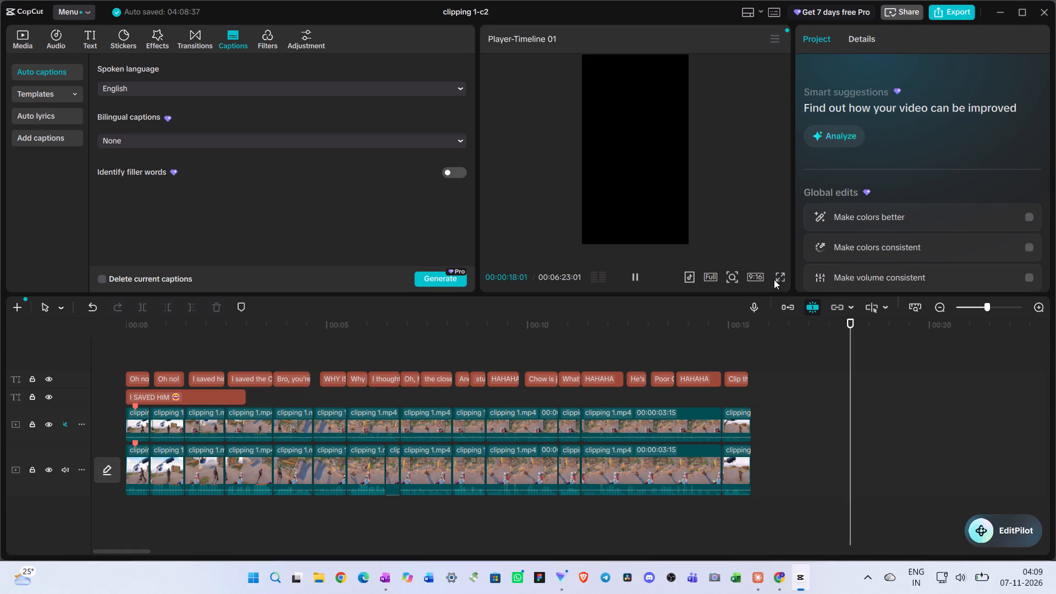
pyautogui.click(749, 350)
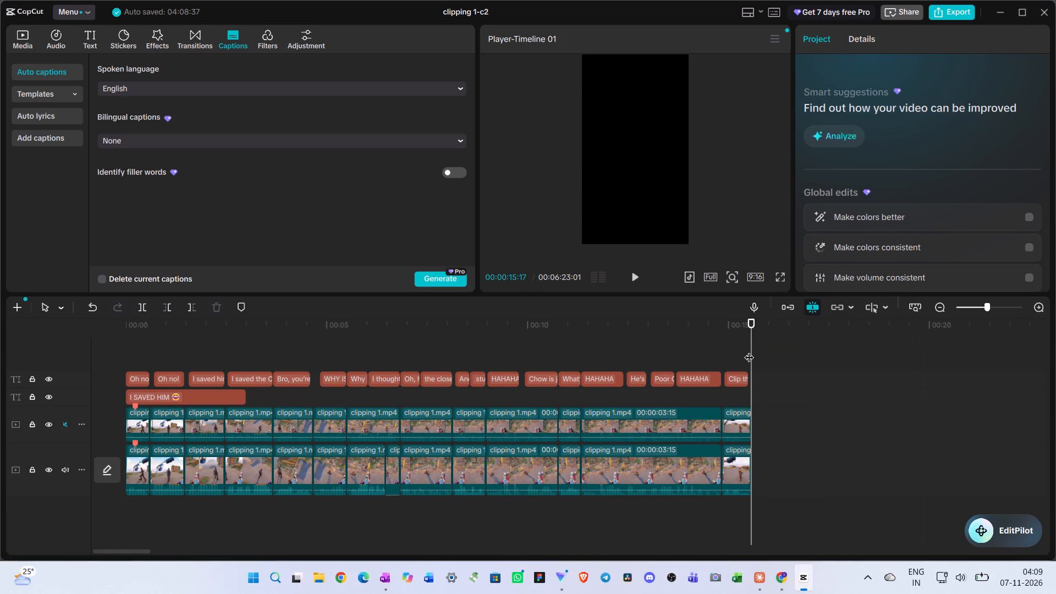
pyautogui.moveTo(749, 350); pyautogui.dragTo(0, 321)
pyautogui.press('space')
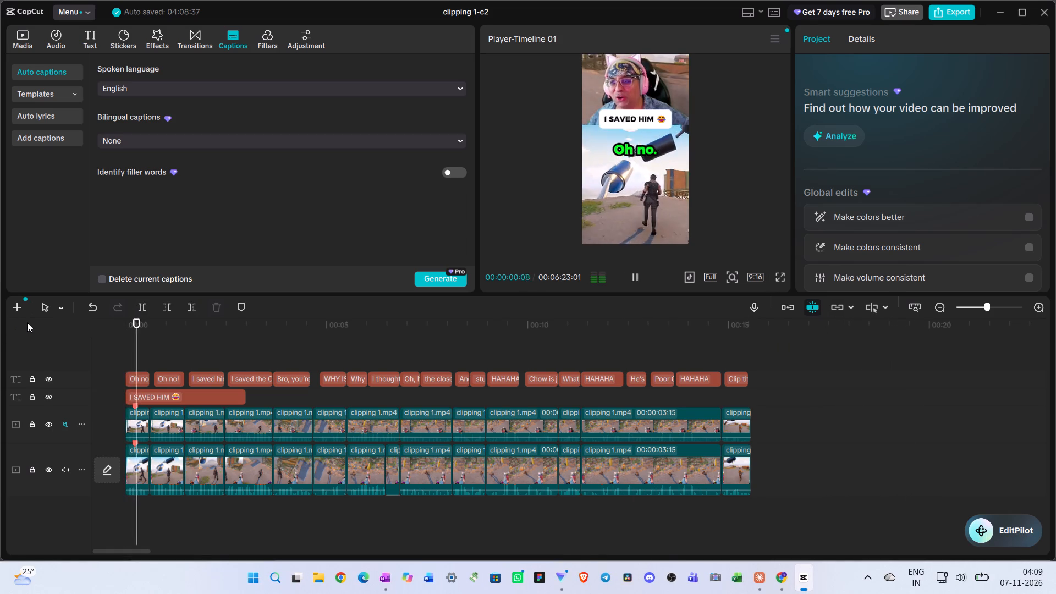
pyautogui.press('space')
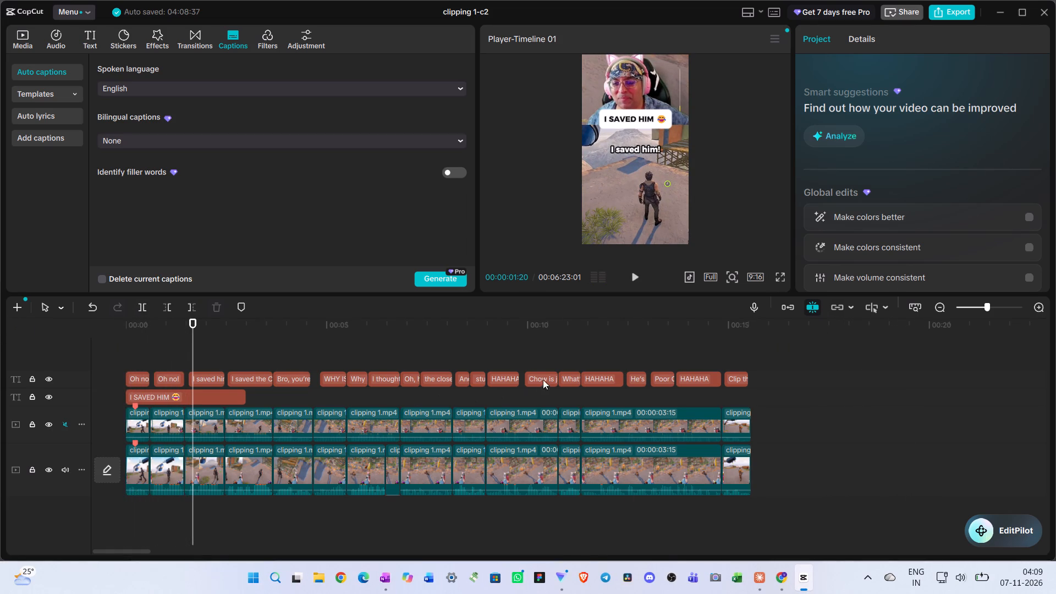
# Cut all four leftover clipping 1.mp4 clips that lie beyond the end of the short from the timeline.
pyautogui.click(733, 348)
pyautogui.moveTo(733, 348); pyautogui.dragTo(750, 352)
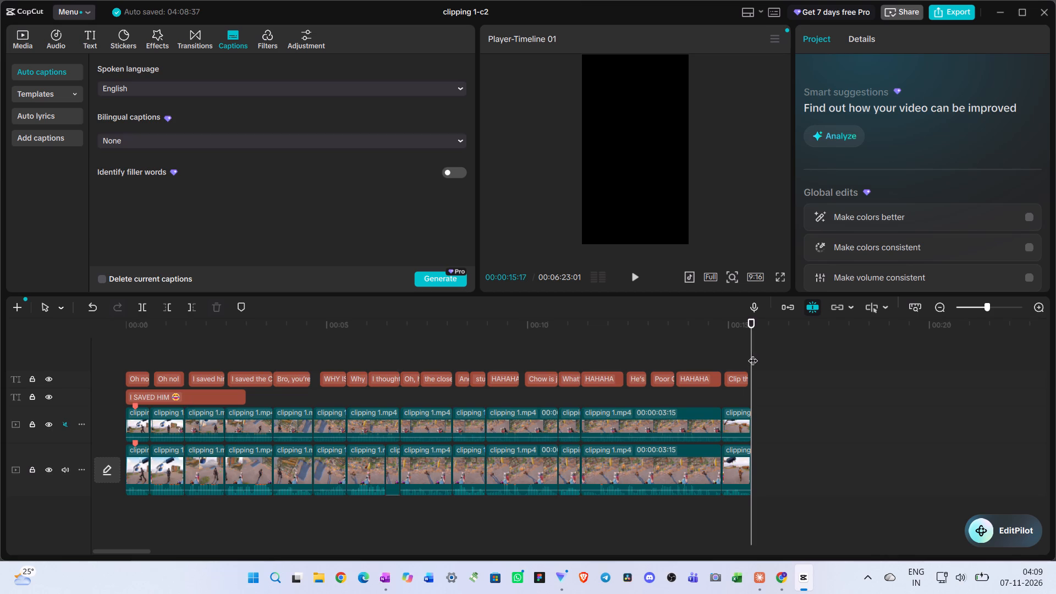
pyautogui.keyDown('ctrl'); pyautogui.scroll(-20, 760, 357); pyautogui.keyUp('ctrl')
pyautogui.keyDown('ctrl'); pyautogui.scroll(-7, 760, 357); pyautogui.keyUp('ctrl')
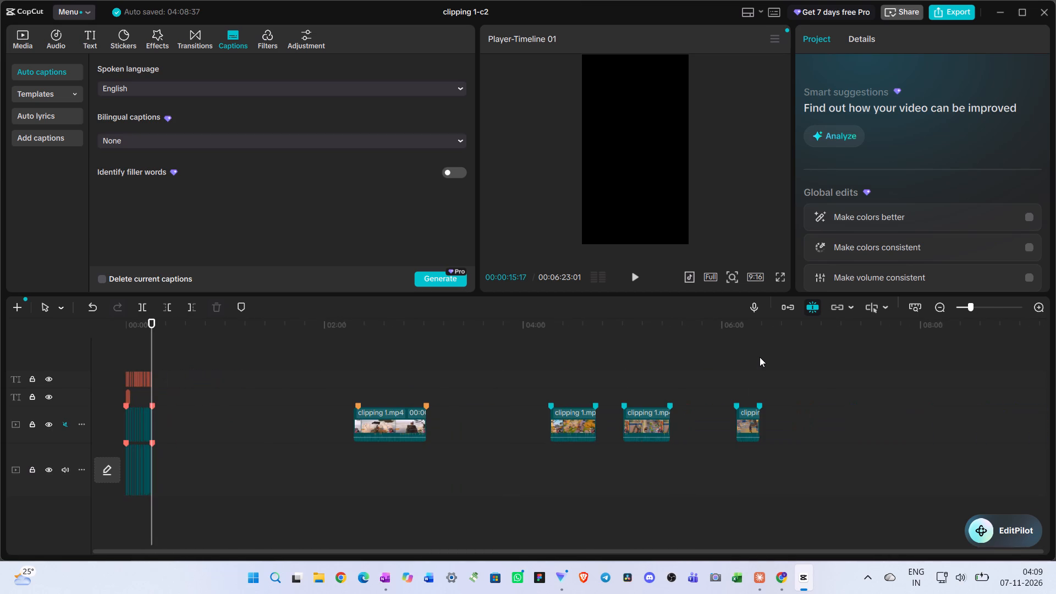
pyautogui.moveTo(793, 420); pyautogui.dragTo(370, 422)
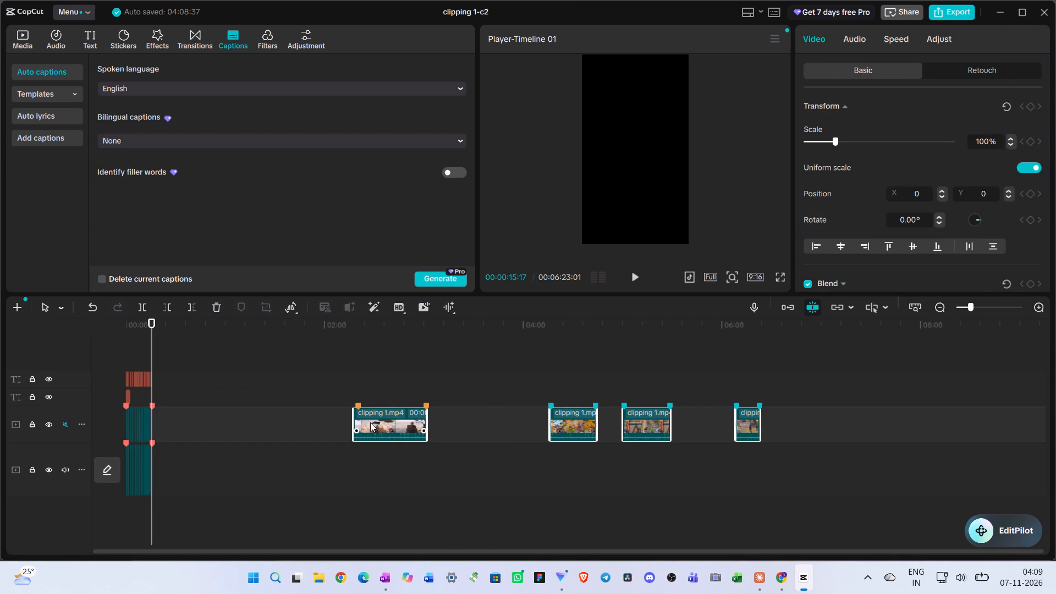
pyautogui.hotkey('ctrl', 'x')
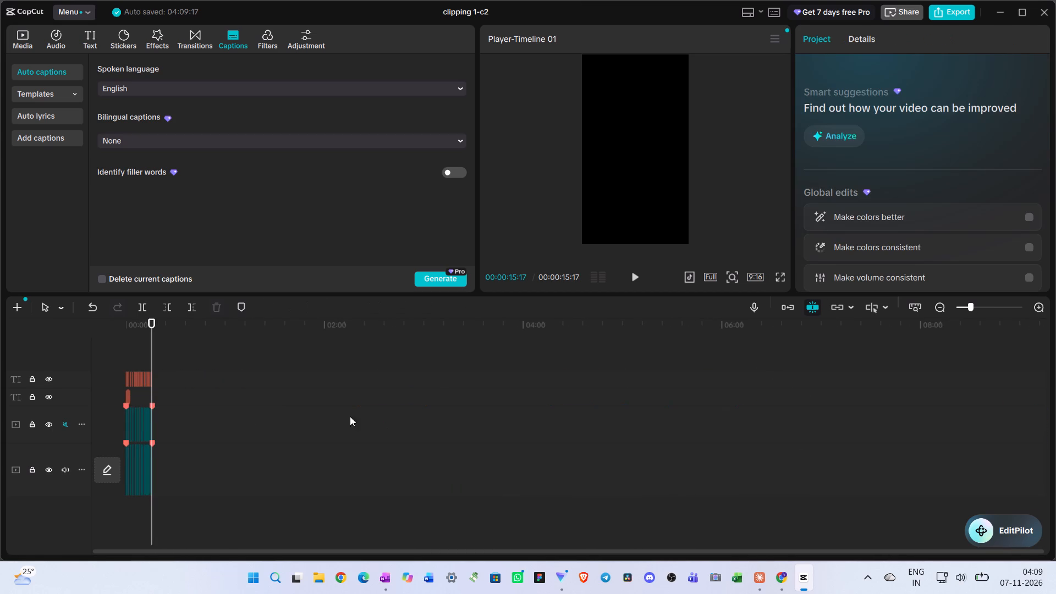
pyautogui.keyDown('ctrl'); pyautogui.scroll(5, 272, 412); pyautogui.keyUp('ctrl')
pyautogui.keyDown('ctrl'); pyautogui.scroll(-3, 284, 417); pyautogui.keyUp('ctrl')
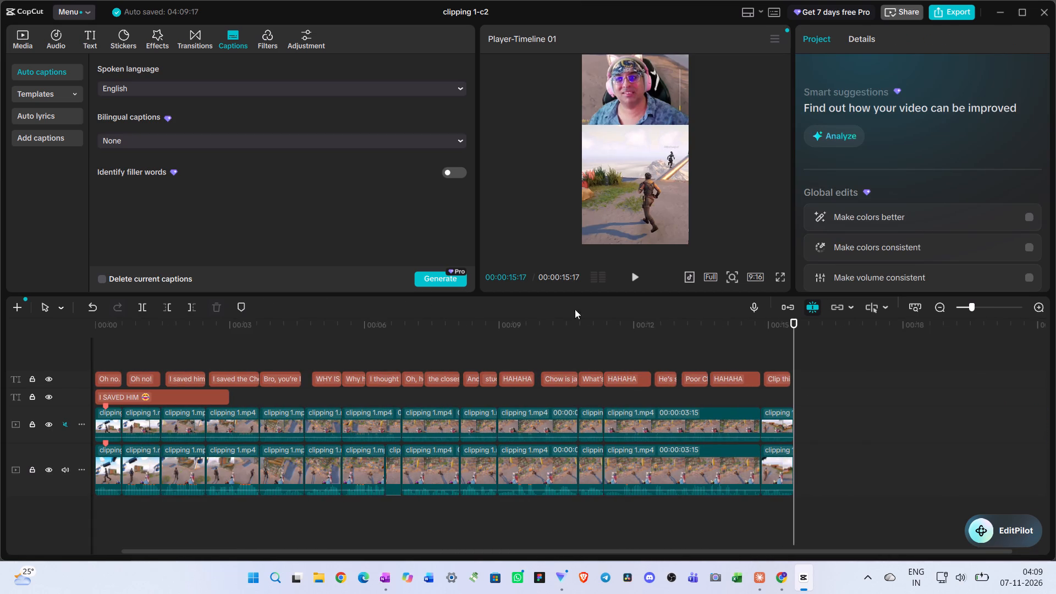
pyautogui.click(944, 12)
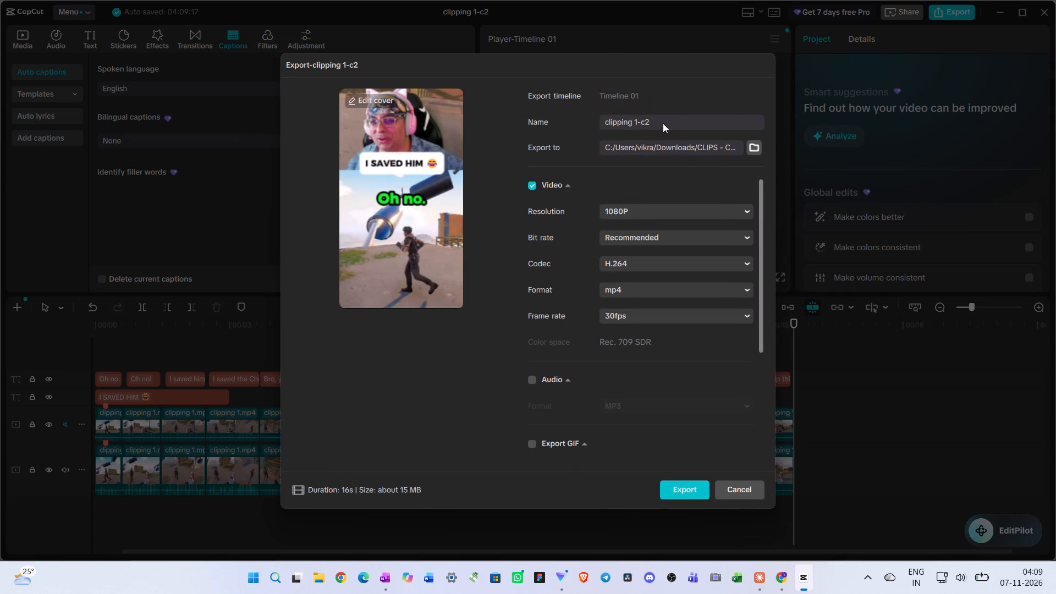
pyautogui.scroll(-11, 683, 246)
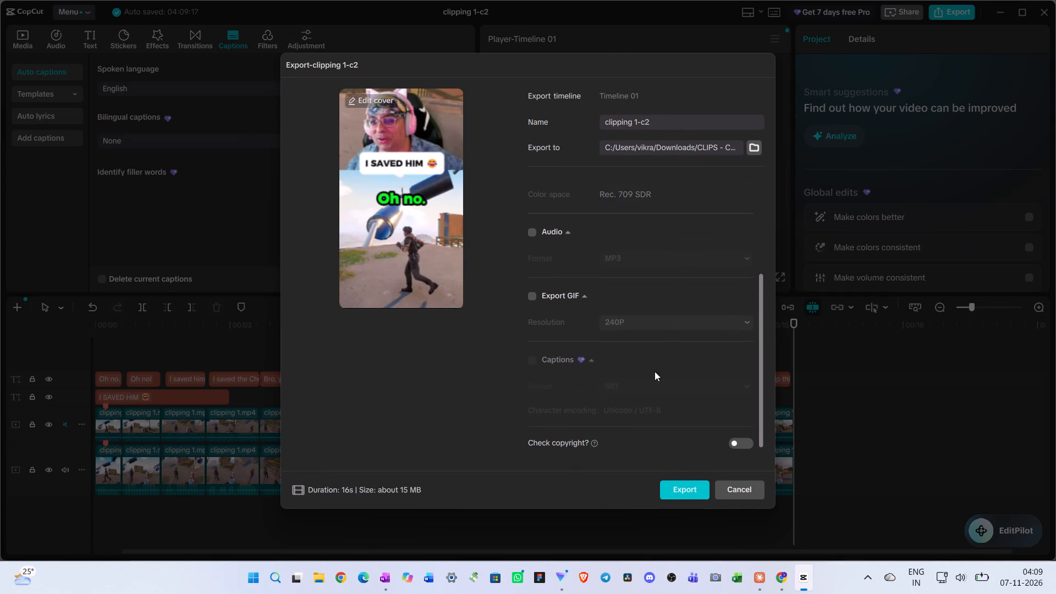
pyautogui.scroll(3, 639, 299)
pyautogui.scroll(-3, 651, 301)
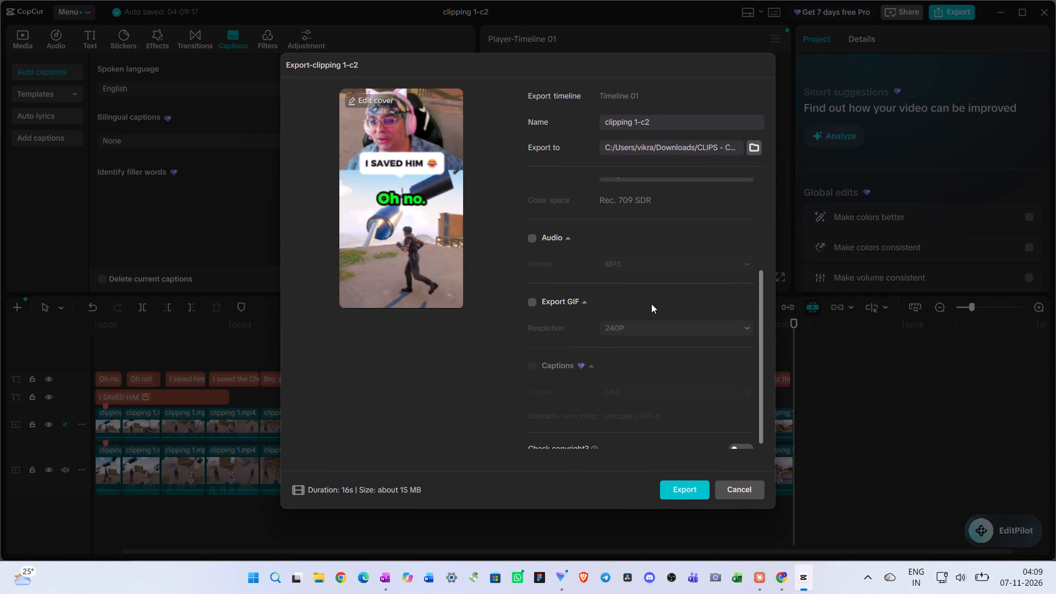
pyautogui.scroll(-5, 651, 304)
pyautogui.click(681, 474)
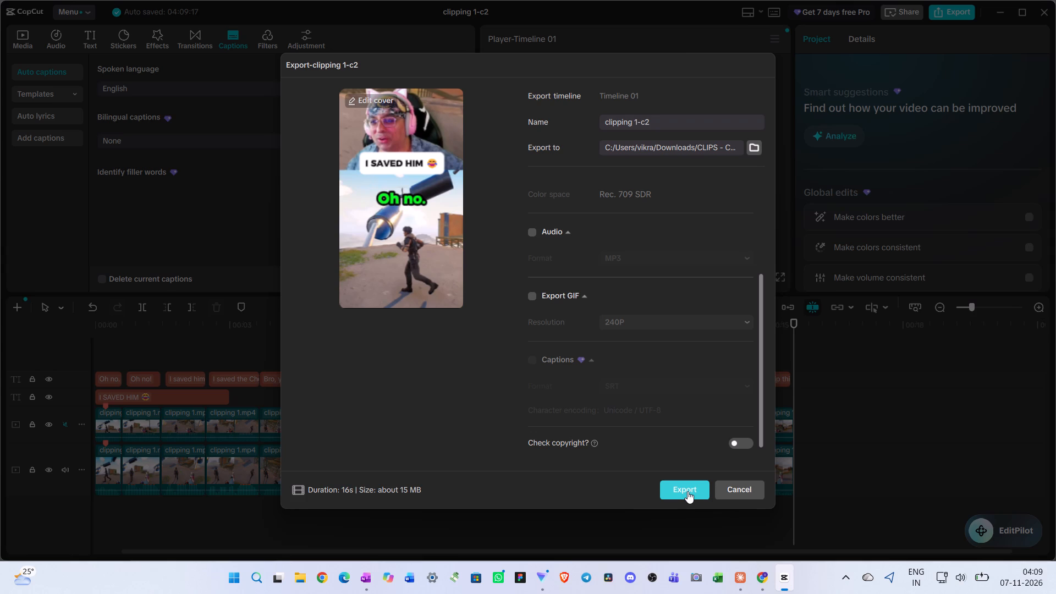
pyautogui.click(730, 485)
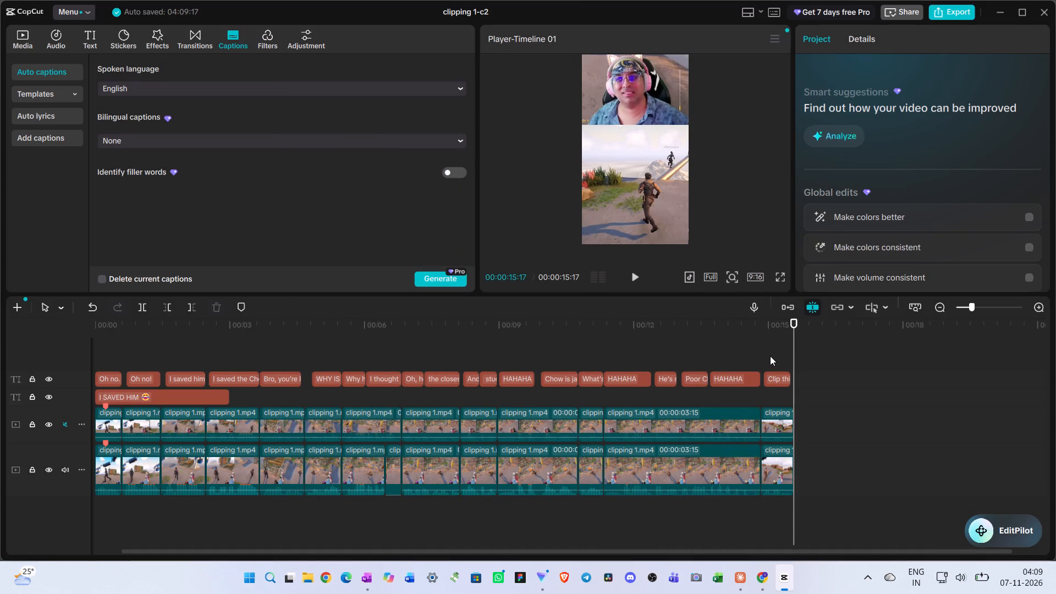
# Play the trimmed short from start to end in full screen to examine it before exporting.
pyautogui.click(770, 356)
pyautogui.moveTo(770, 356); pyautogui.dragTo(0, 209)
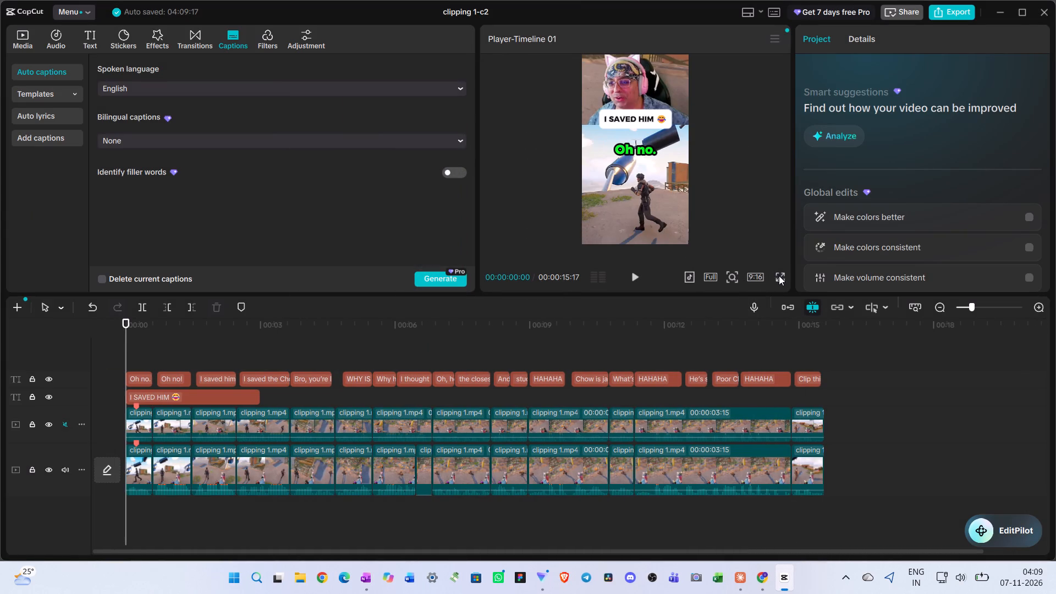
pyautogui.click(779, 276)
pyautogui.press('space')
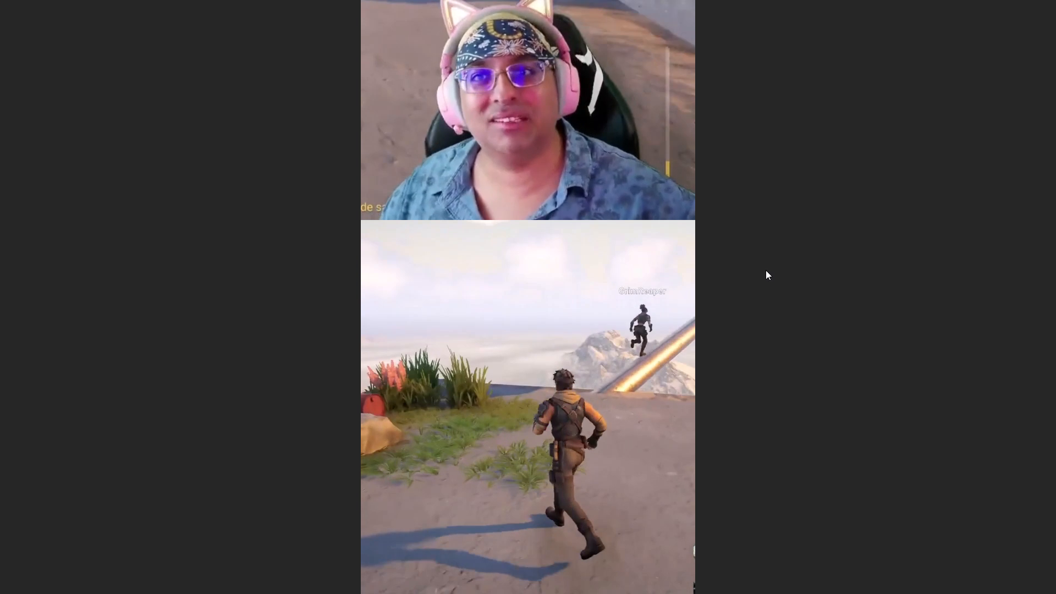
pyautogui.press('Escape')
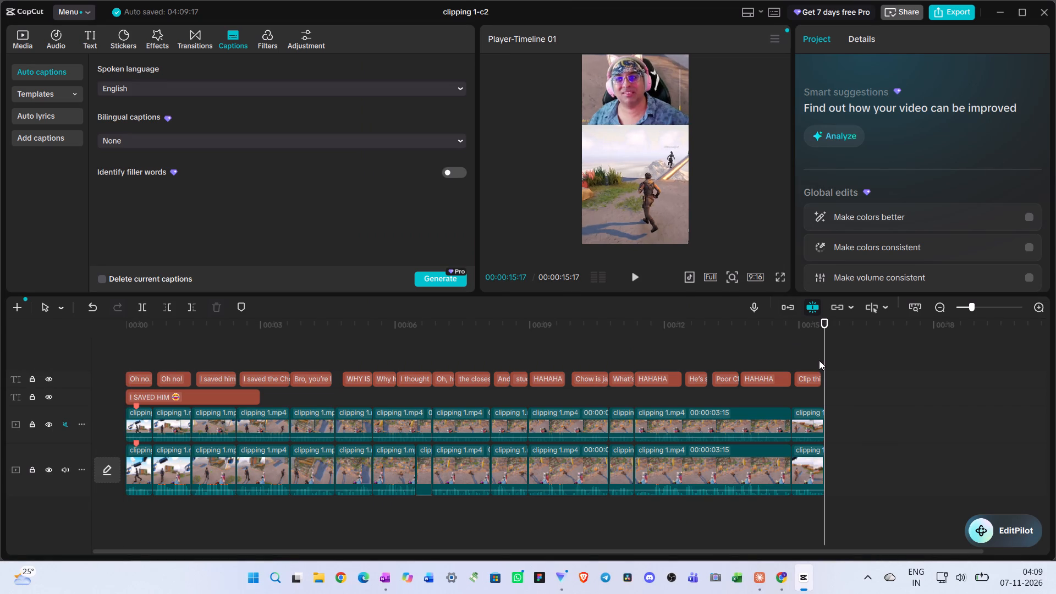
# Export the short as clipping 1-c2 to the CLIPS - CAMPAIGN folder in Downloads, and dismiss the sharing offer.
pyautogui.click(952, 14)
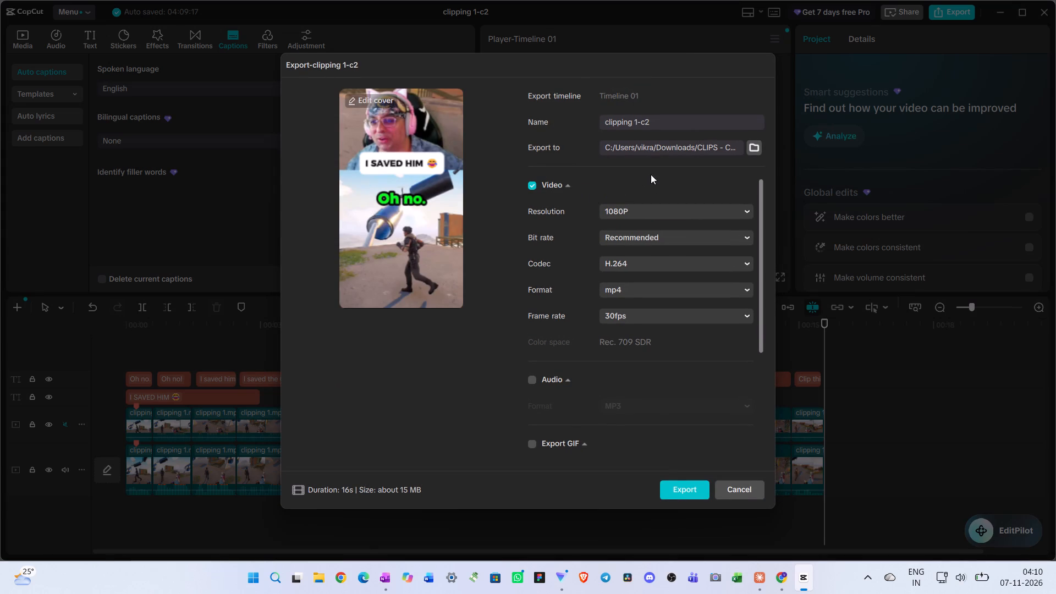
pyautogui.click(748, 147)
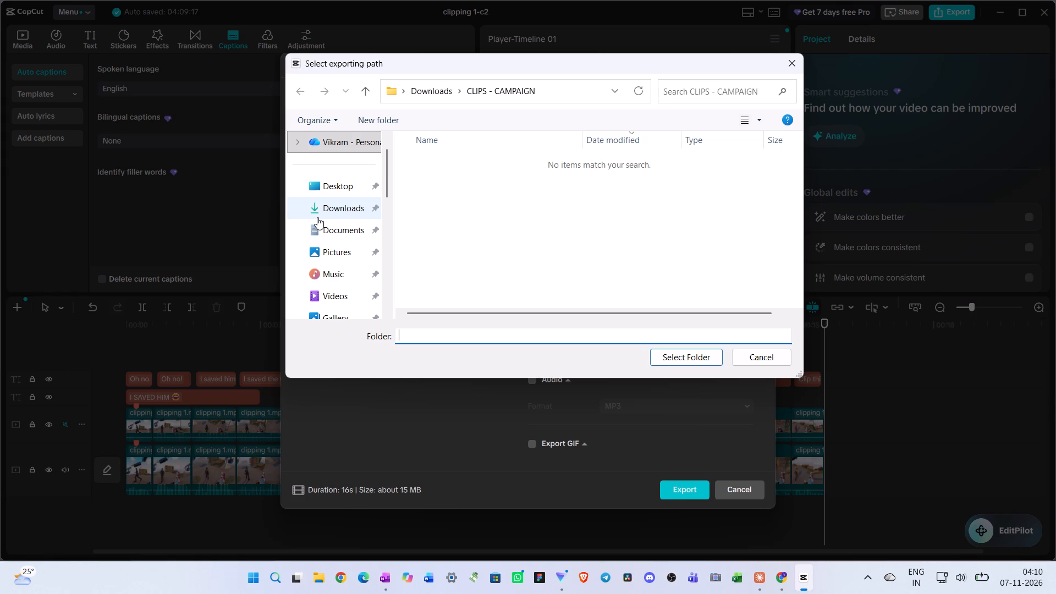
pyautogui.click(328, 212)
pyautogui.click(454, 195)
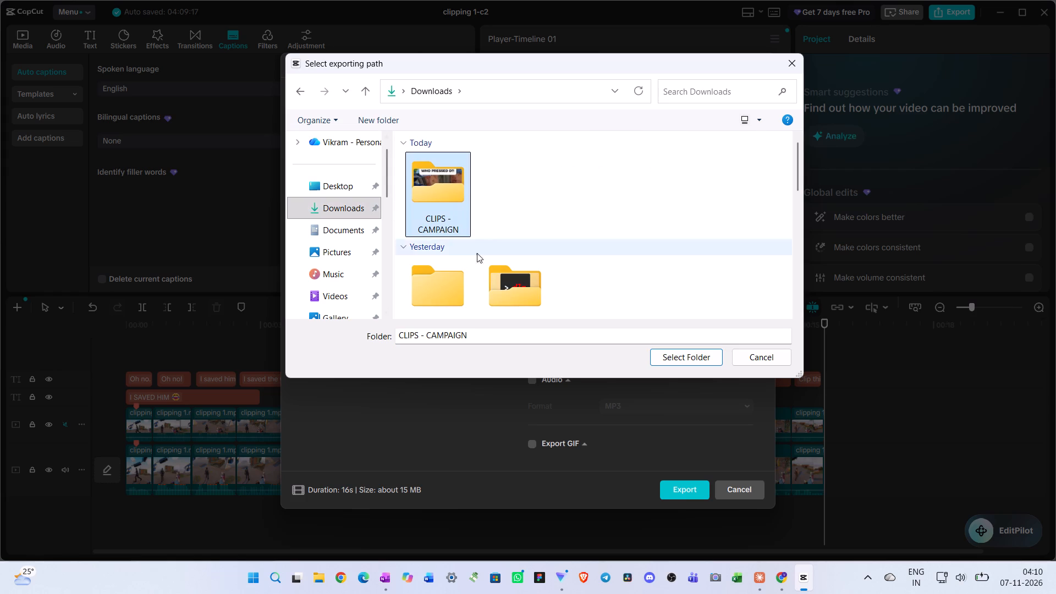
pyautogui.click(677, 354)
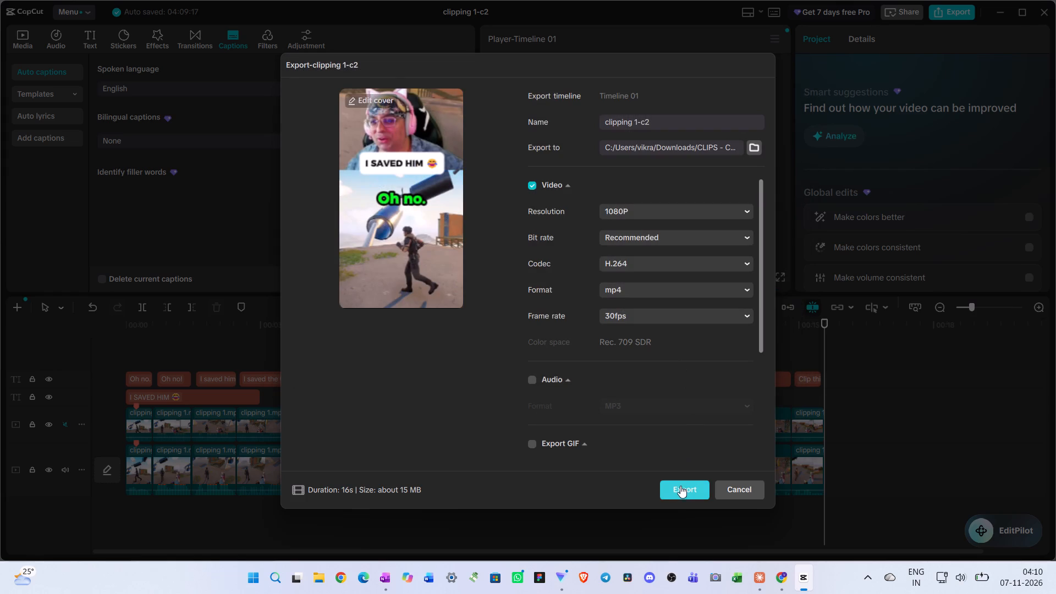
pyautogui.click(688, 484)
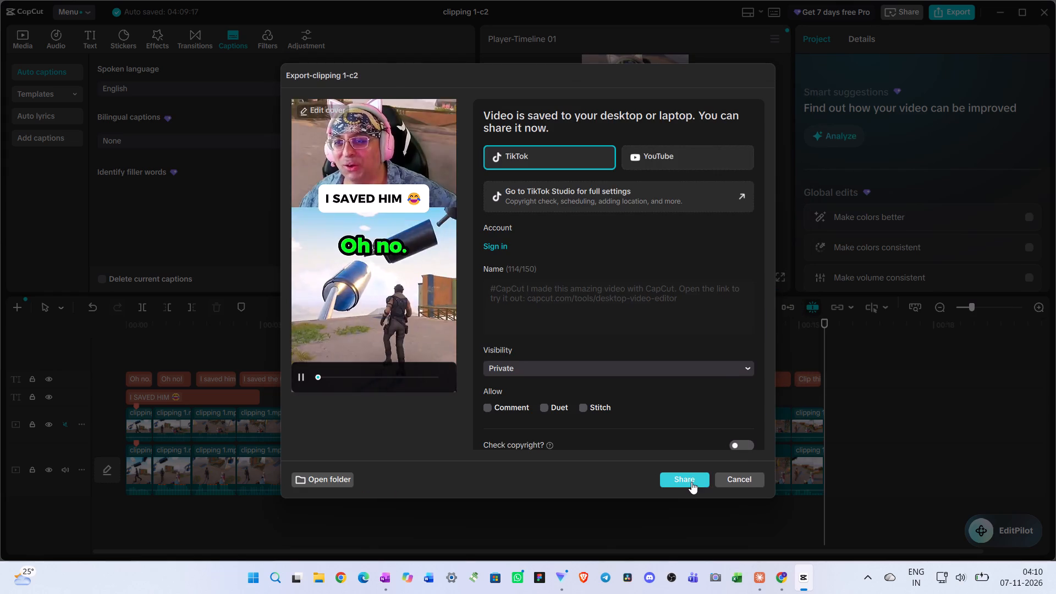
pyautogui.click(756, 475)
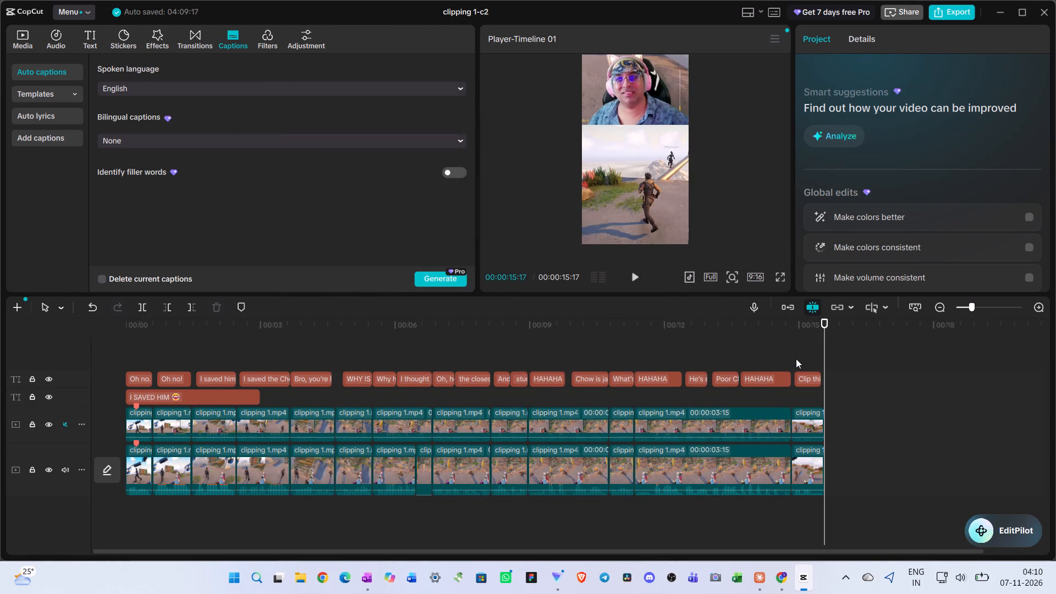
# Close the clipping 1-c2 project and open the clipping 1-c3 project.
pyautogui.click(796, 359)
pyautogui.moveTo(796, 358); pyautogui.dragTo(822, 366)
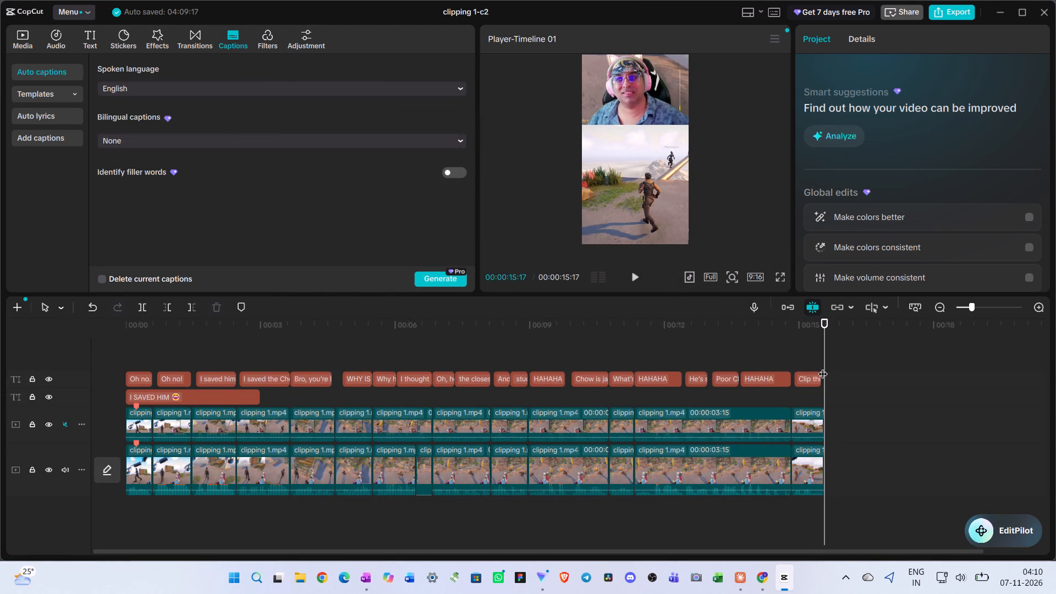
pyautogui.click(1047, 10)
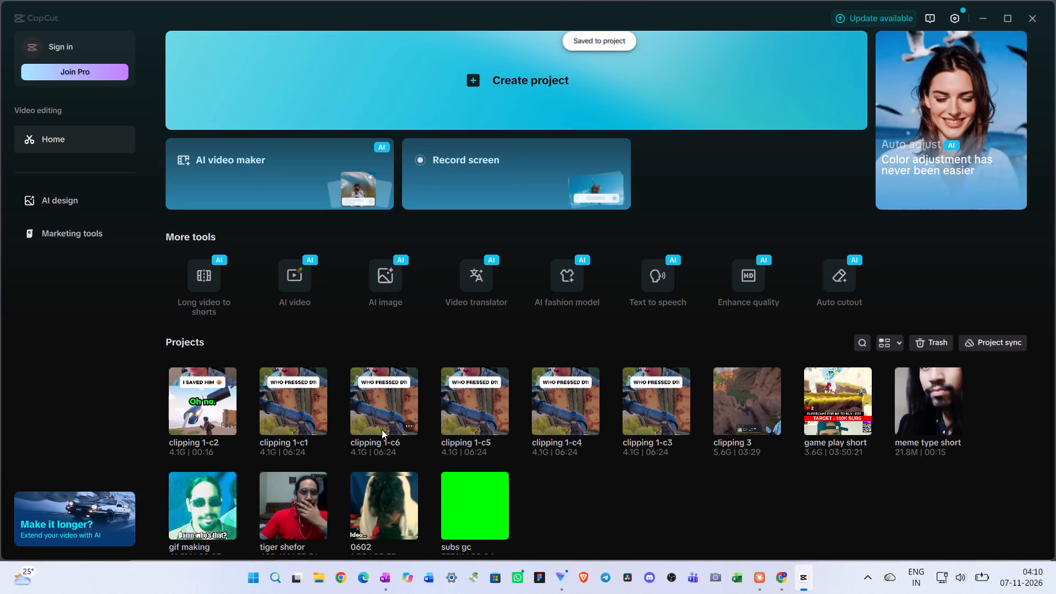
pyautogui.click(659, 415)
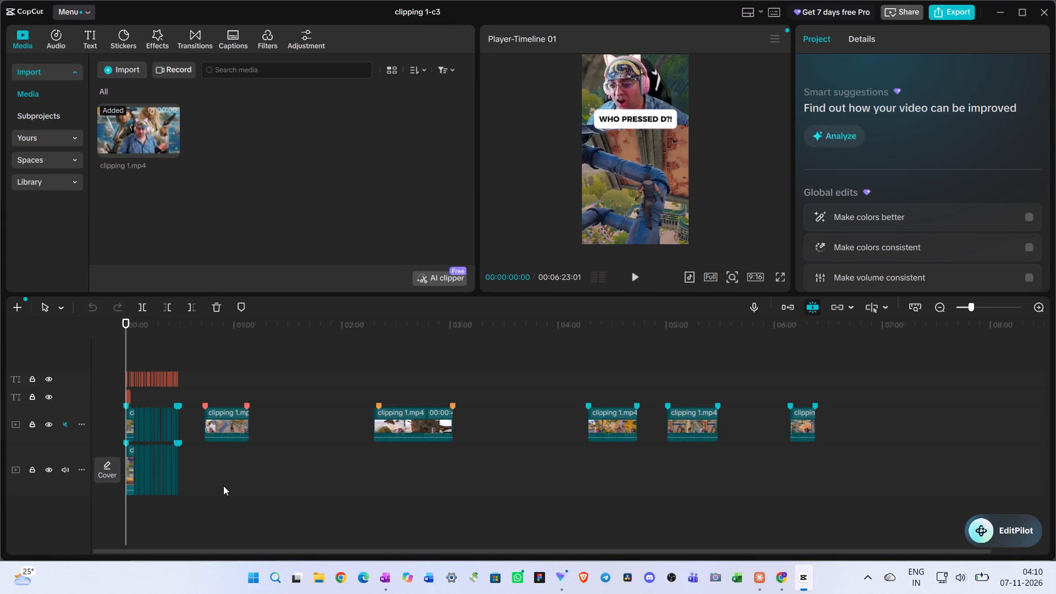
# Delete the red-marked clipping 1.mp4 clip nearest the end of the captioned short from the timeline.
pyautogui.keyDown('ctrl'); pyautogui.scroll(4, 230, 477); pyautogui.keyUp('ctrl')
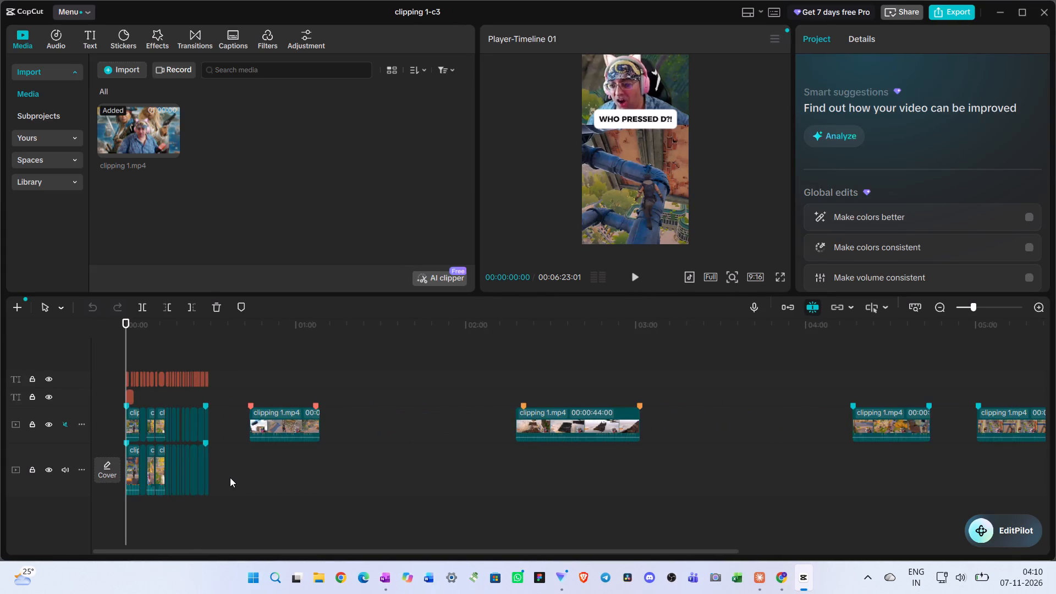
pyautogui.keyDown('ctrl'); pyautogui.scroll(3, 231, 477); pyautogui.keyUp('ctrl')
pyautogui.click(364, 421)
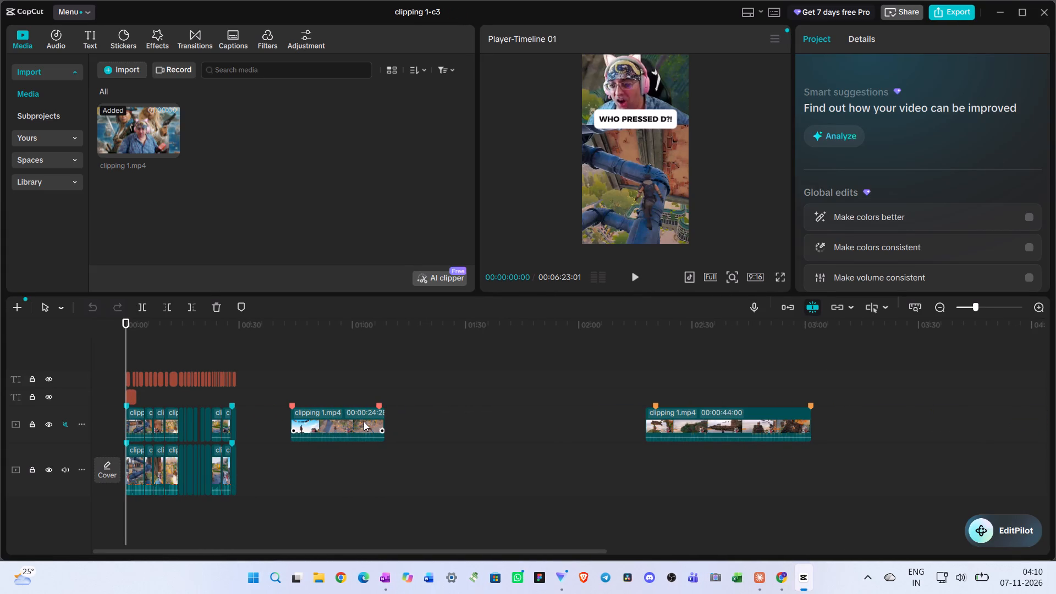
pyautogui.press('Delete')
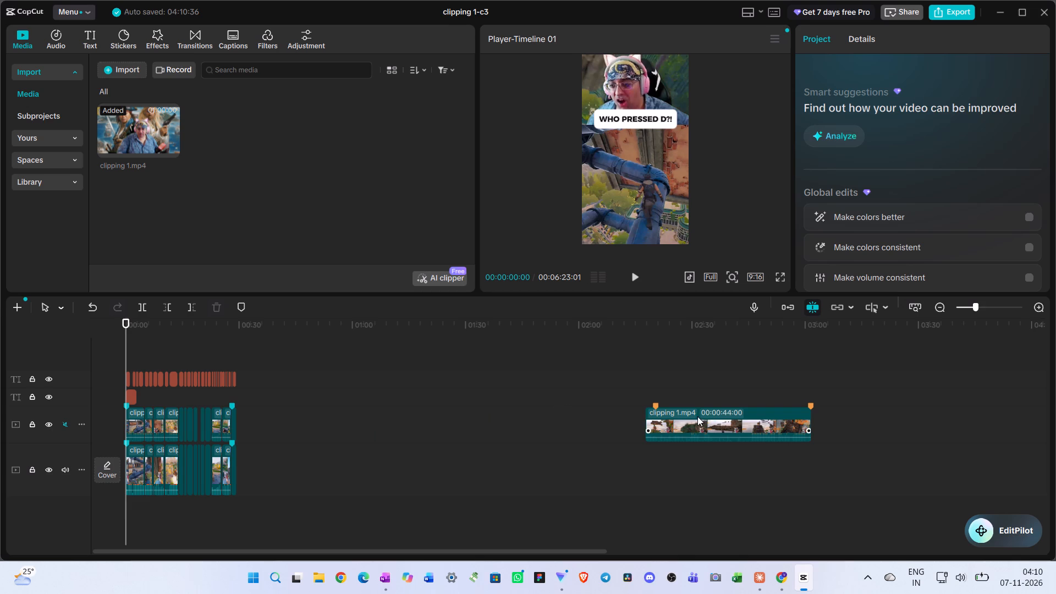
# Move the 44-second clipping 1.mp4 clip to just past the end of the short, starting at about 33 seconds.
pyautogui.moveTo(698, 416); pyautogui.dragTo(305, 411)
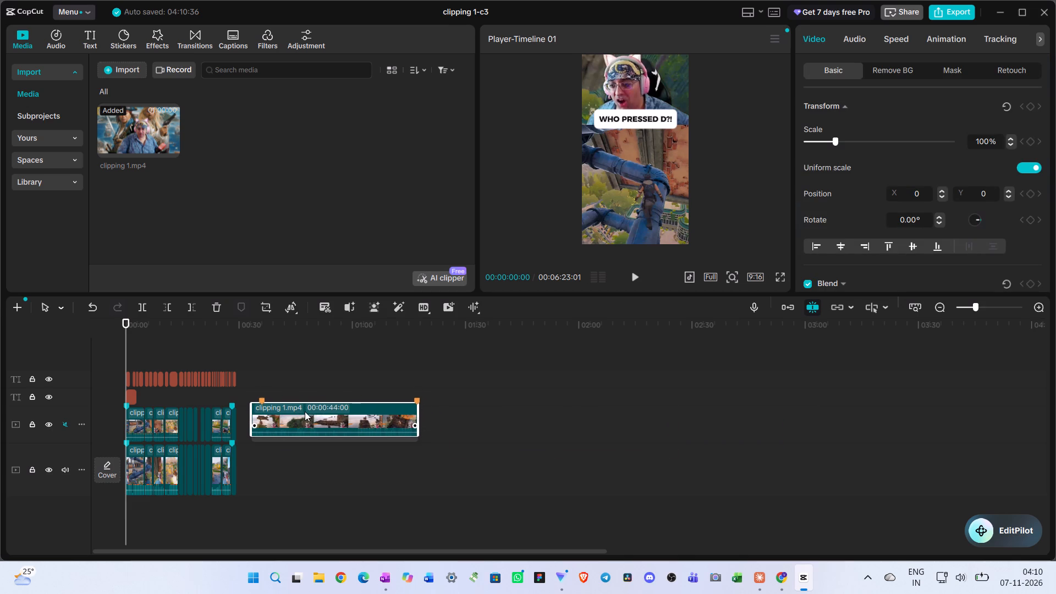
pyautogui.click(300, 457)
pyautogui.moveTo(300, 457); pyautogui.dragTo(251, 451)
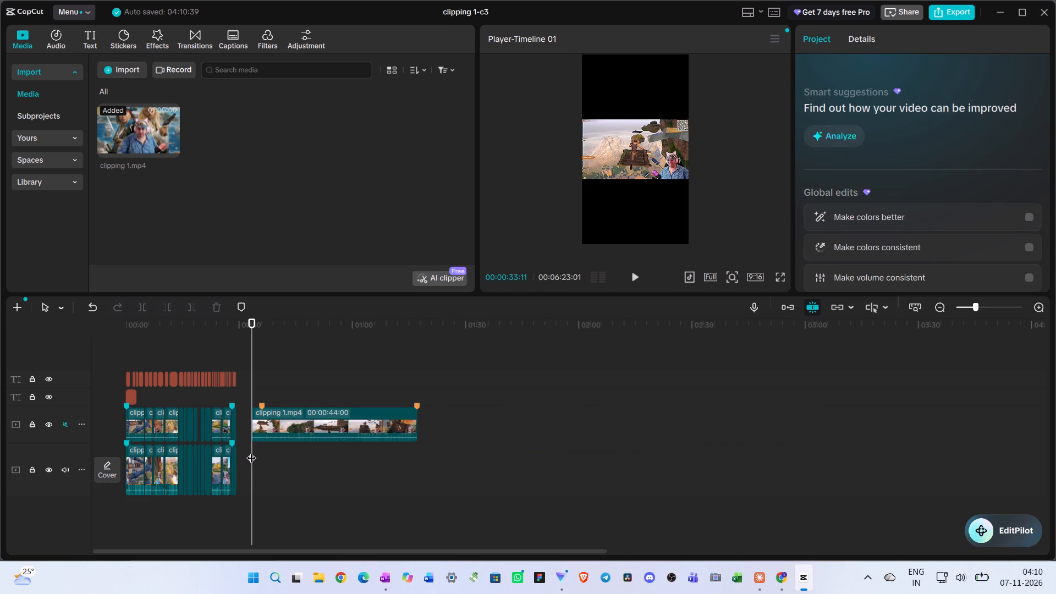
pyautogui.keyDown('ctrl'); pyautogui.scroll(2, 261, 452); pyautogui.keyUp('ctrl')
pyautogui.click(309, 374)
pyautogui.moveTo(309, 374); pyautogui.dragTo(286, 398)
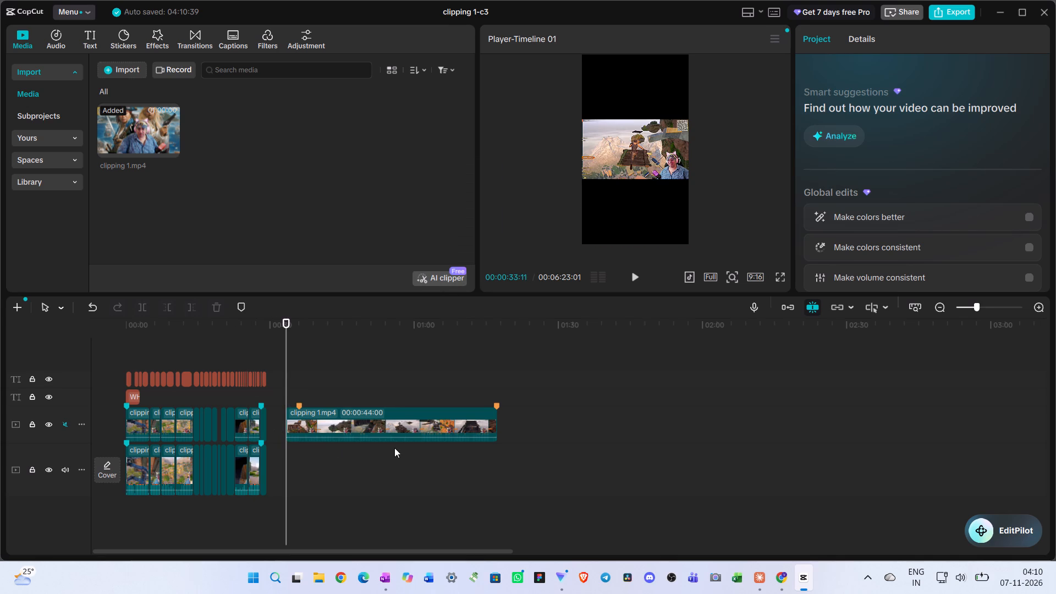
# Delete the three remaining clipping 1.mp4 clips that lie beyond the 44-second clip.
pyautogui.keyDown('ctrl'); pyautogui.scroll(-11, 394, 448); pyautogui.keyUp('ctrl')
pyautogui.moveTo(753, 422); pyautogui.dragTo(501, 438)
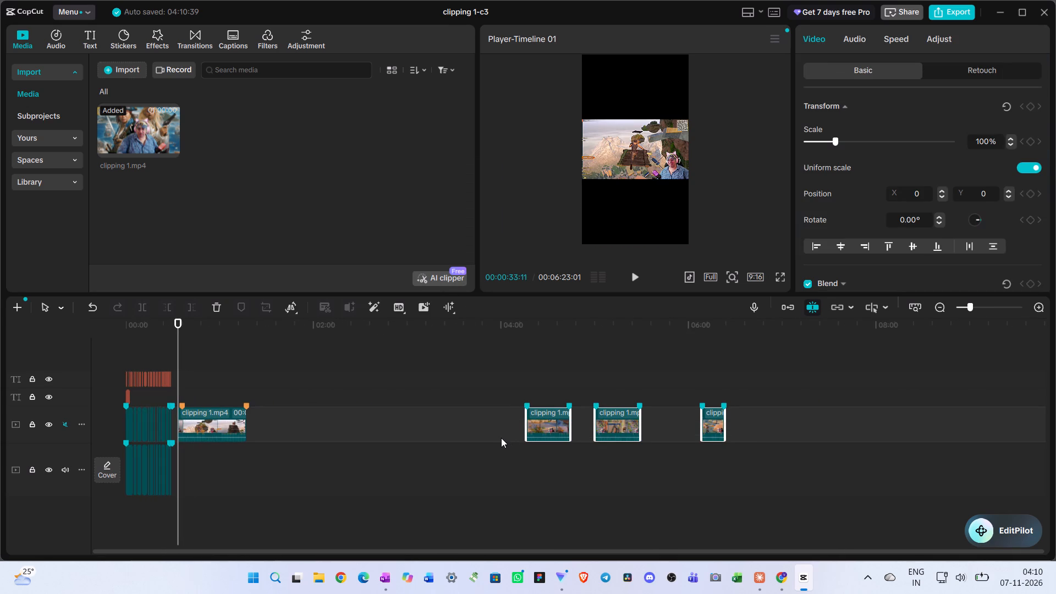
pyautogui.press('Delete')
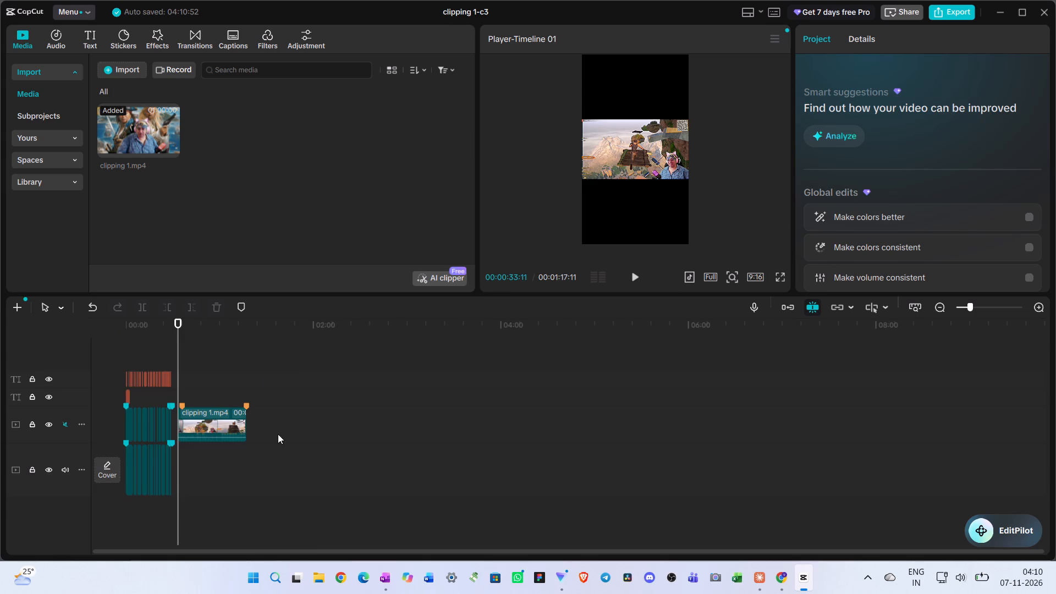
pyautogui.keyDown('ctrl'); pyautogui.scroll(4, 278, 435); pyautogui.keyUp('ctrl')
pyautogui.keyDown('ctrl'); pyautogui.scroll(-4, 340, 429); pyautogui.keyUp('ctrl')
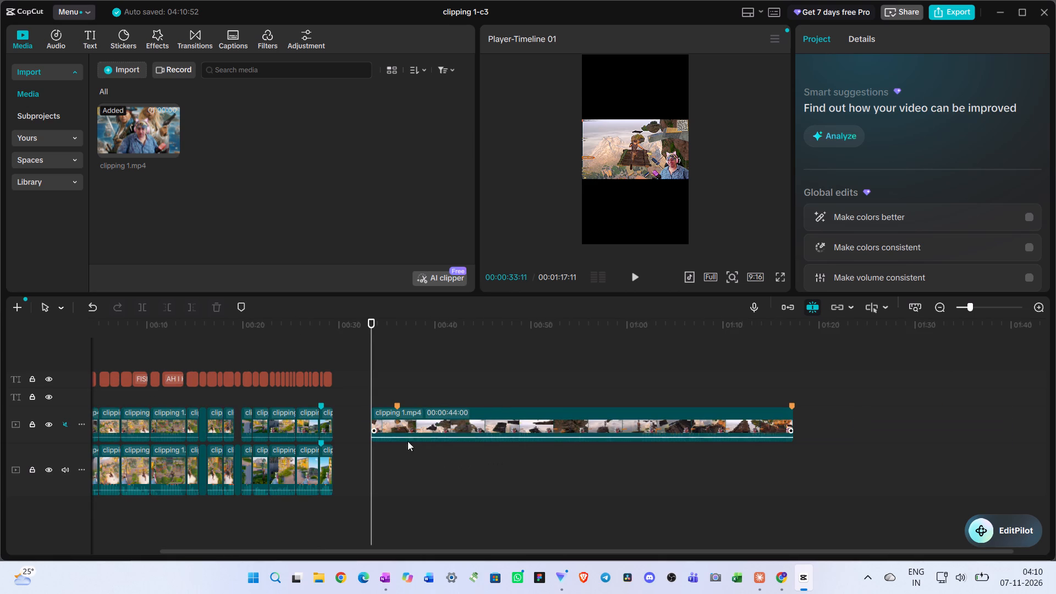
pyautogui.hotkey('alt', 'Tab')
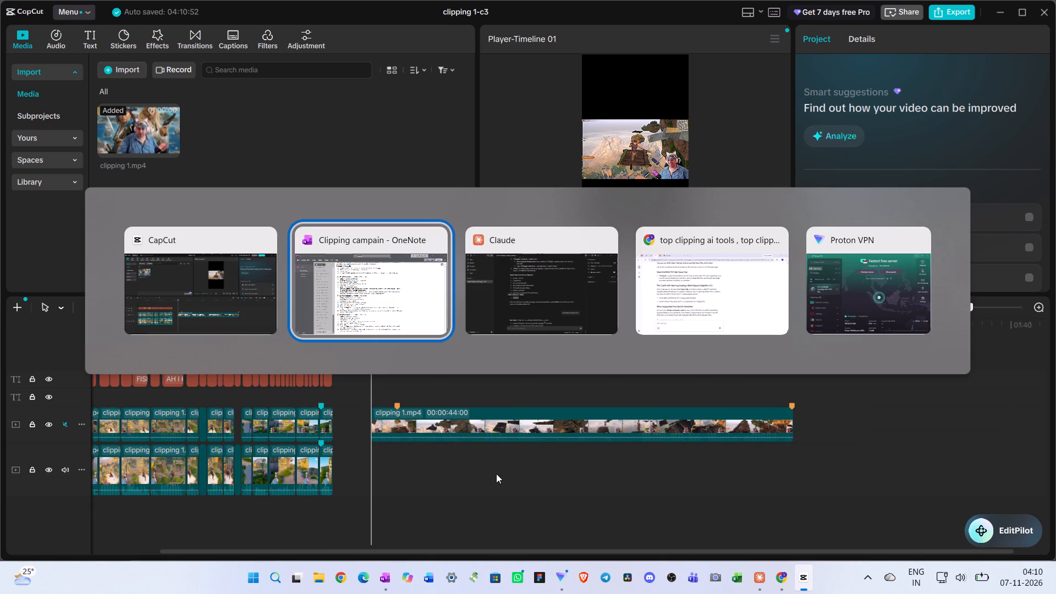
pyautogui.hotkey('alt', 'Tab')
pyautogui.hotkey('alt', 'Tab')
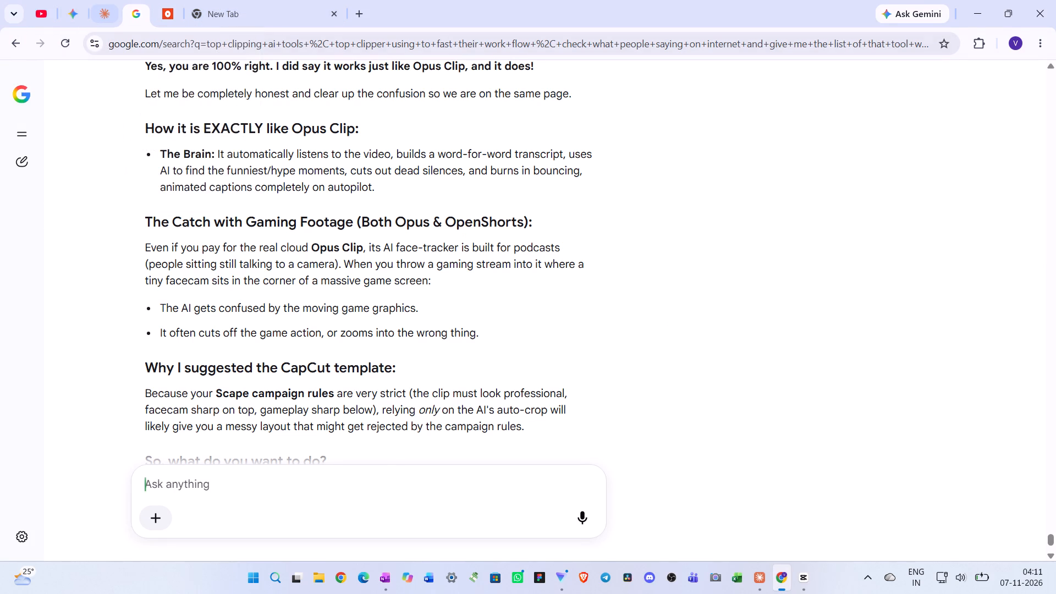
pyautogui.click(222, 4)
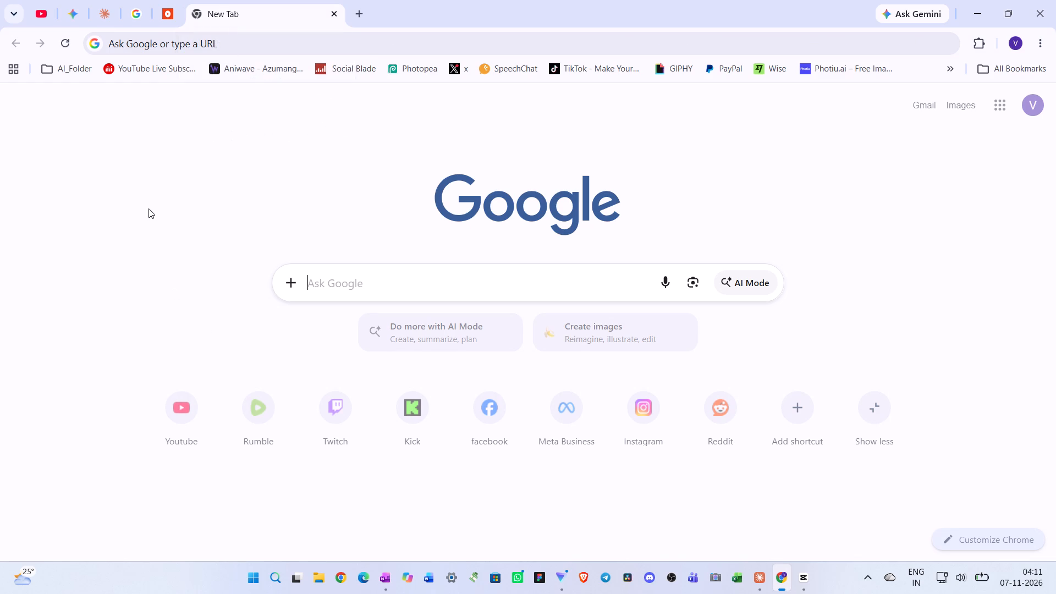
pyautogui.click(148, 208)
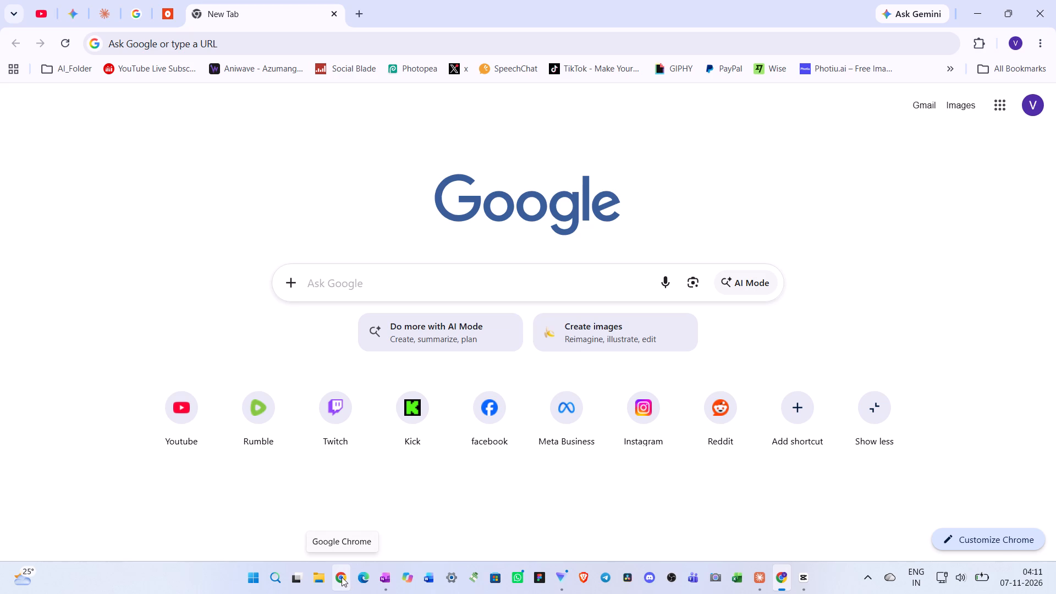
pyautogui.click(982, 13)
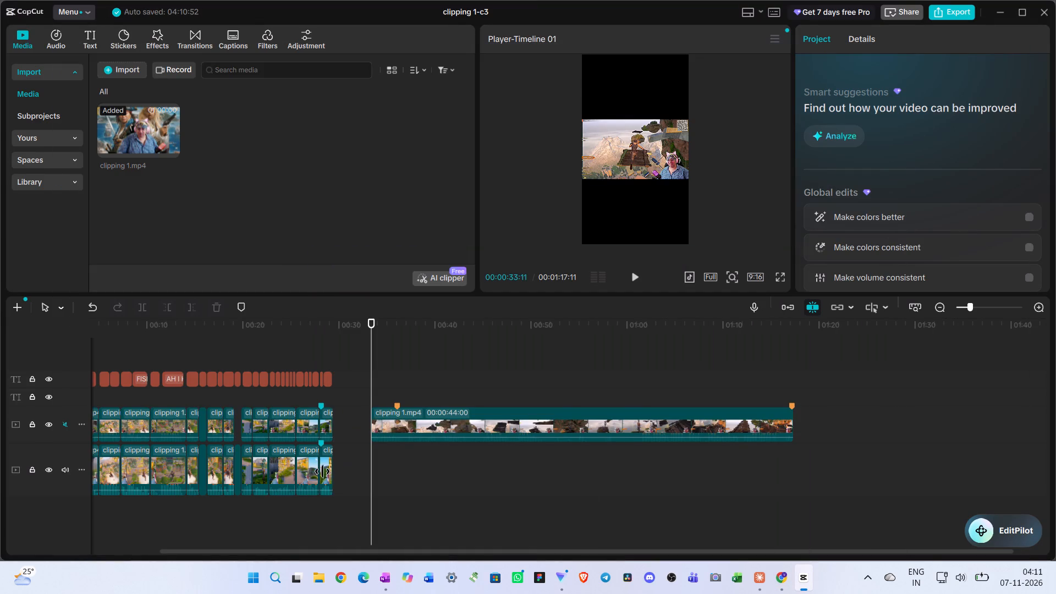
pyautogui.click(430, 426)
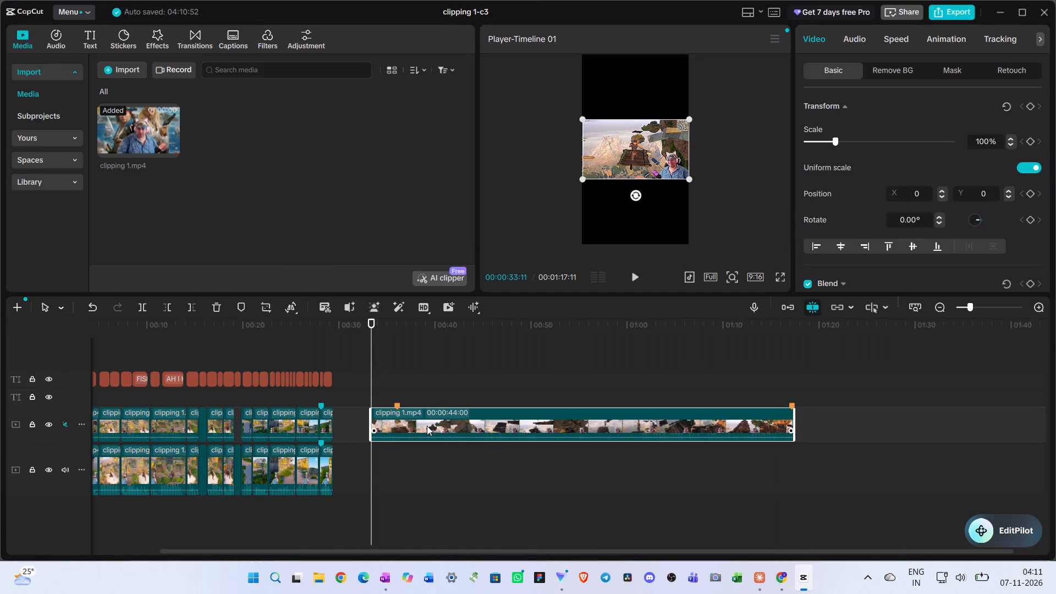
pyautogui.moveTo(427, 424); pyautogui.dragTo(417, 471)
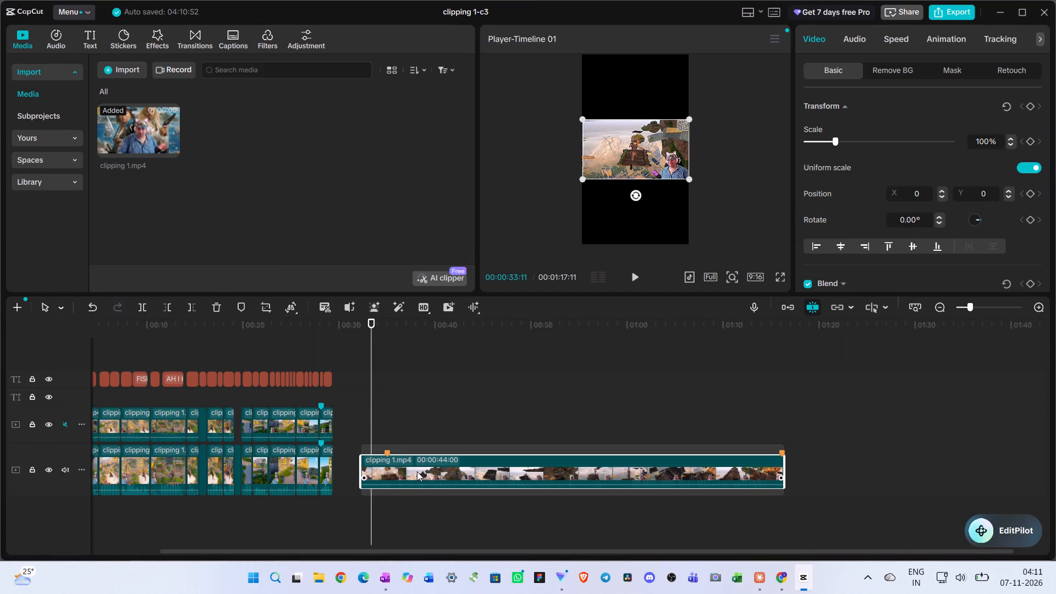
pyautogui.moveTo(417, 471); pyautogui.dragTo(427, 474)
pyautogui.keyDown('ctrl'); pyautogui.scroll(2, 428, 469); pyautogui.keyUp('ctrl')
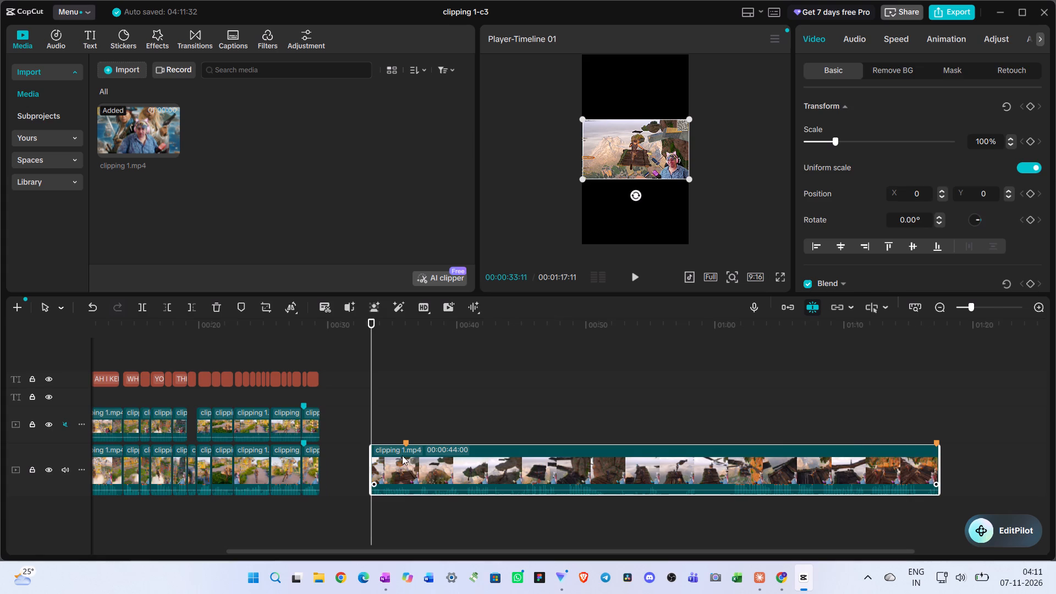
pyautogui.click(383, 415)
pyautogui.moveTo(383, 415); pyautogui.dragTo(371, 415)
pyautogui.press('space')
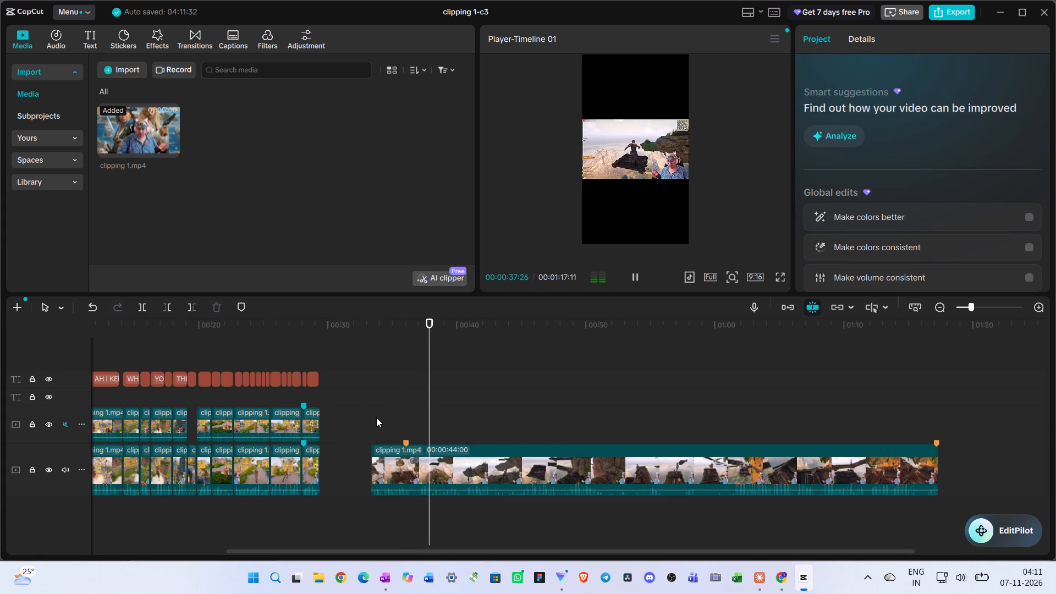